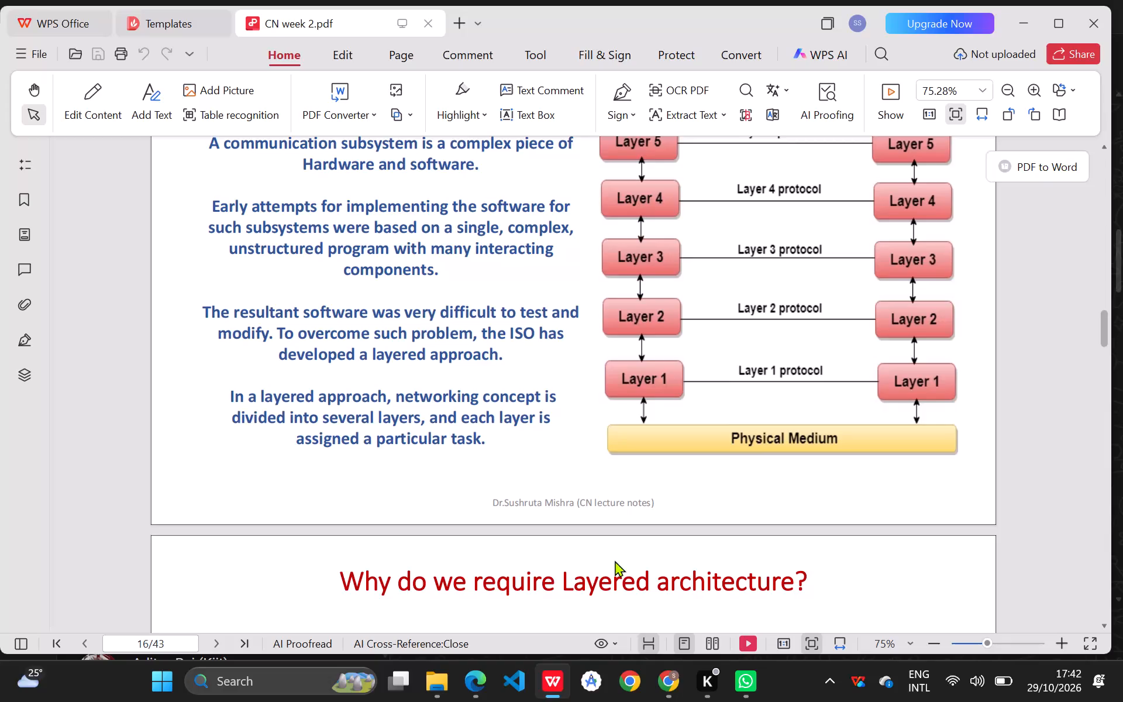
Switch to the Canva presentation in Edge and move page 4's Warner & Spencer name and green logo closer to the slide's upper-left corner.
left_click(459, 687)
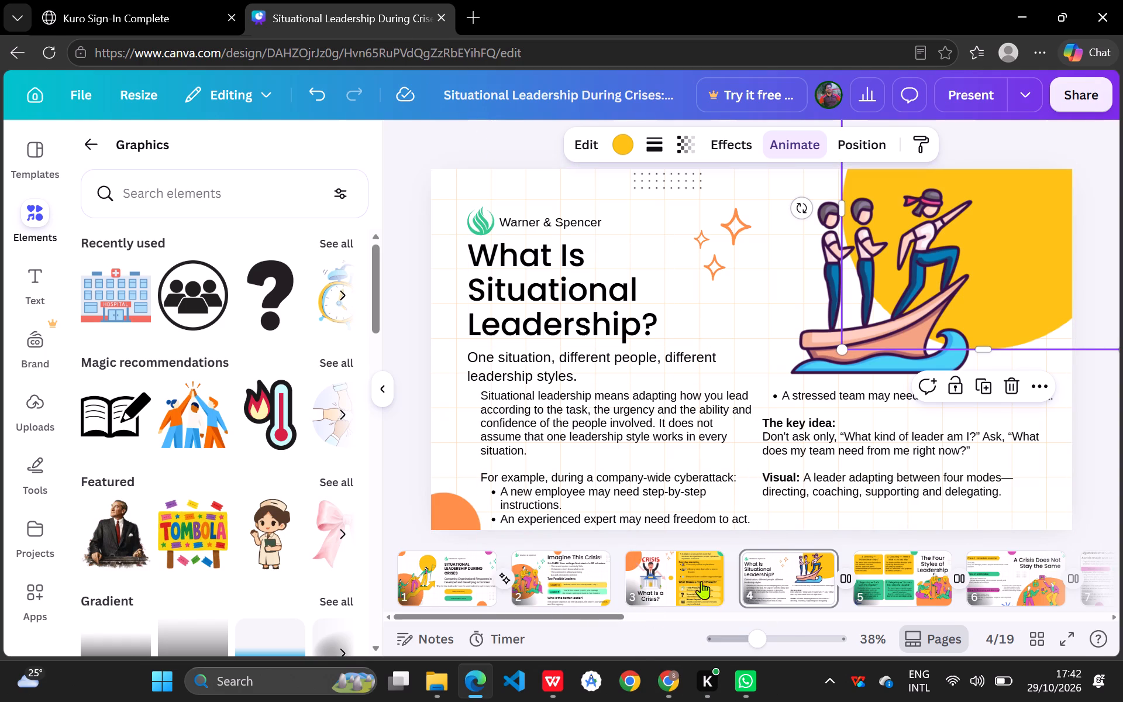
left_click(686, 580)
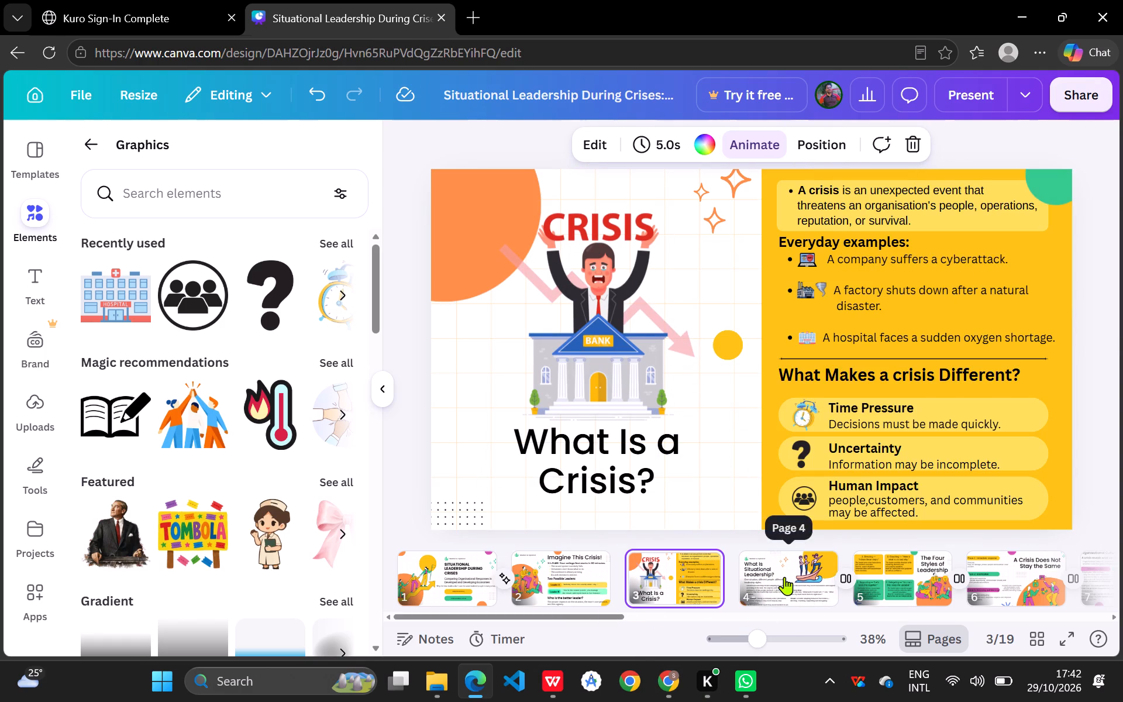
left_click(784, 577)
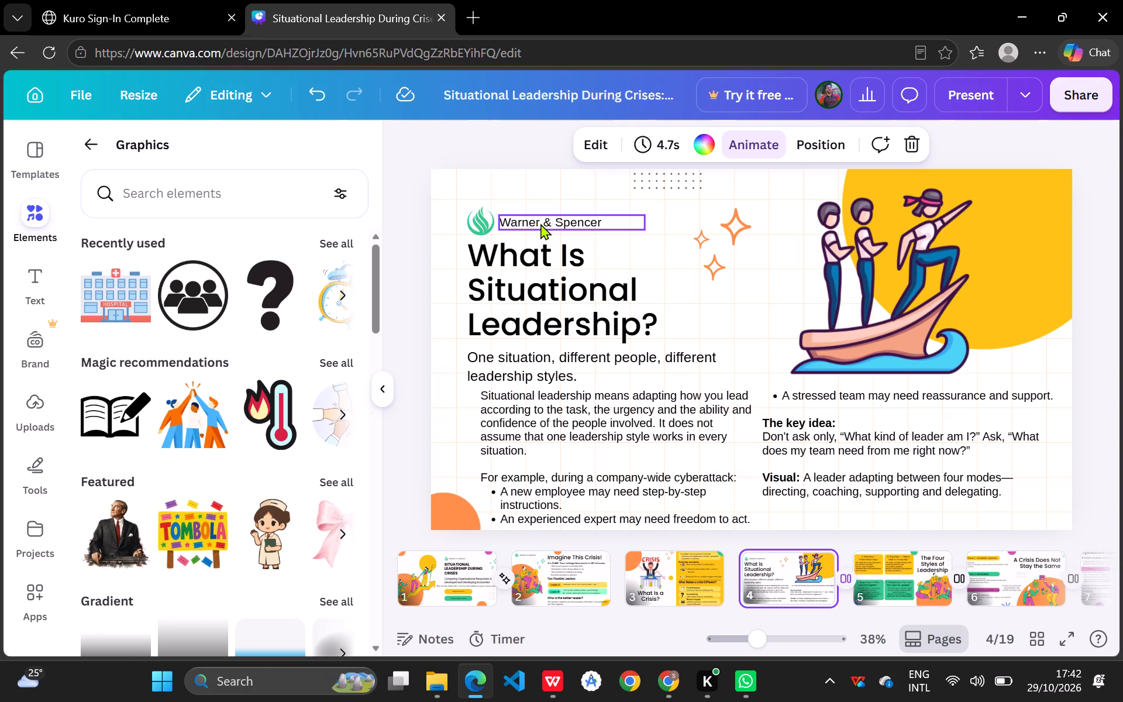
left_click_drag(540, 223, 538, 204)
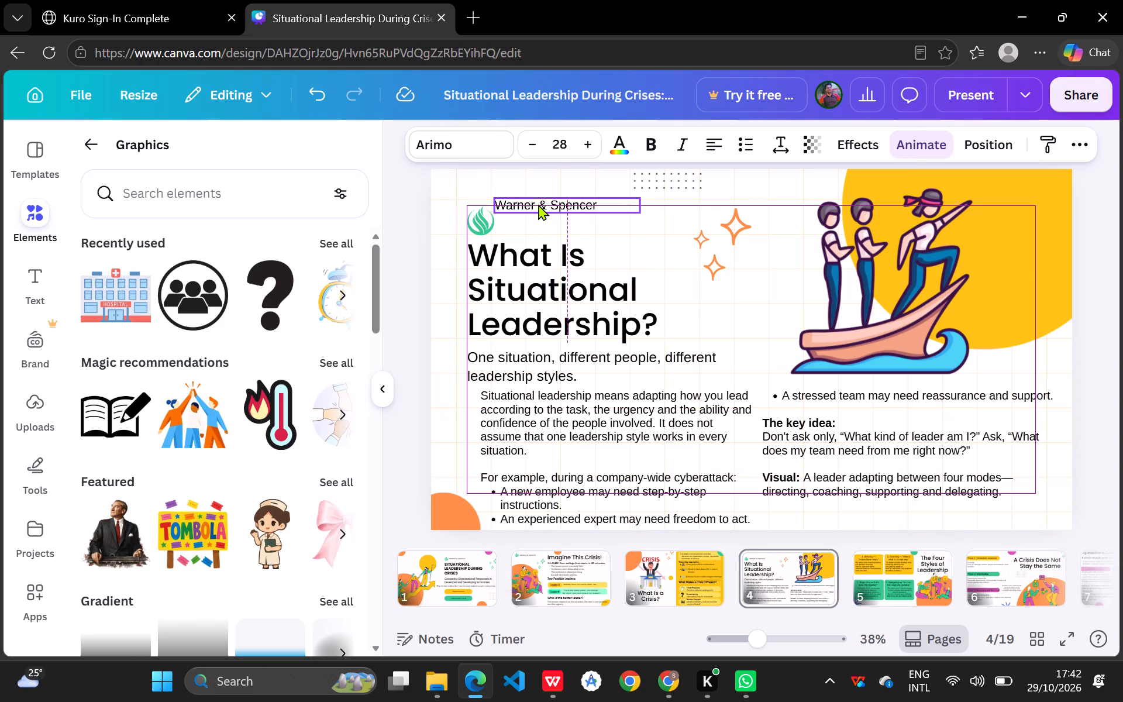
left_click_drag(476, 225, 467, 205)
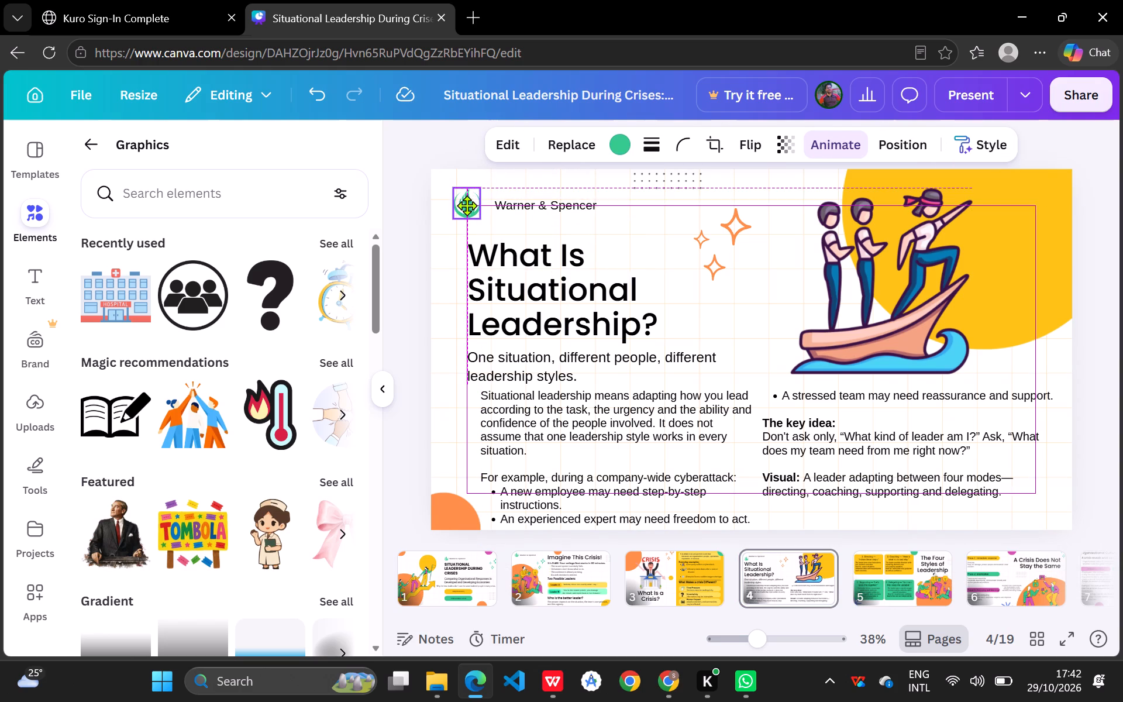
left_click_drag(467, 205, 467, 202)
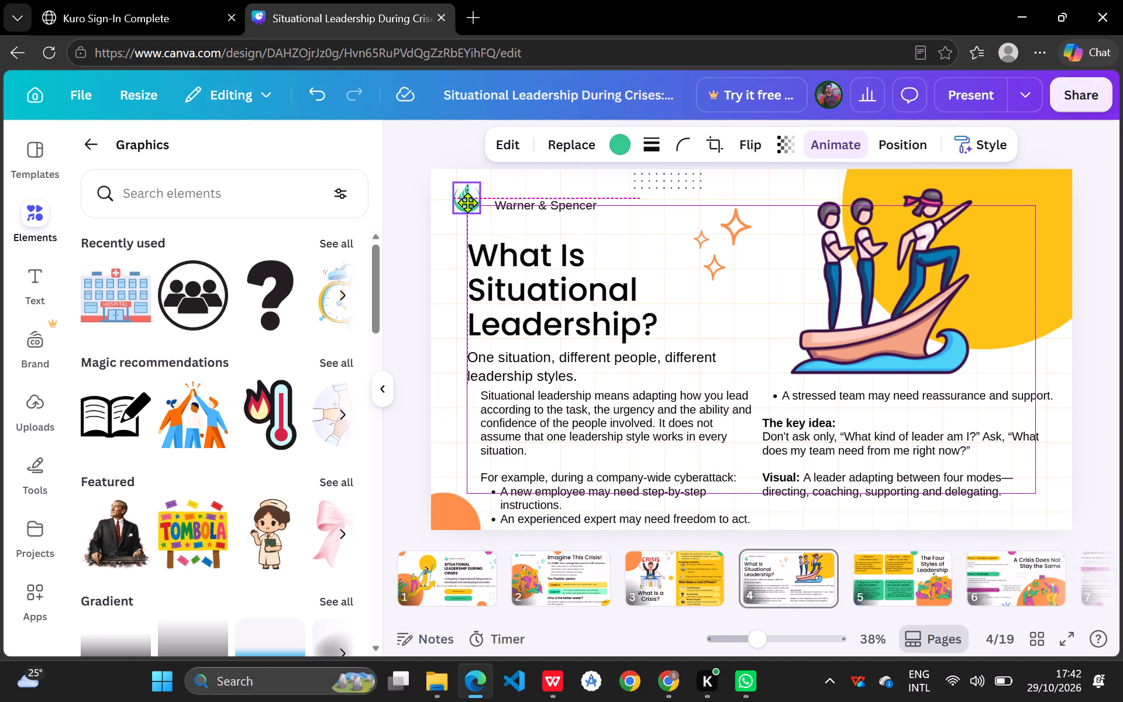
left_click_drag(467, 202, 471, 202)
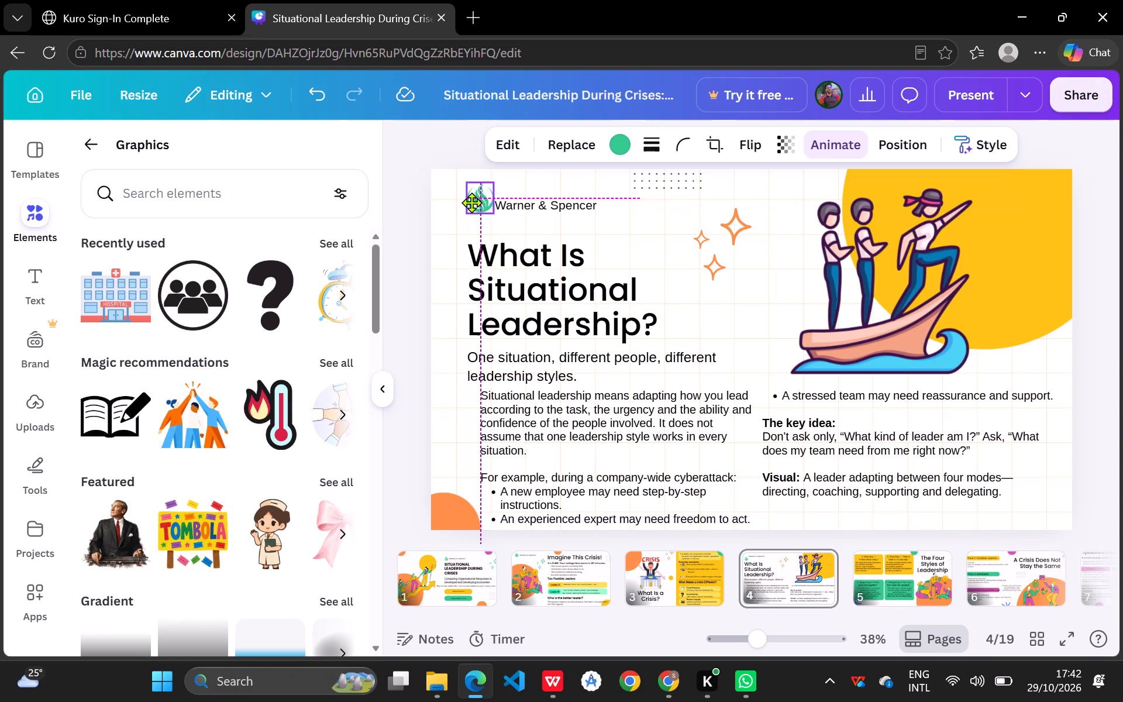
left_click_drag(471, 202, 467, 203)
Move the "What Is Situational Leadership?" heading up and slightly left, just beneath the logo and company name.
left_click_drag(544, 303, 533, 288)
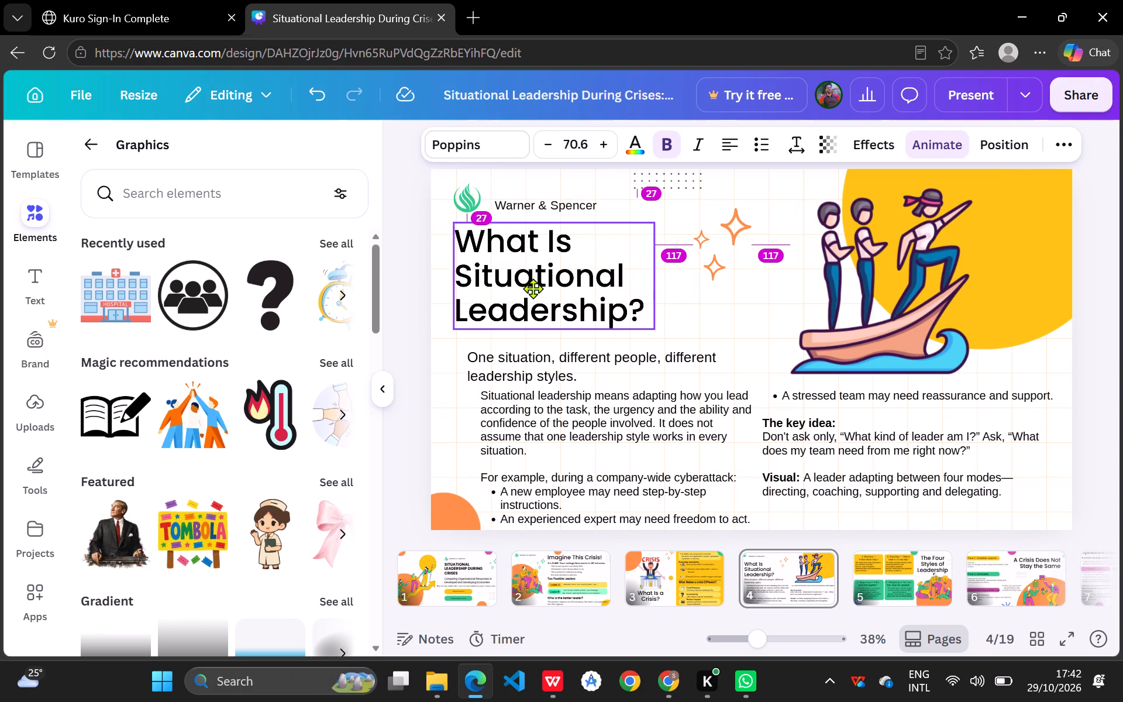
left_click_drag(533, 288, 537, 288)
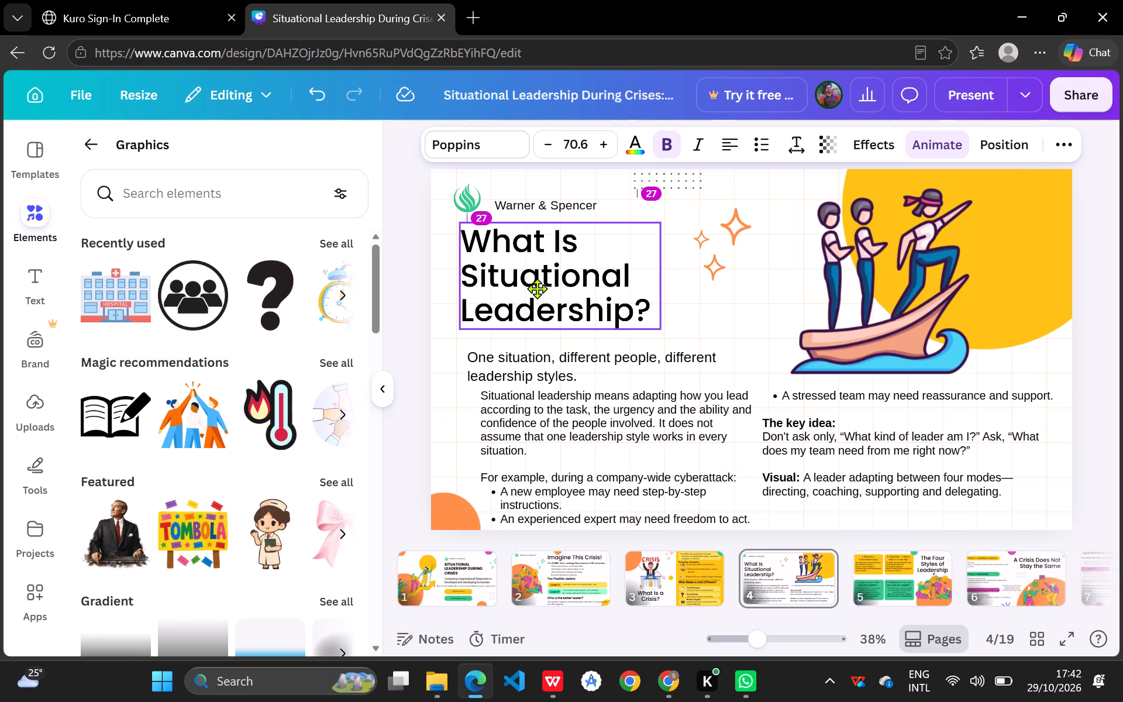
left_click_drag(537, 288, 536, 287)
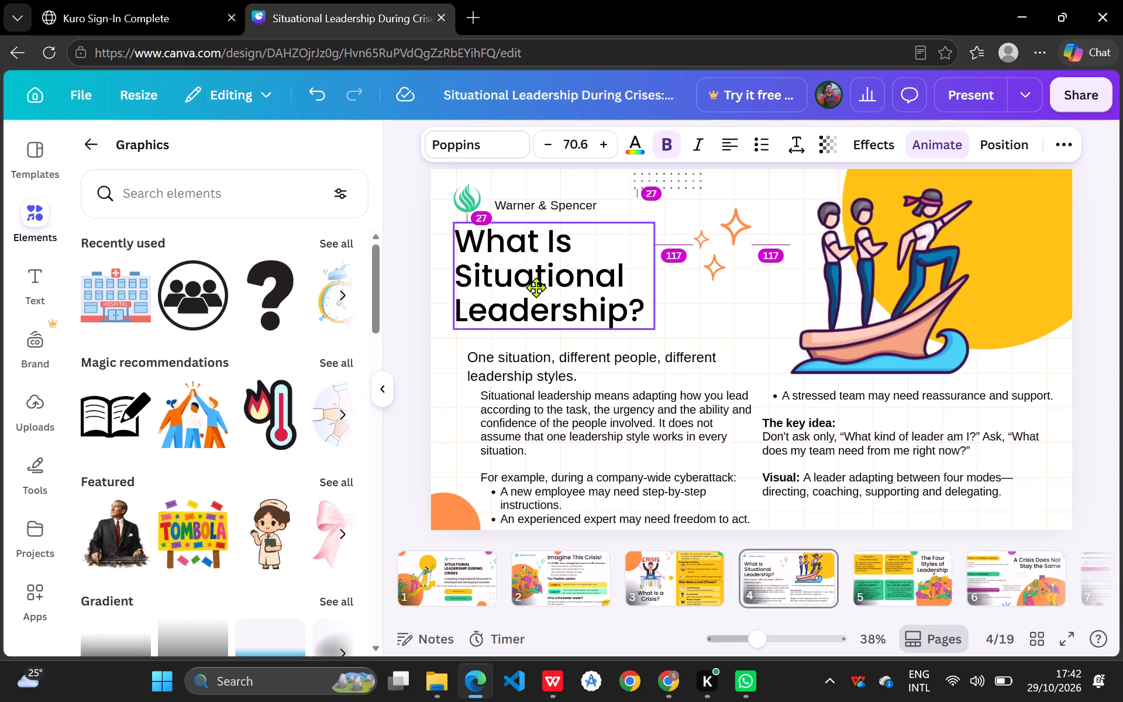
left_click_drag(536, 287, 538, 287)
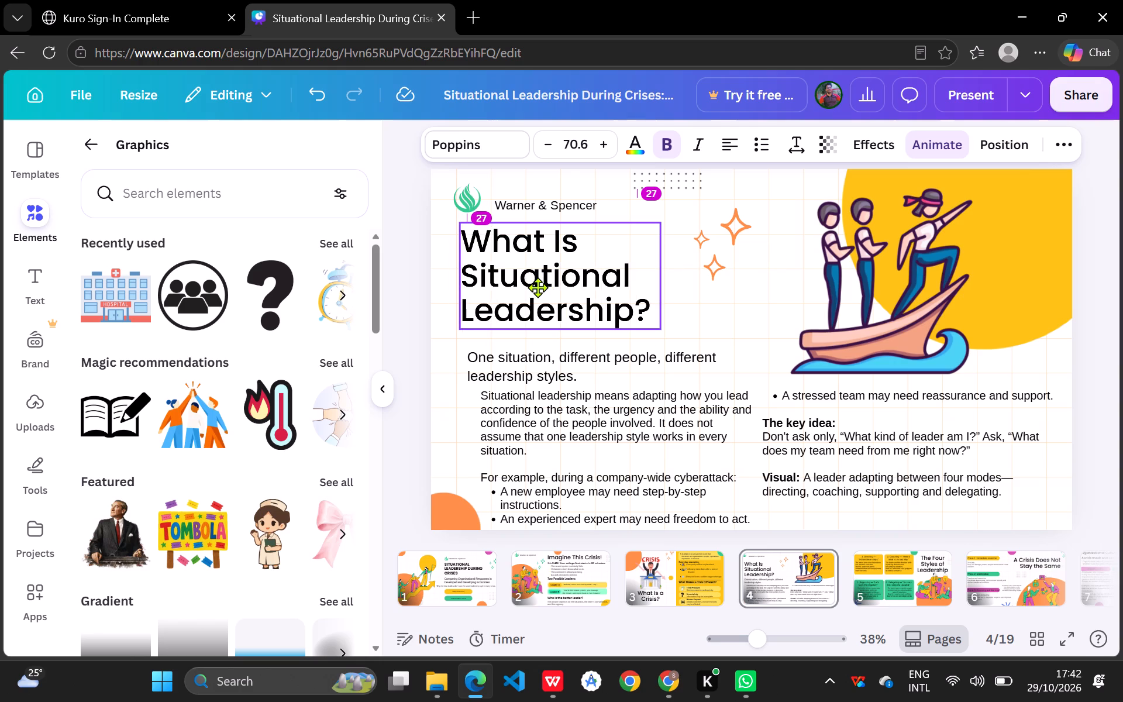
left_click_drag(538, 287, 537, 287)
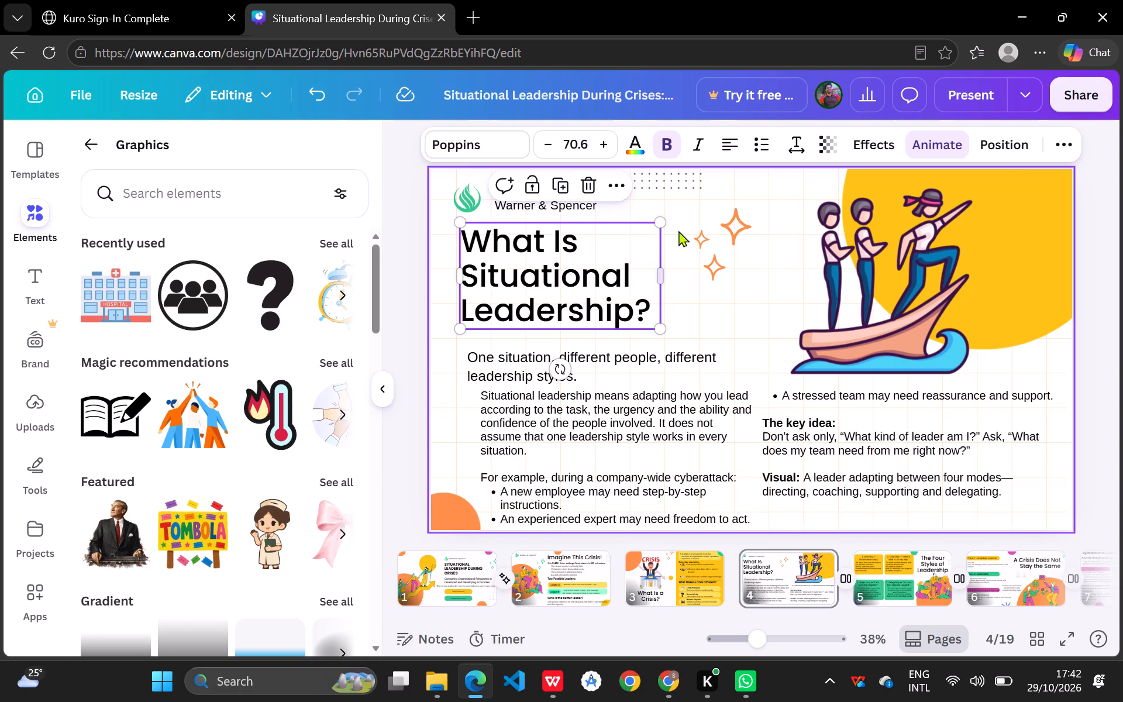
Move the orange sparkles graphic left and slightly up, closer to the heading.
left_click_drag(724, 248, 702, 240)
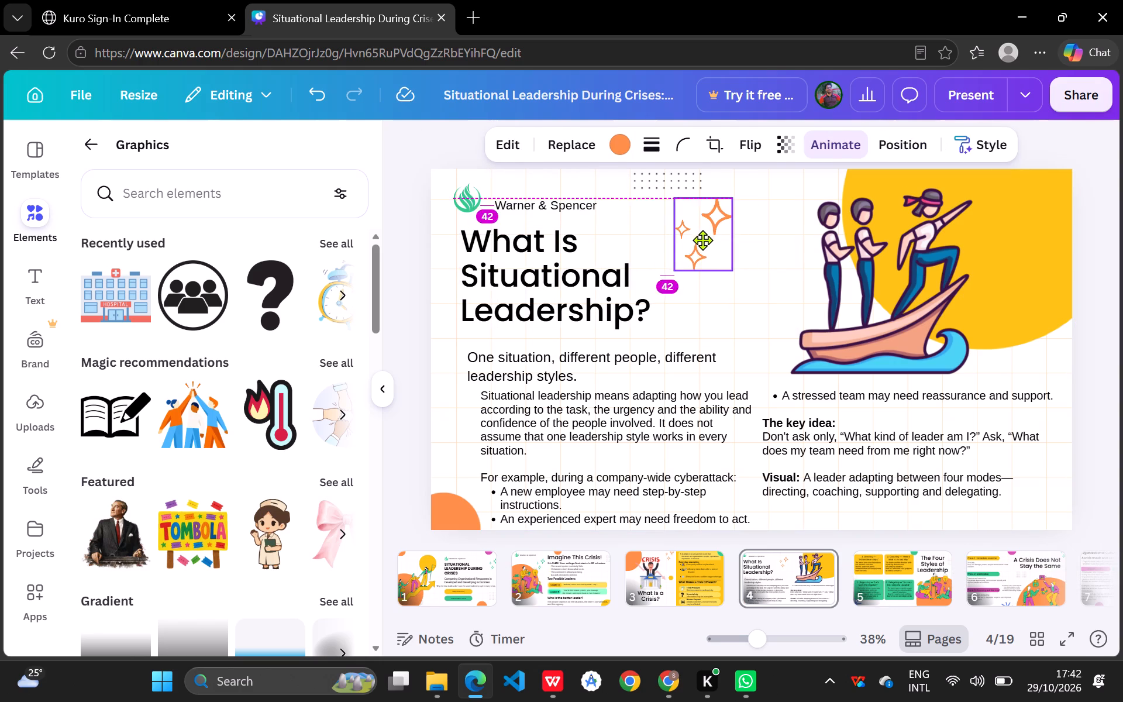
left_click_drag(702, 240, 696, 243)
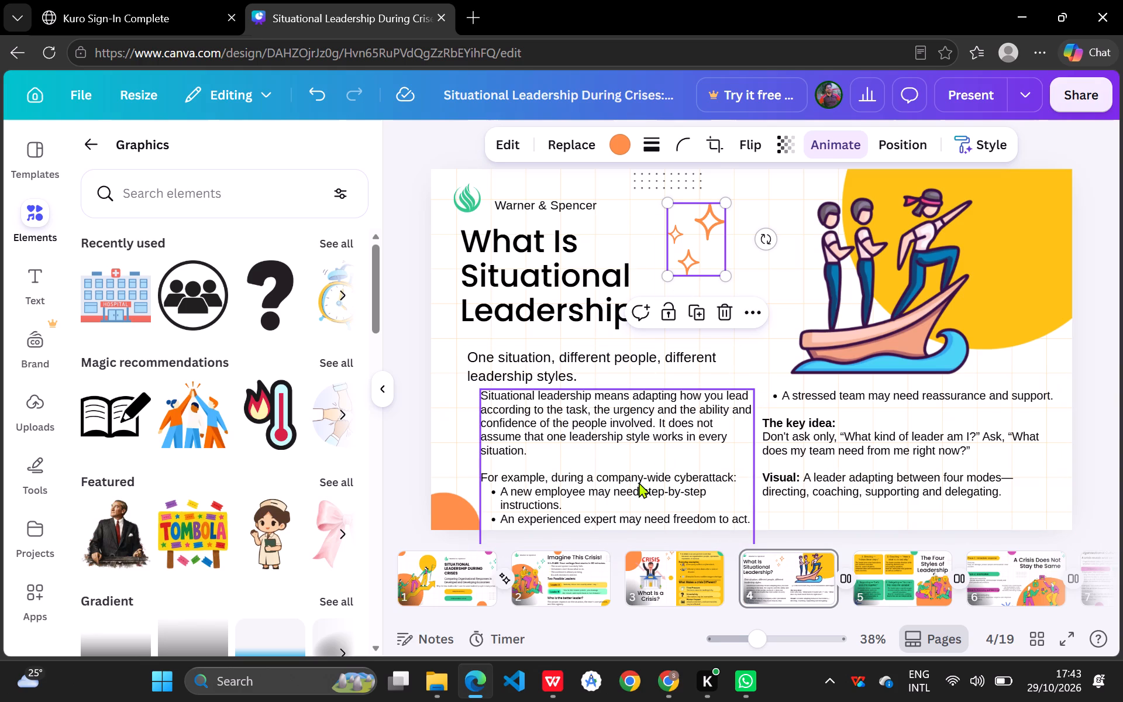
Move the "Situational leadership means…" body text left, aligning its left edge with the heading and its top with the neighbouring text column.
left_click_drag(608, 477, 608, 453)
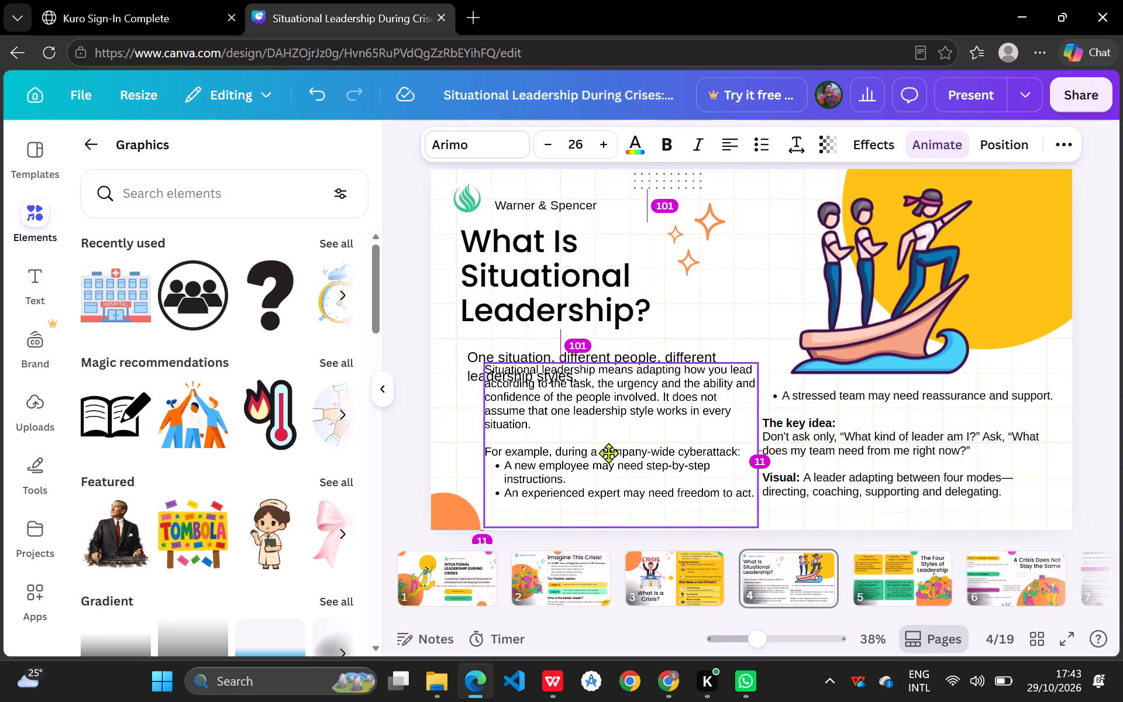
left_click_drag(608, 453, 611, 473)
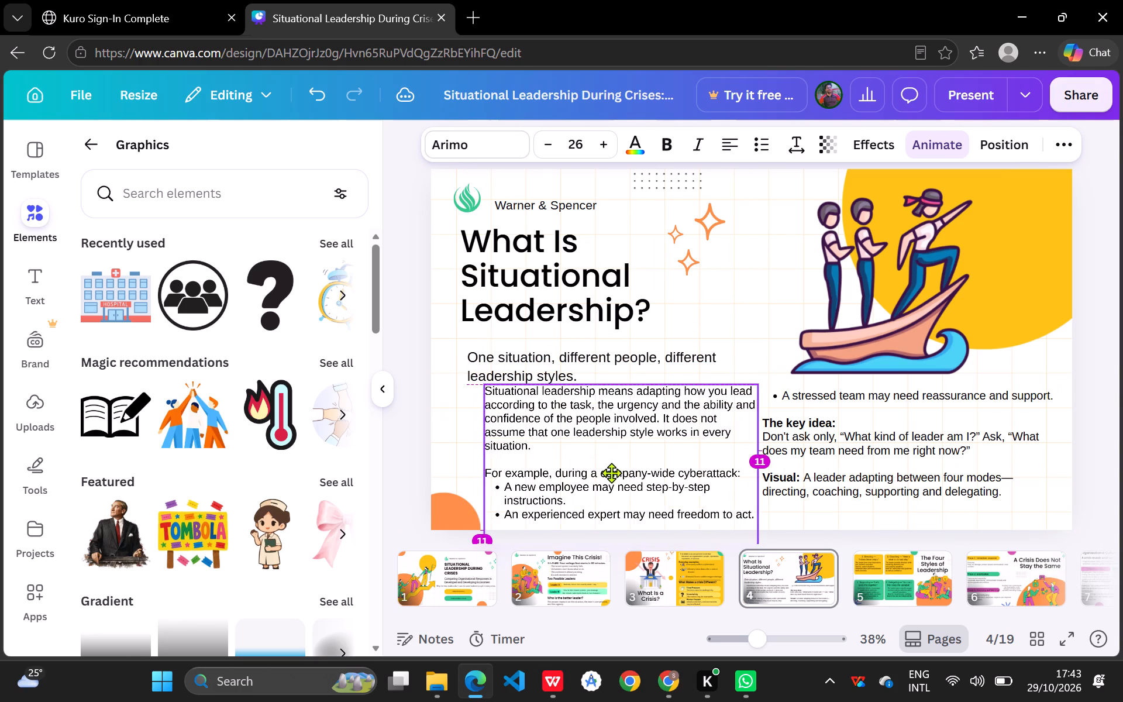
left_click_drag(611, 473, 611, 480)
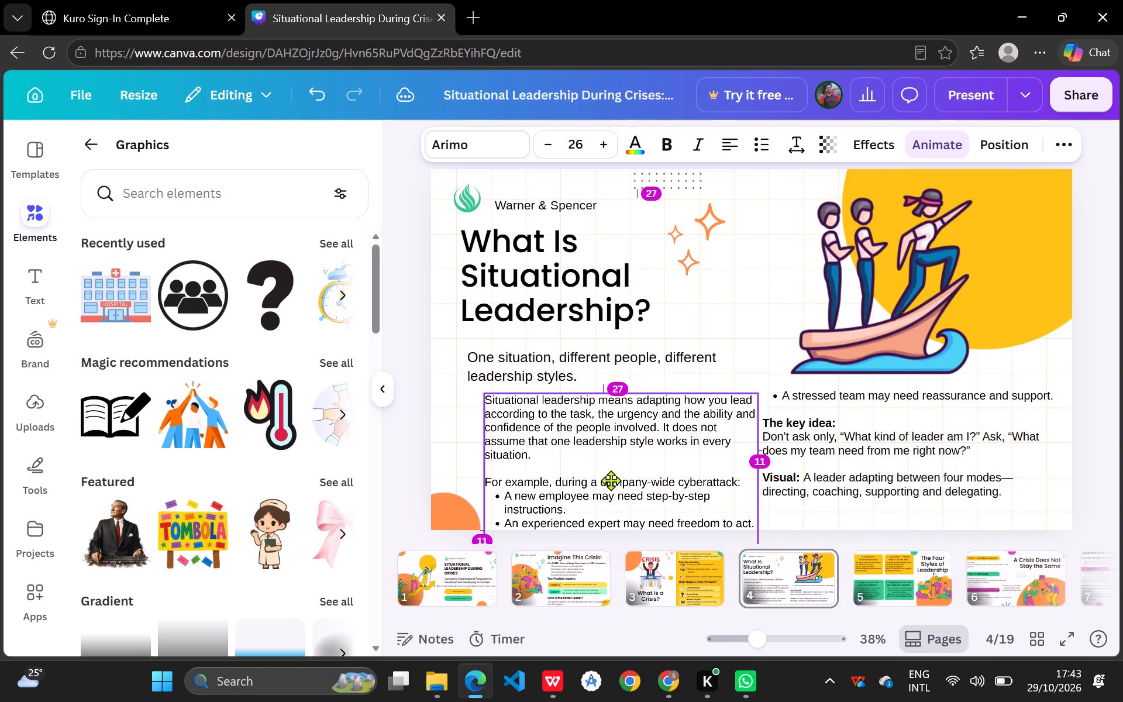
left_click_drag(611, 480, 618, 484)
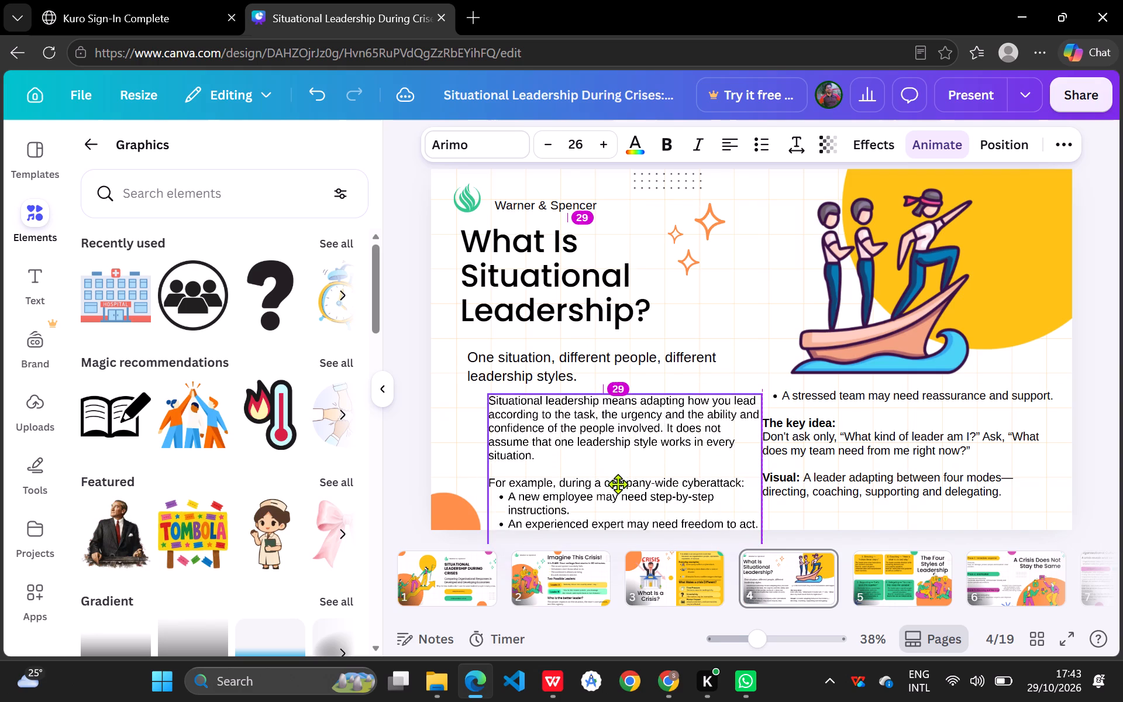
left_click_drag(618, 484, 620, 472)
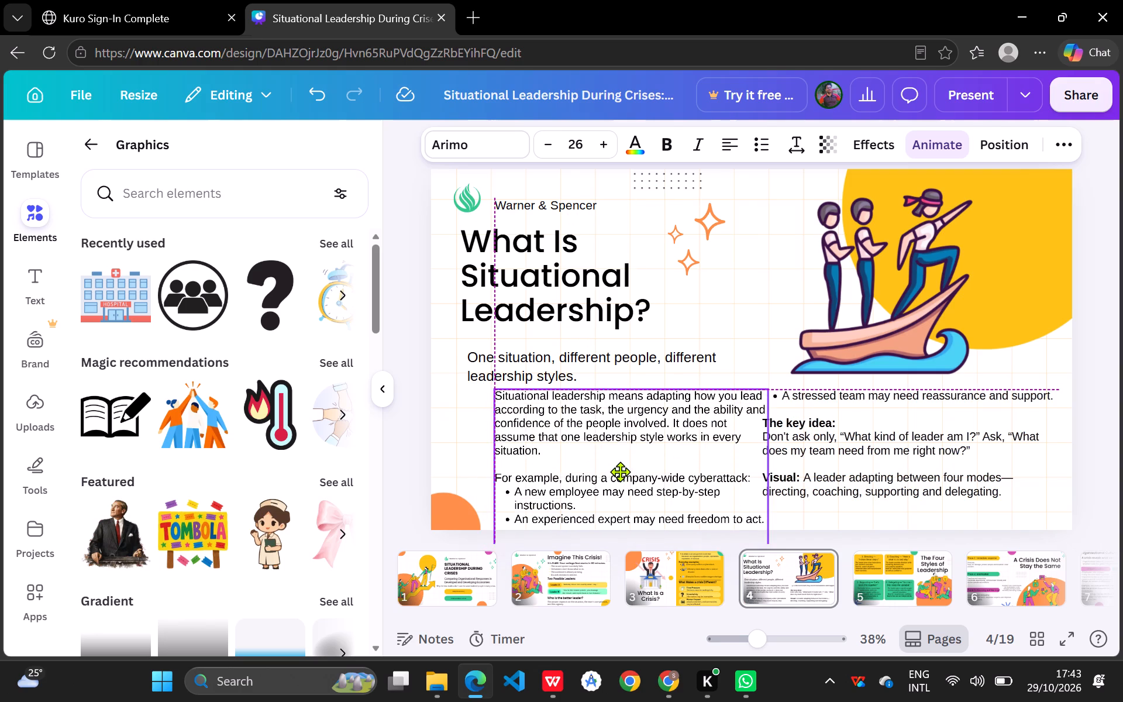
left_click_drag(620, 472, 611, 457)
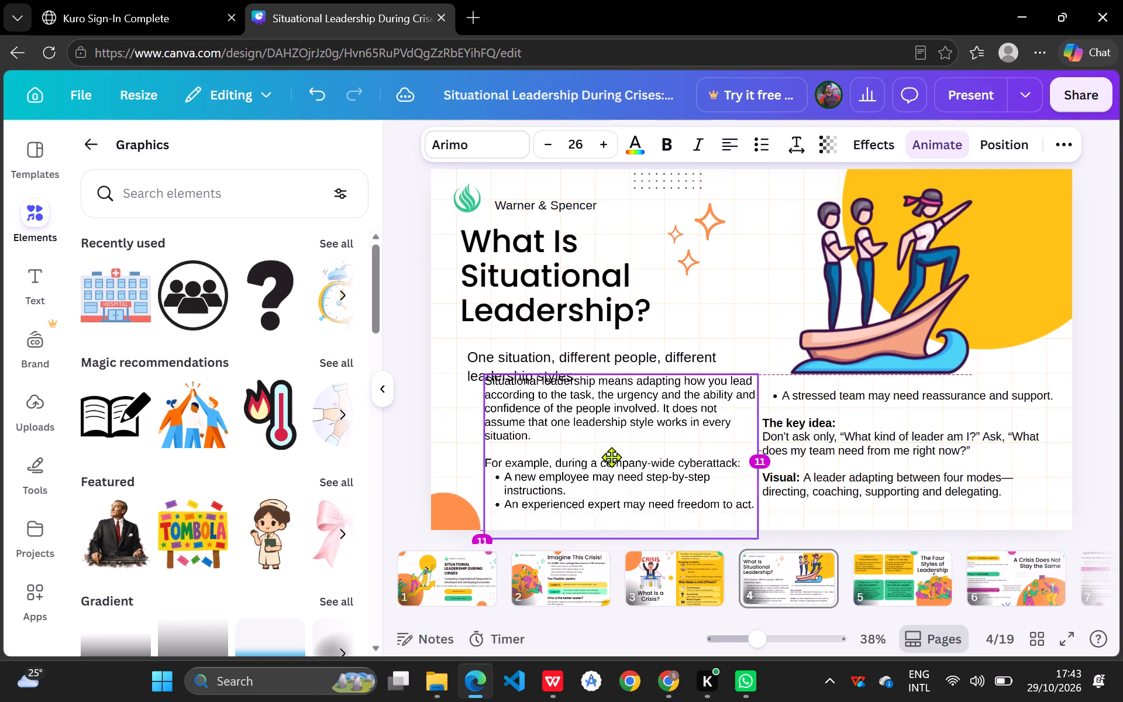
left_click_drag(611, 457, 608, 452)
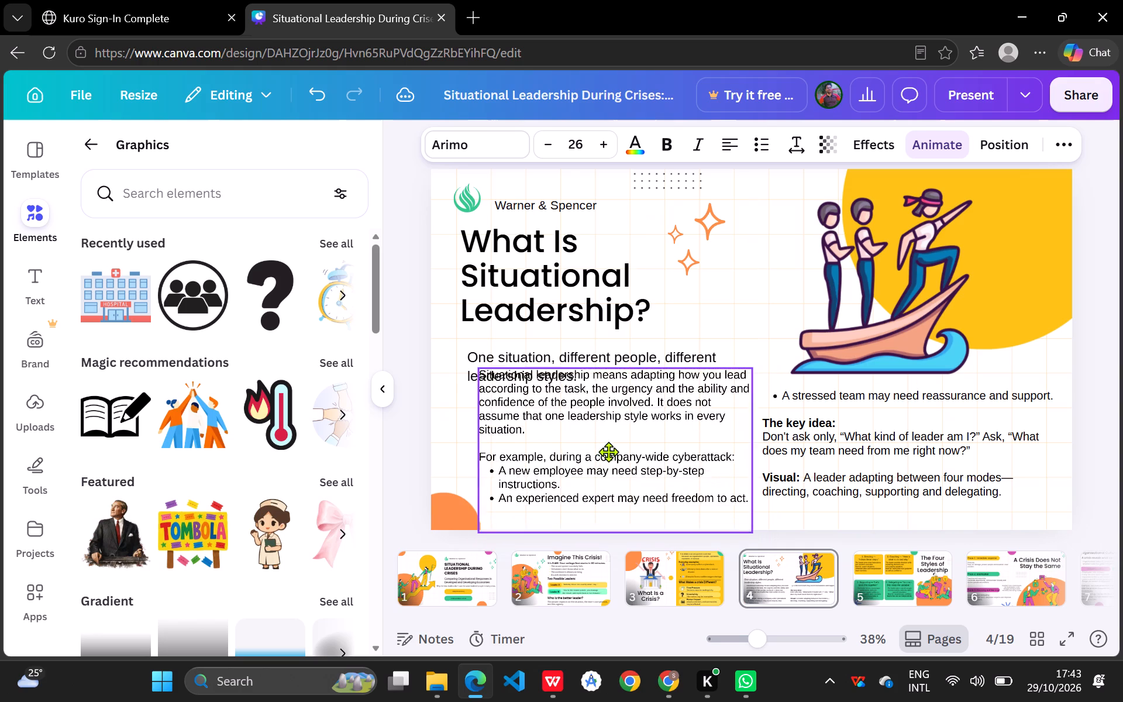
left_click_drag(608, 452, 608, 453)
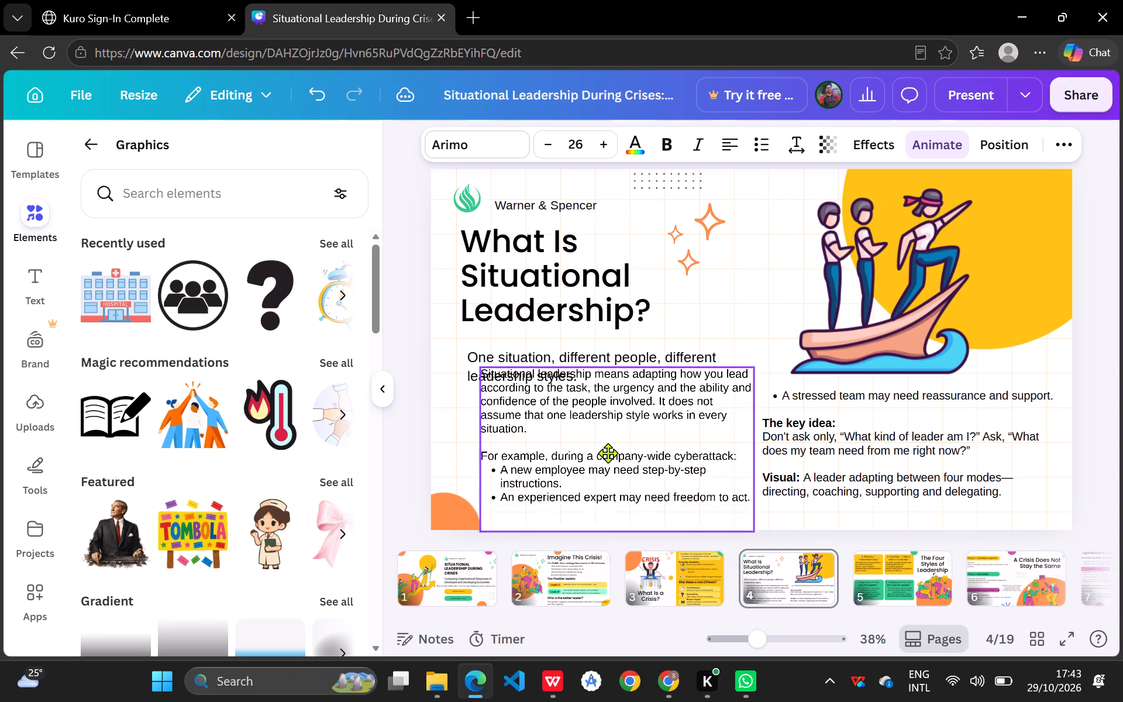
left_click_drag(608, 453, 595, 464)
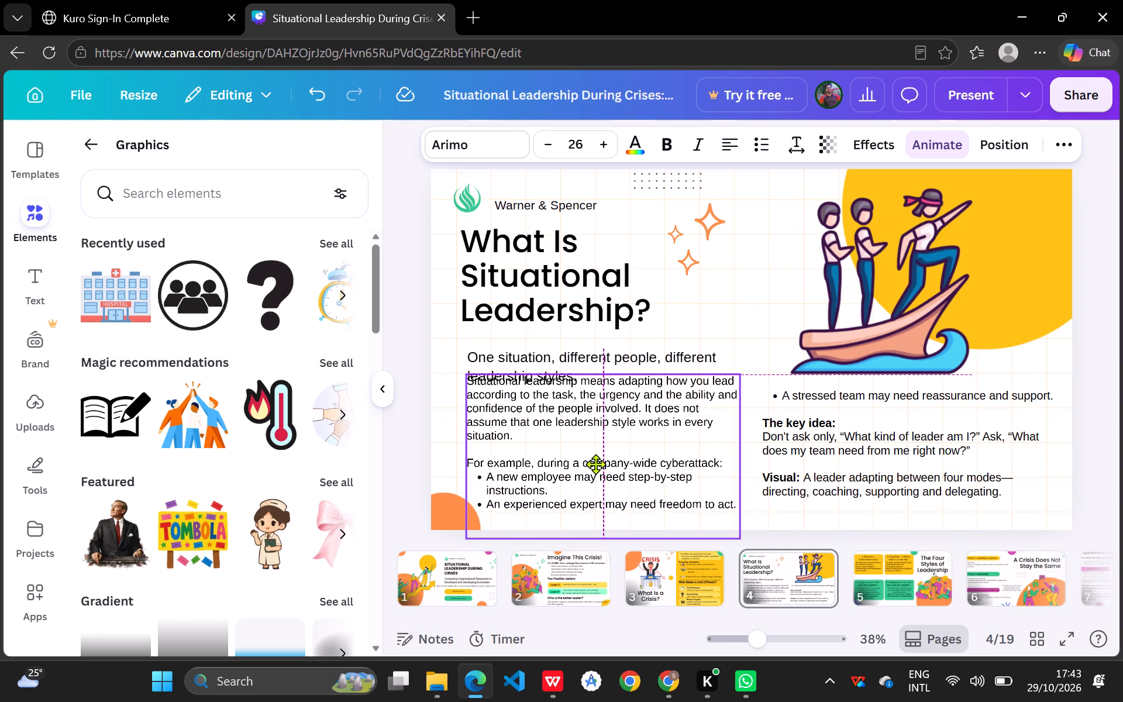
left_click_drag(595, 464, 591, 474)
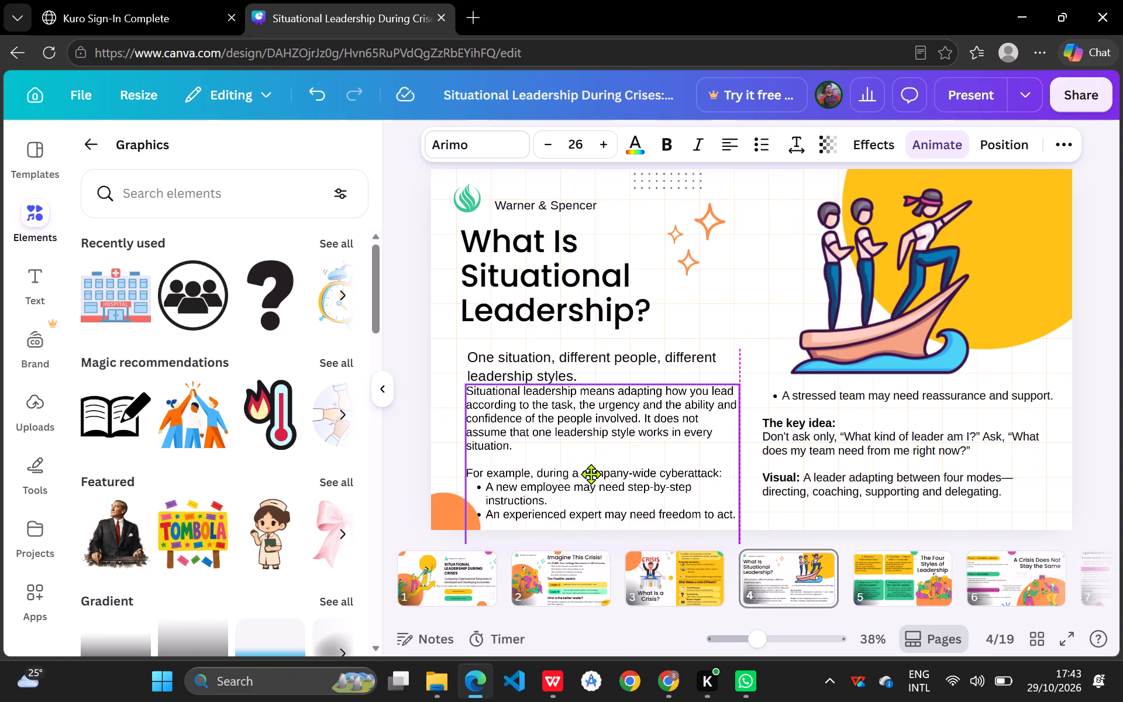
left_click_drag(591, 474, 590, 475)
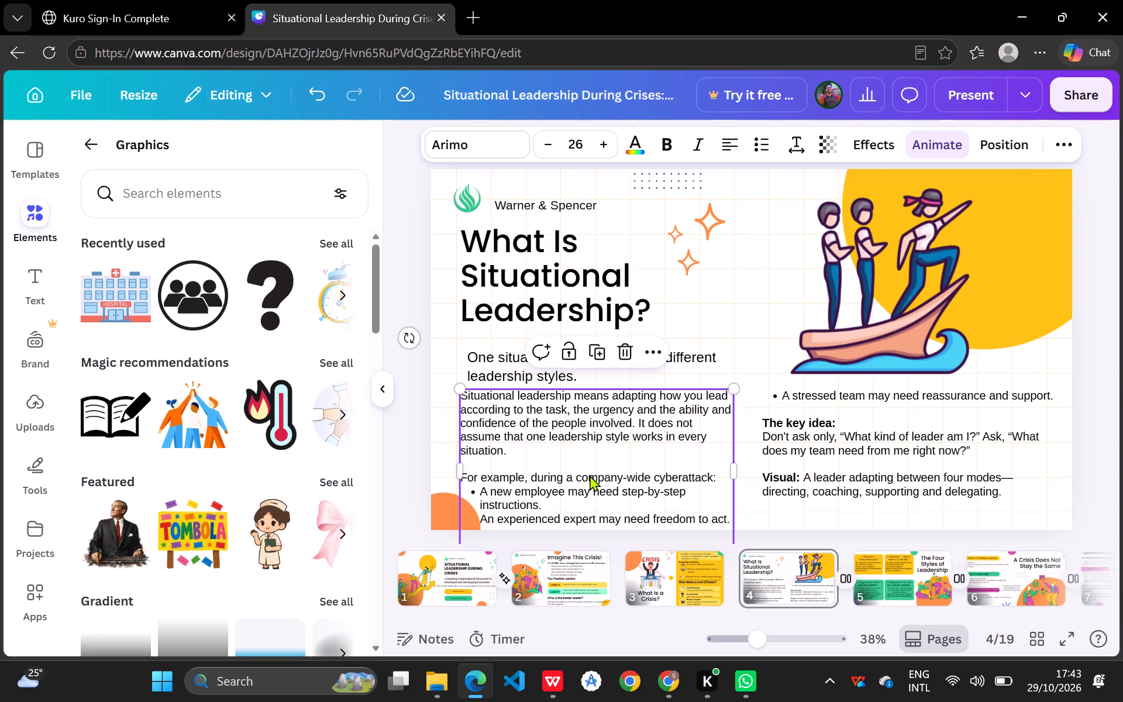
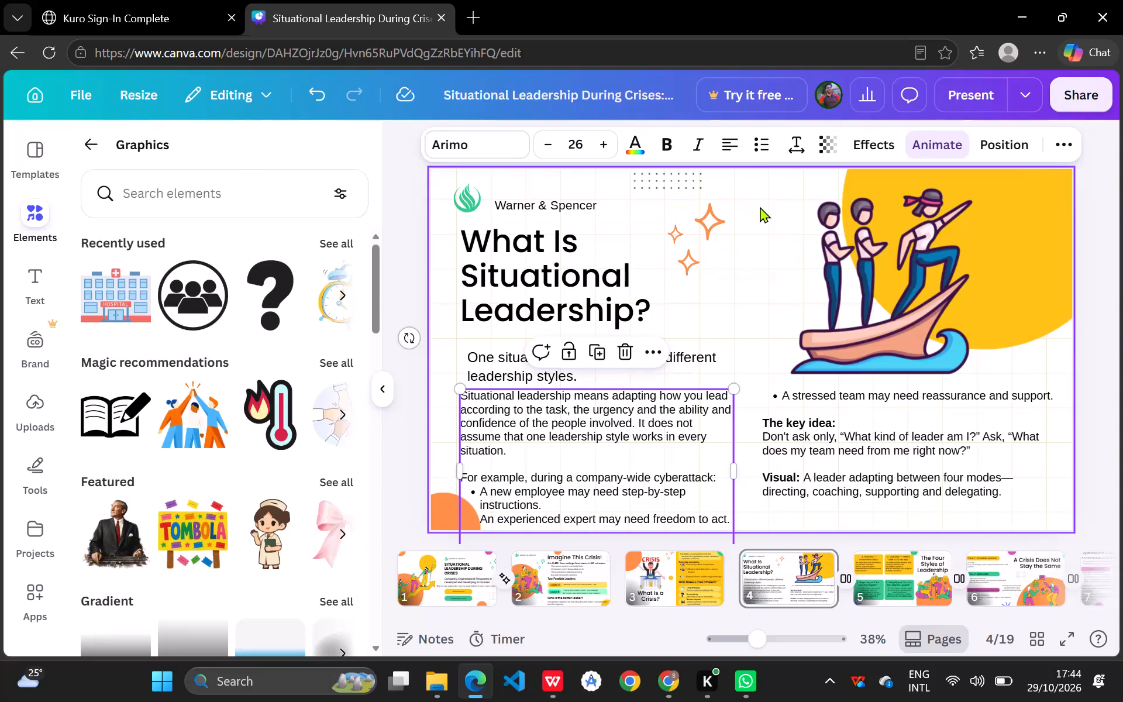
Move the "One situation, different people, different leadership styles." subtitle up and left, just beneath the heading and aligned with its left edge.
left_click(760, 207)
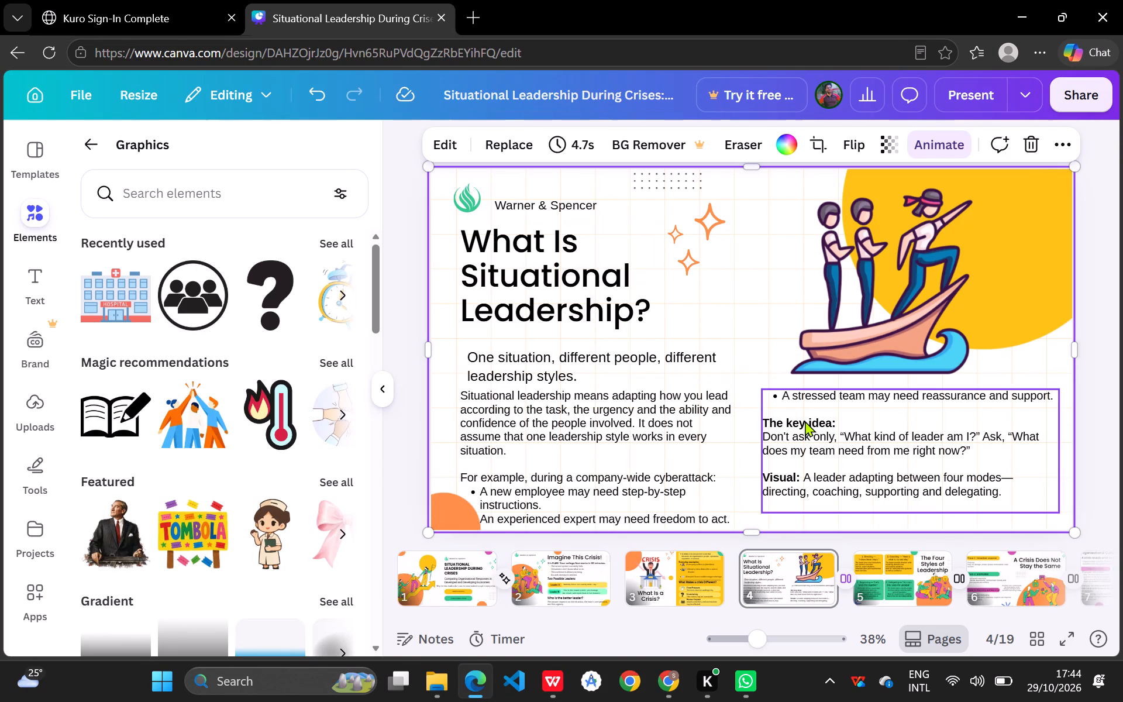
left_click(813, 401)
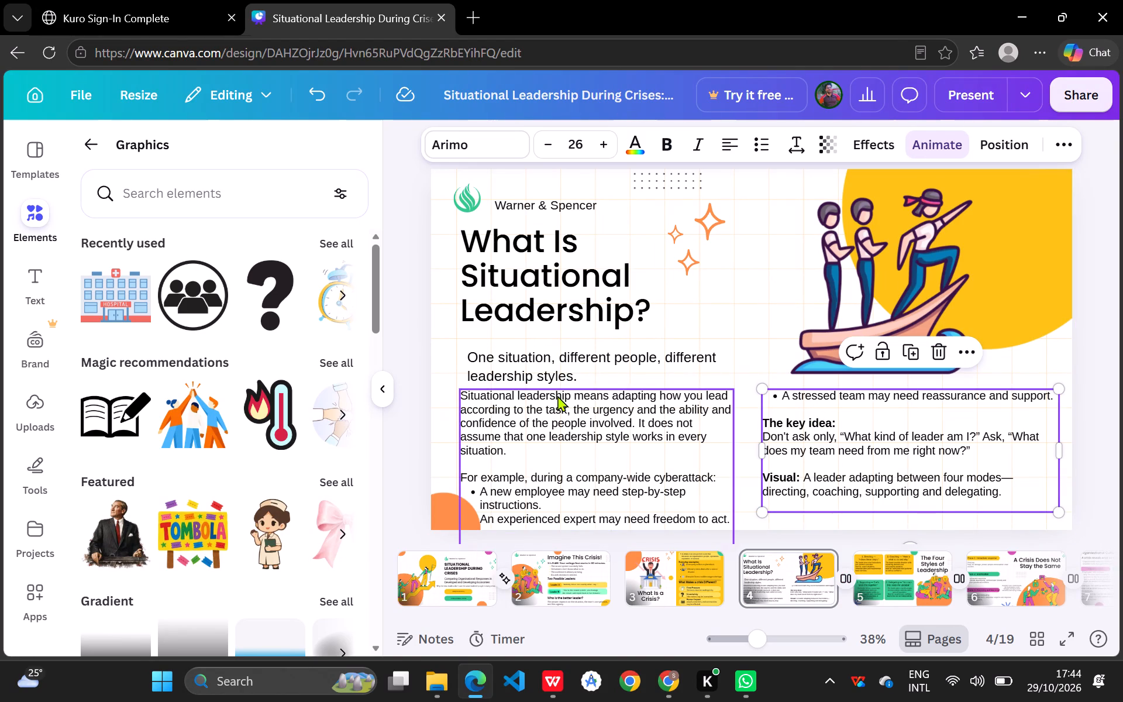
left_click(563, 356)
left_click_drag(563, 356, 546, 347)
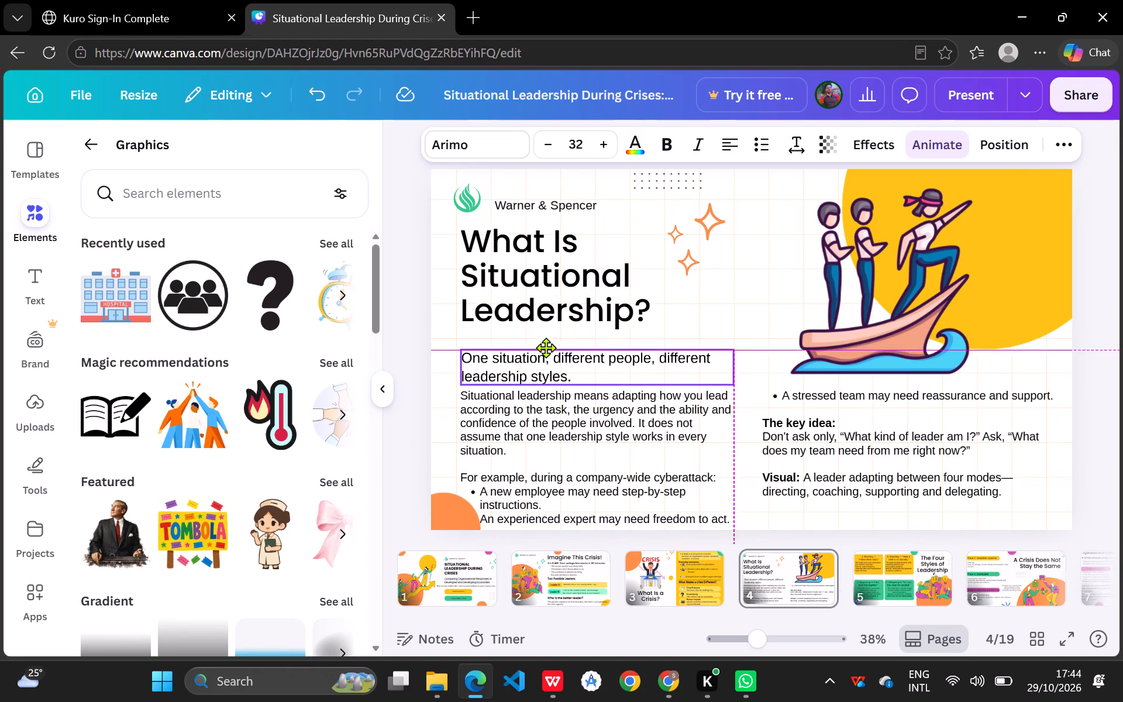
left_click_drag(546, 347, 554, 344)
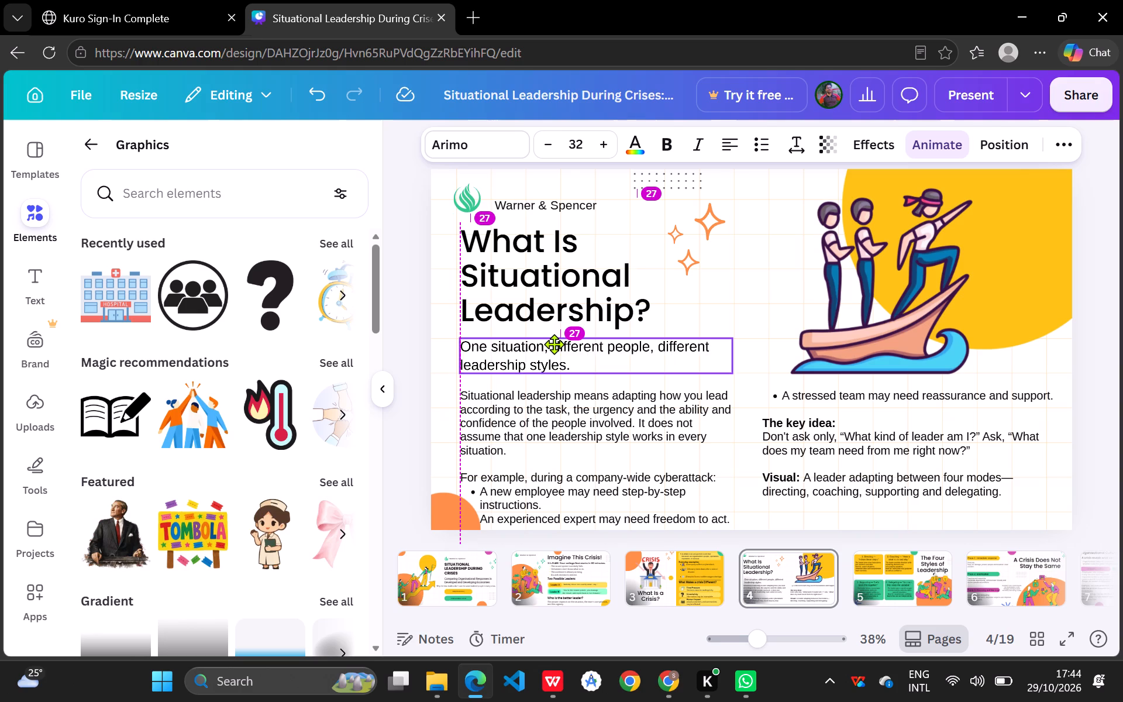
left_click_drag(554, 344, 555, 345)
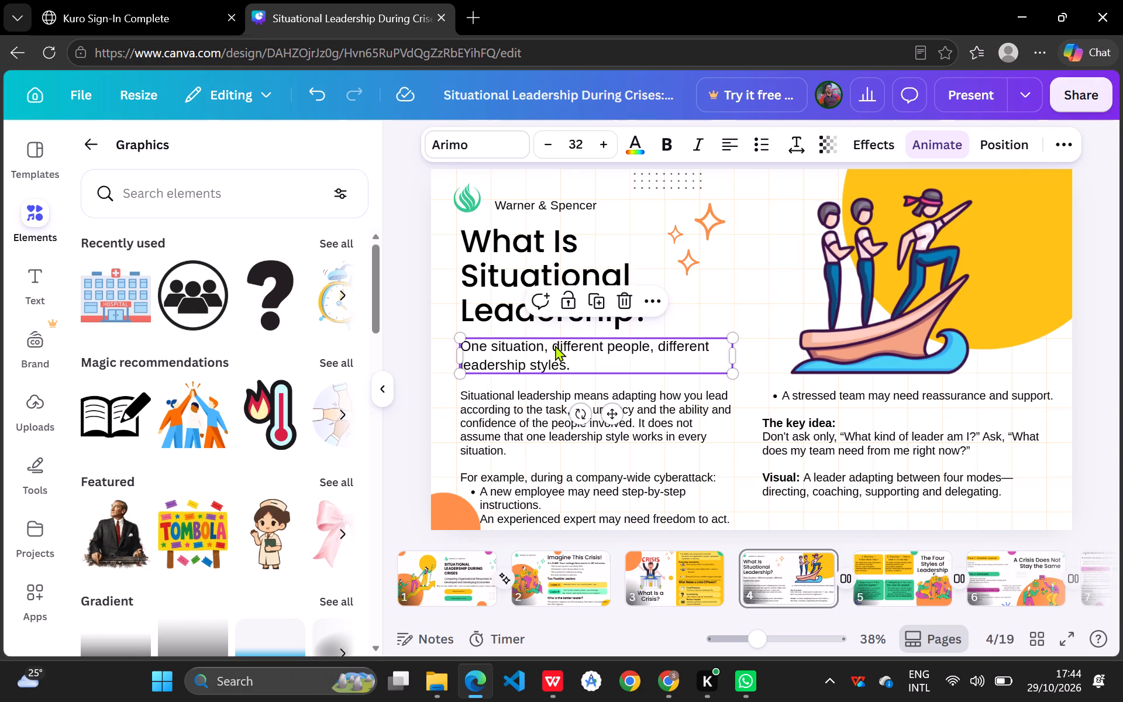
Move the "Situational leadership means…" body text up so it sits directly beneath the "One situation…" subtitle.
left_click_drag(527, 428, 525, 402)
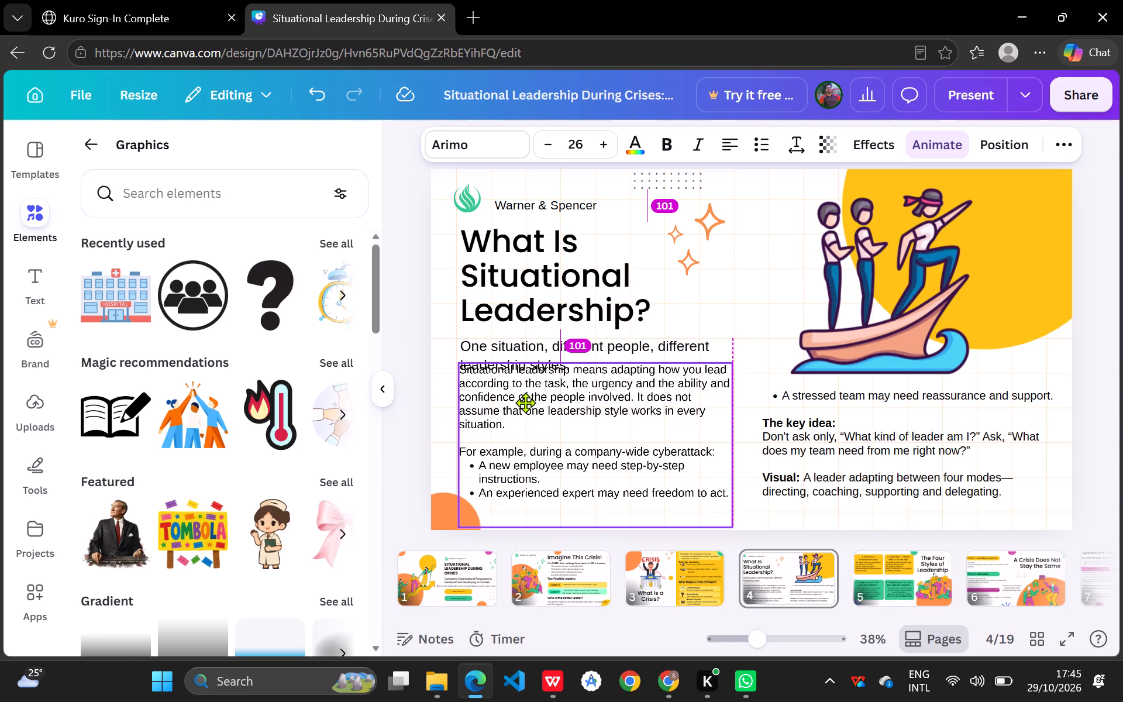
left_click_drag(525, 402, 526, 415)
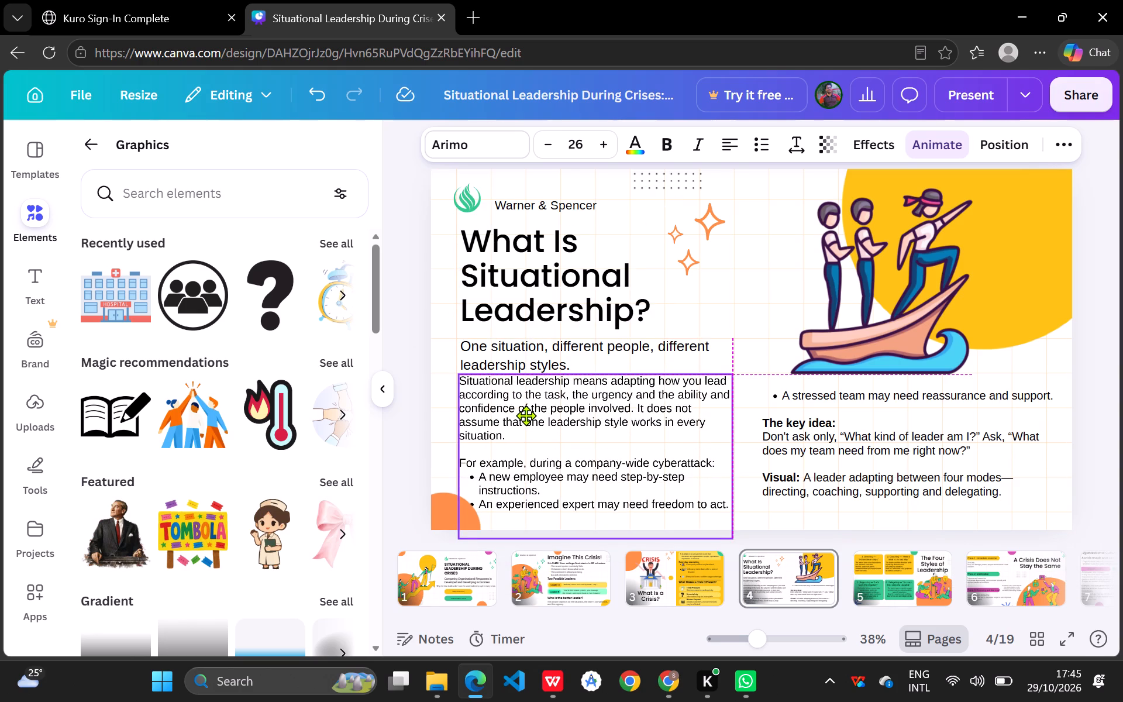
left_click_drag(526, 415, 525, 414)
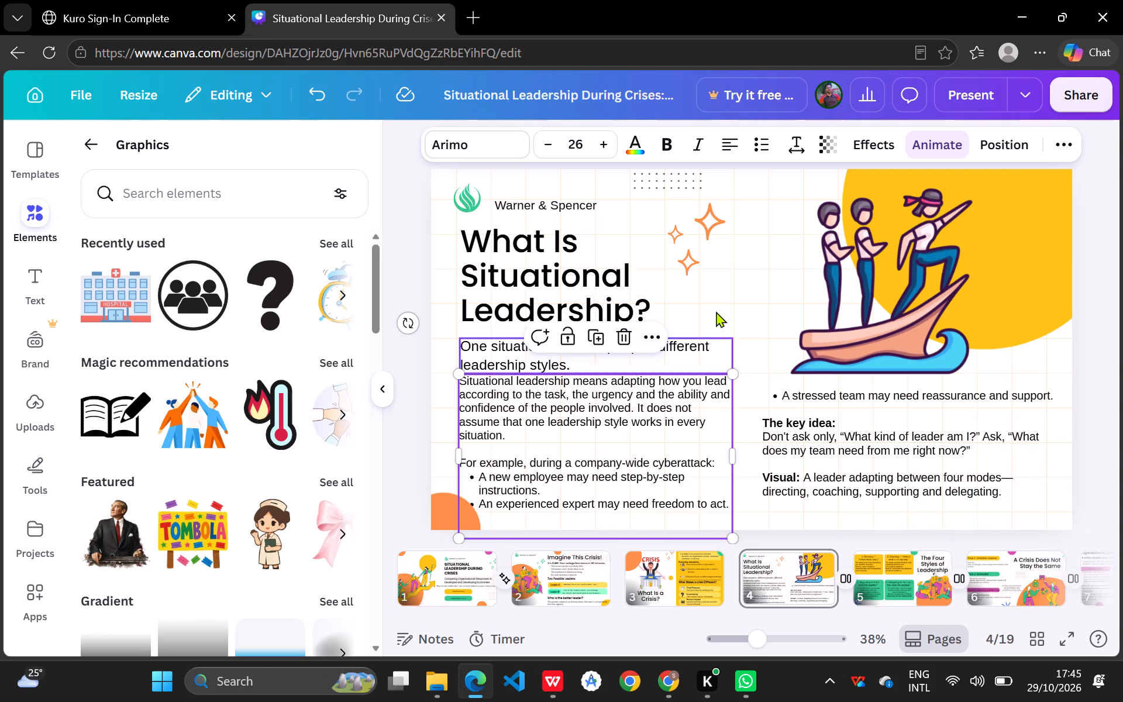
Move the illustration of three people on a boat left and slightly up, above the second text column.
left_click(861, 274)
left_click_drag(861, 274, 870, 269)
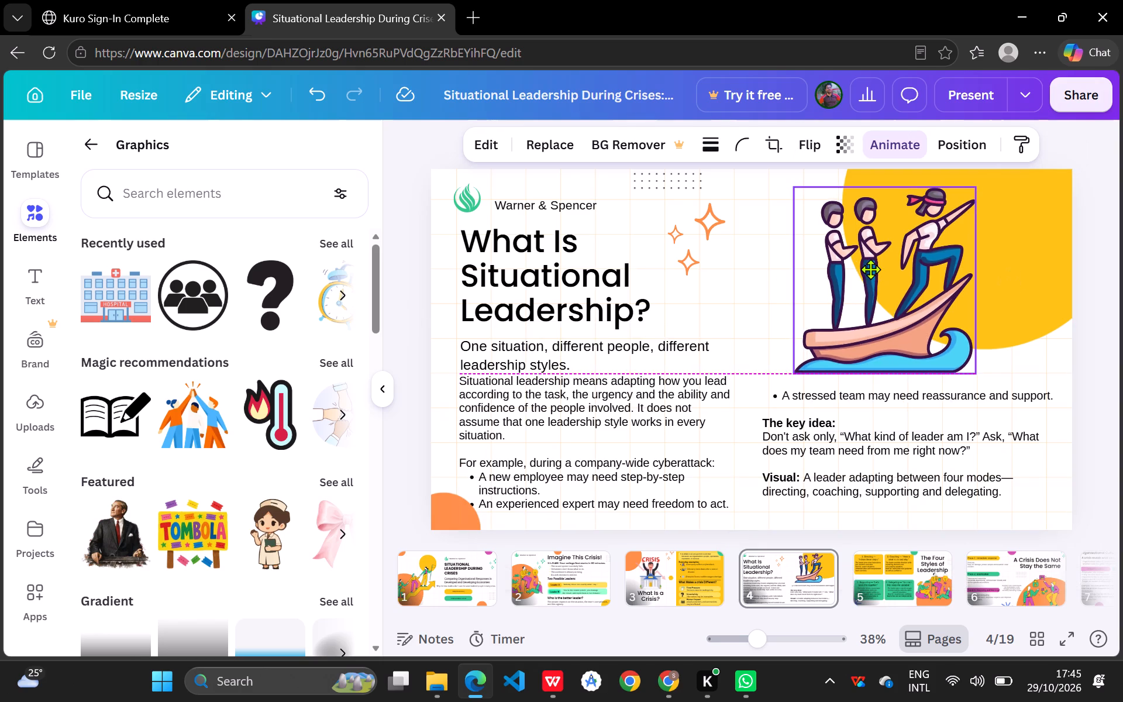
left_click_drag(870, 269, 843, 268)
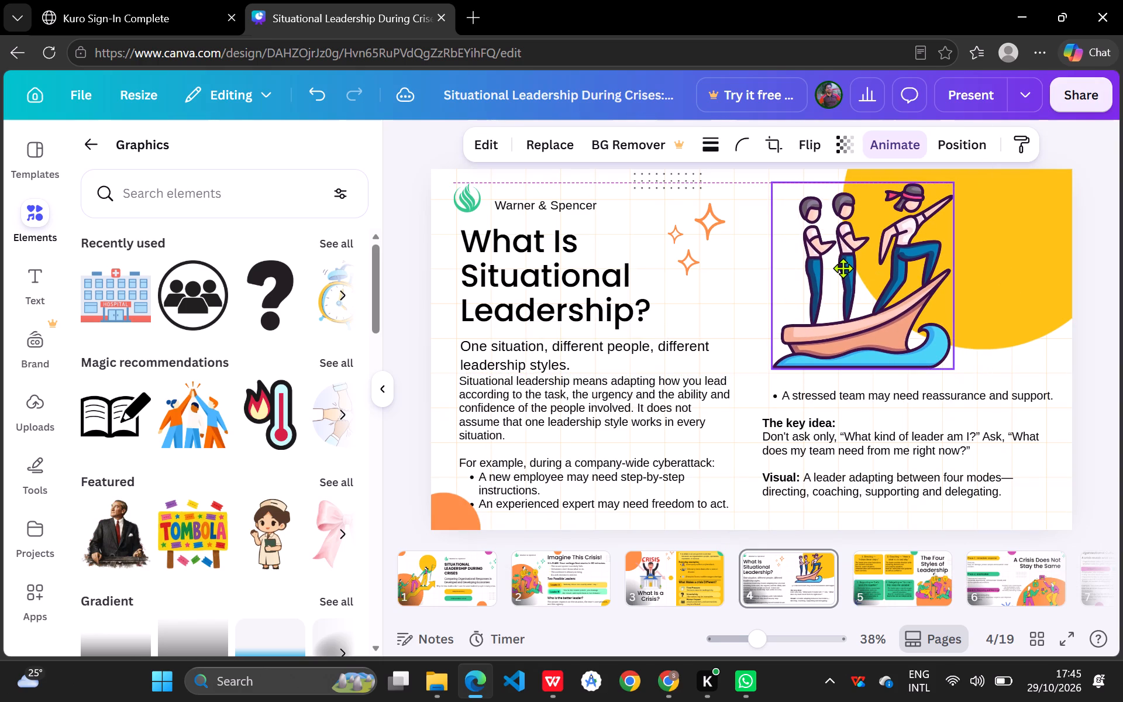
left_click_drag(843, 268, 844, 266)
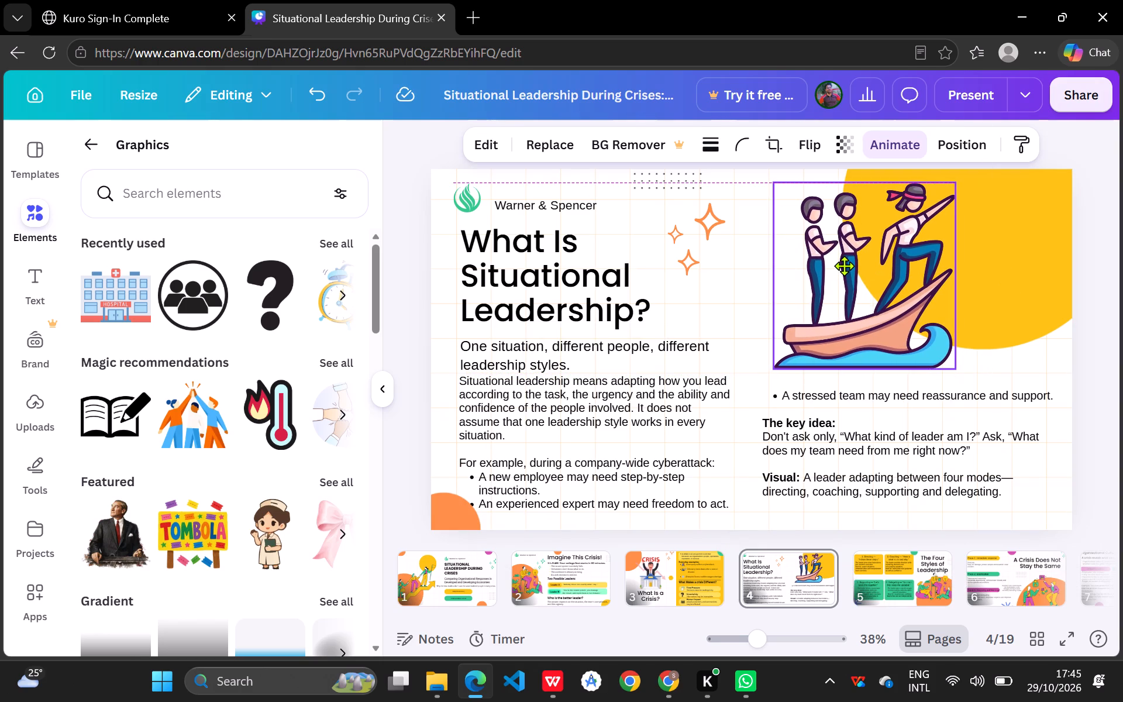
left_click_drag(844, 266, 845, 266)
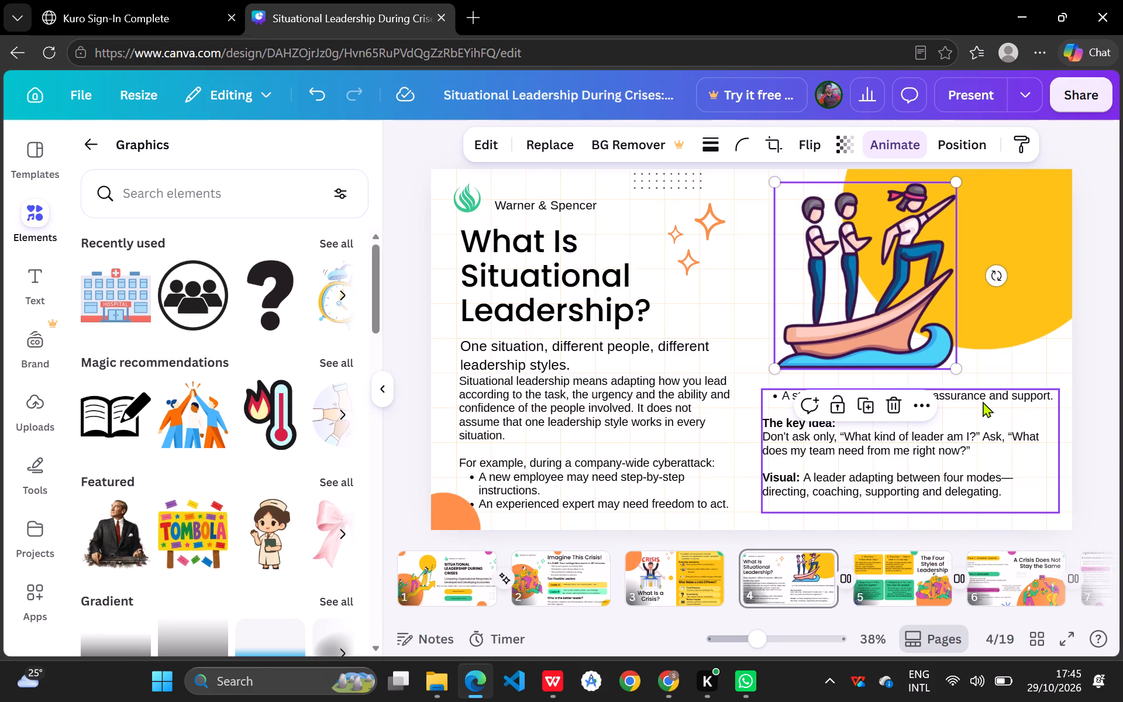
Move the "One situation, different people…" subtitle out of the text column to the top of the slide, beside the company name.
left_click(984, 388)
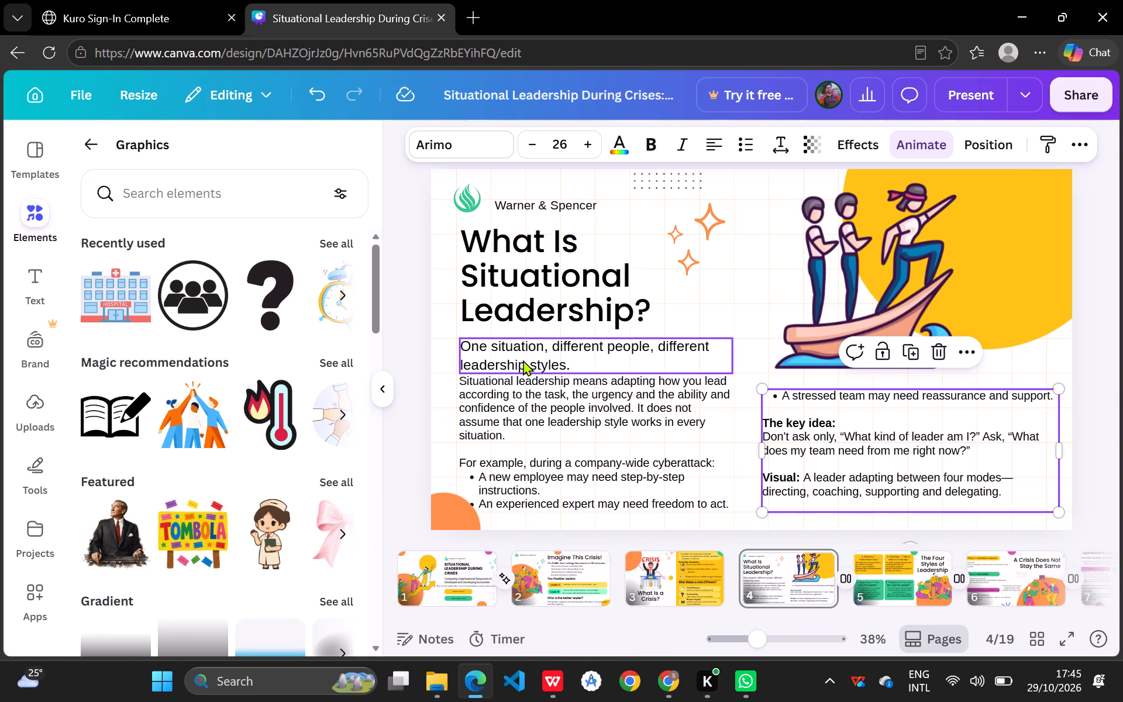
left_click_drag(558, 349, 771, 199)
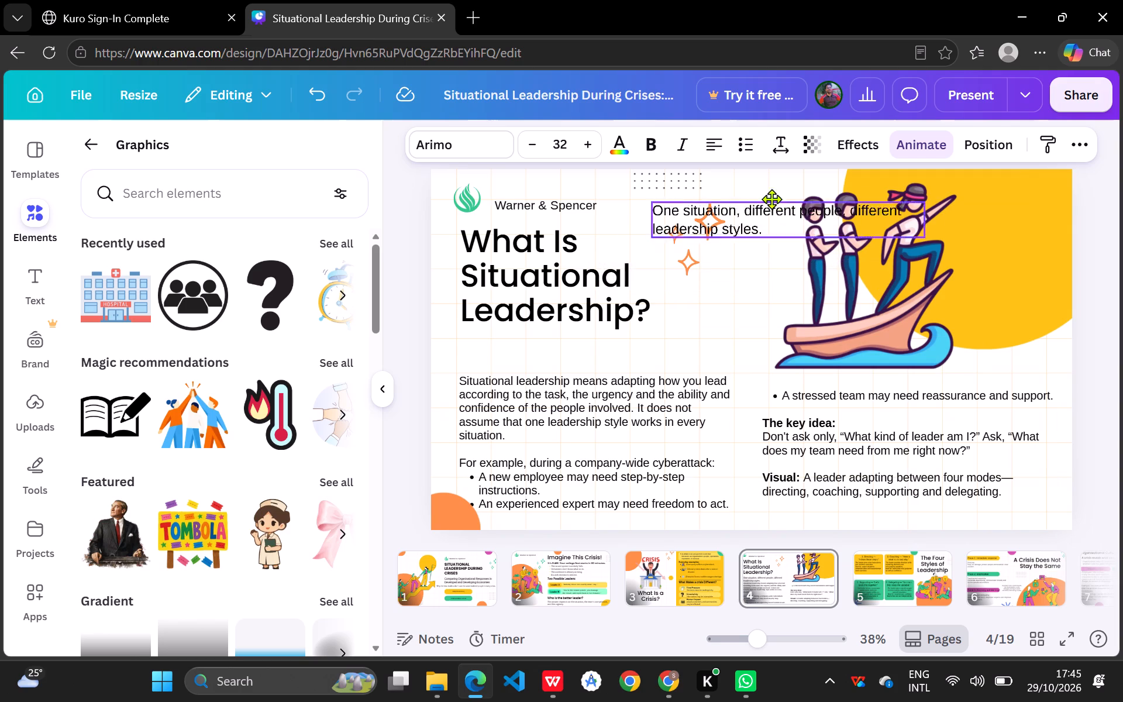
left_click_drag(771, 199, 674, 192)
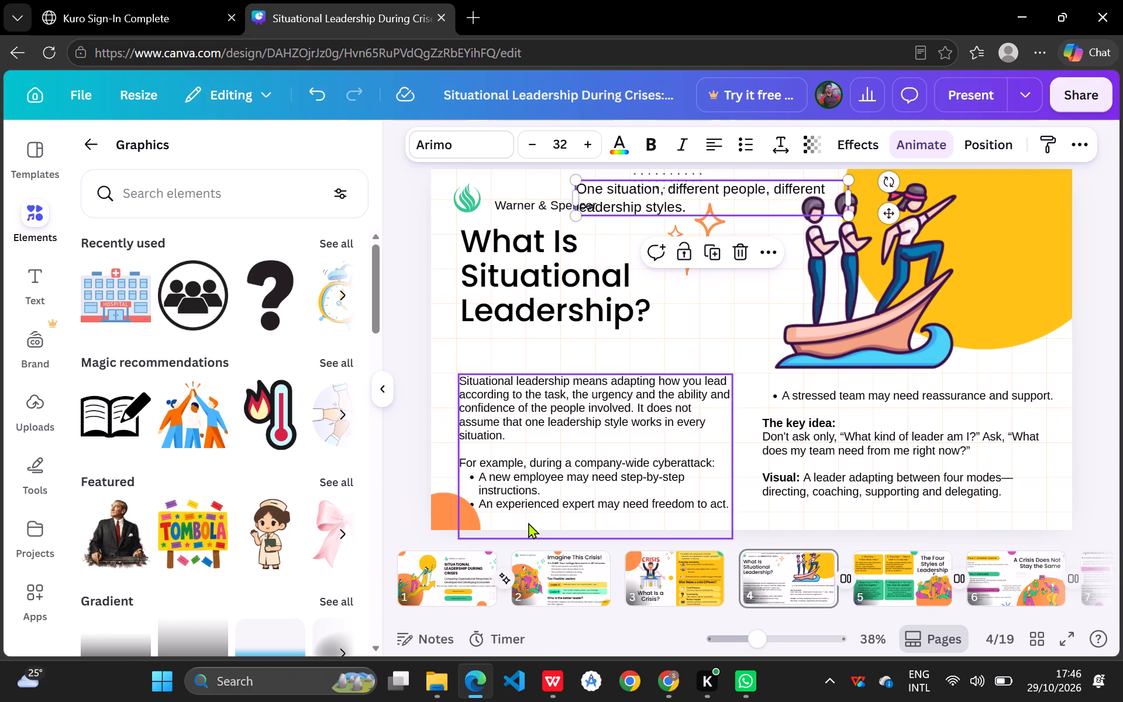
Move the "Situational leadership means…" body text down, leaving a gap beneath the heading and keeping its left edge aligned with it.
left_click(571, 424)
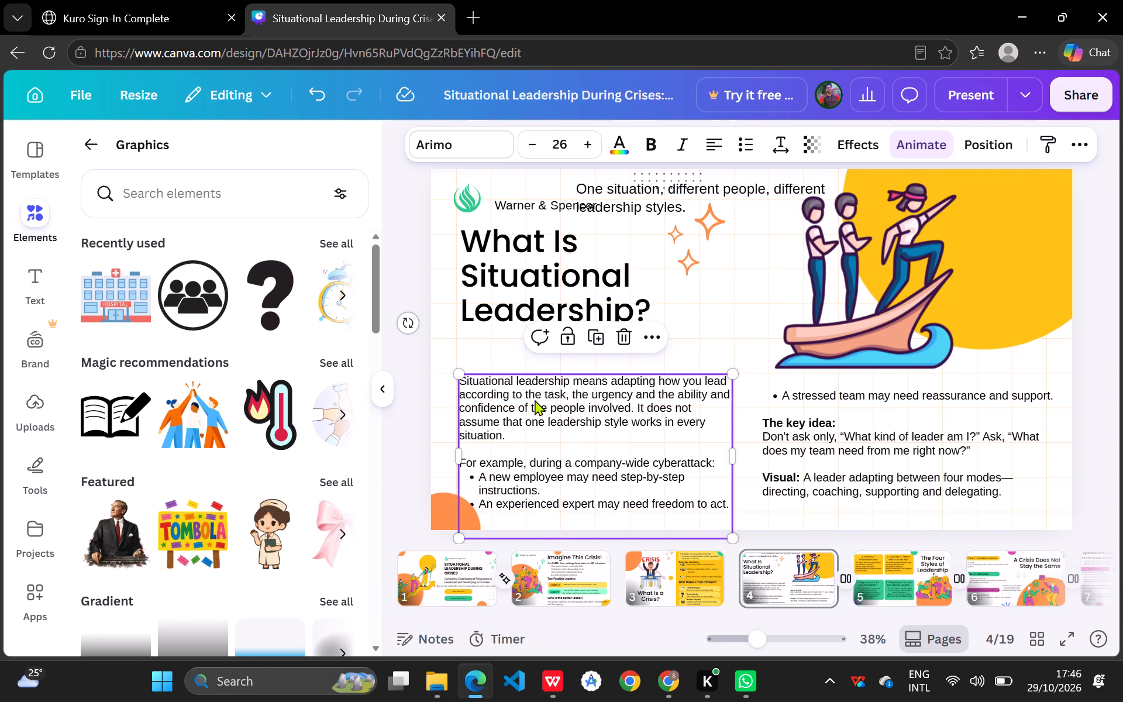
left_click_drag(535, 404, 535, 441)
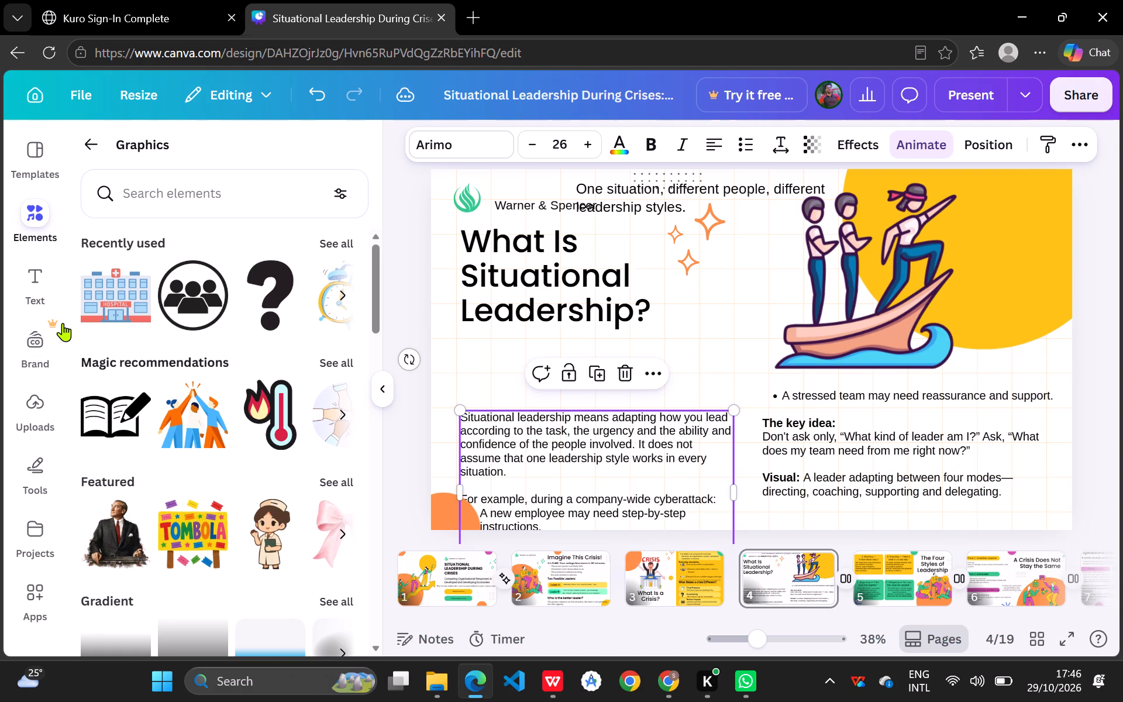
Add a body text box and place it just beneath the heading, aligned with the heading's left edge.
left_click(29, 288)
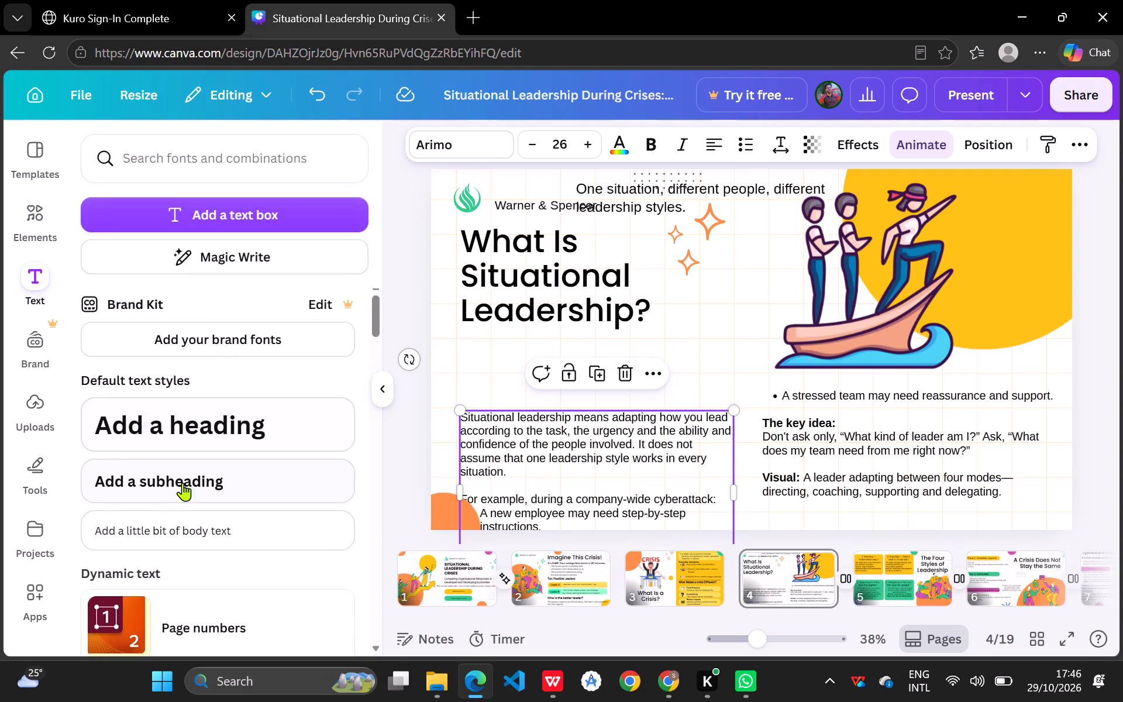
left_click(169, 522)
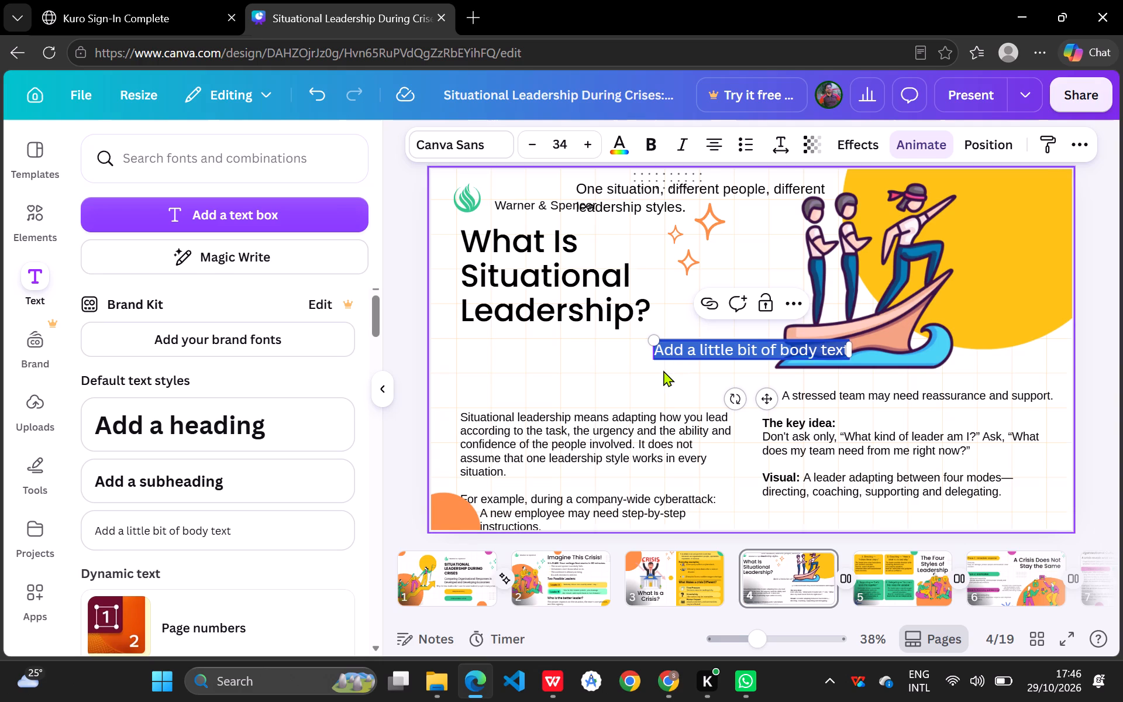
left_click_drag(669, 359, 474, 357)
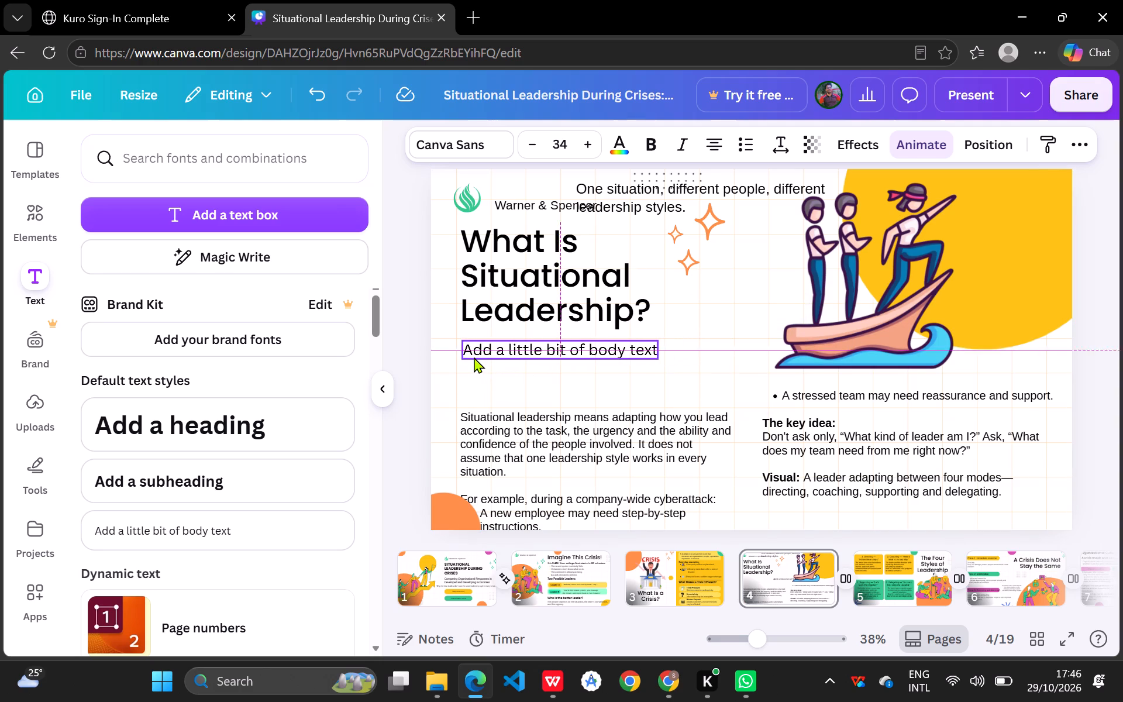
left_click_drag(474, 357, 473, 357)
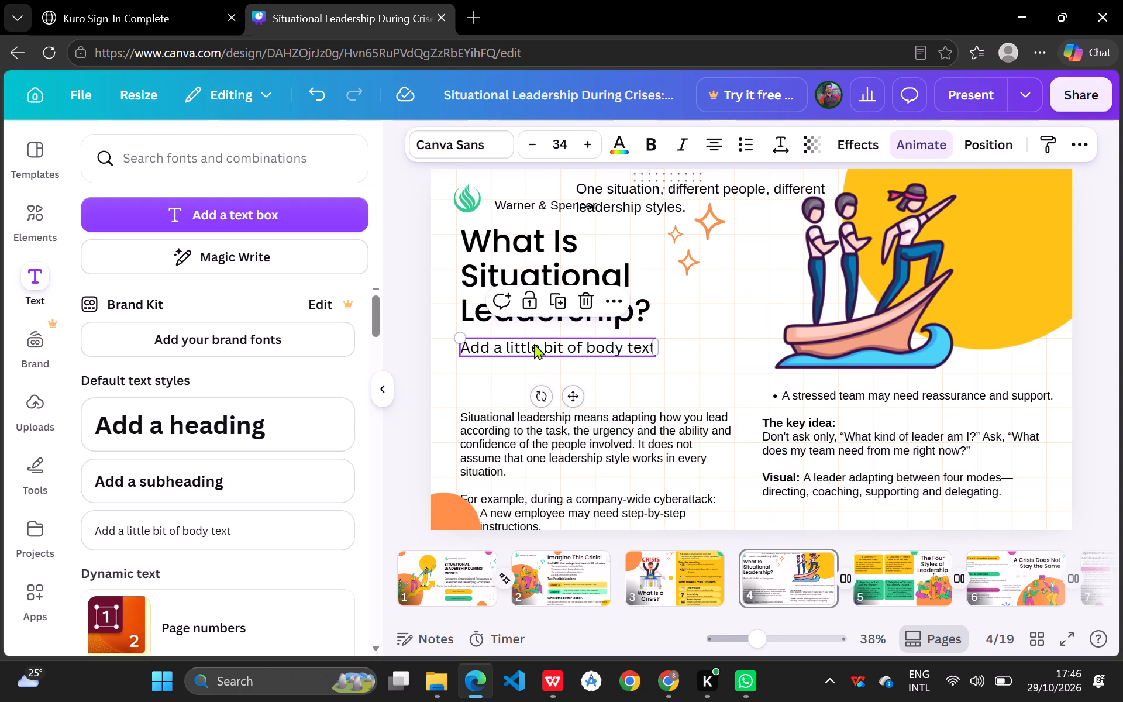
Widen the new text box to about 820, matching the right edge of the body text column below it.
left_click(558, 343)
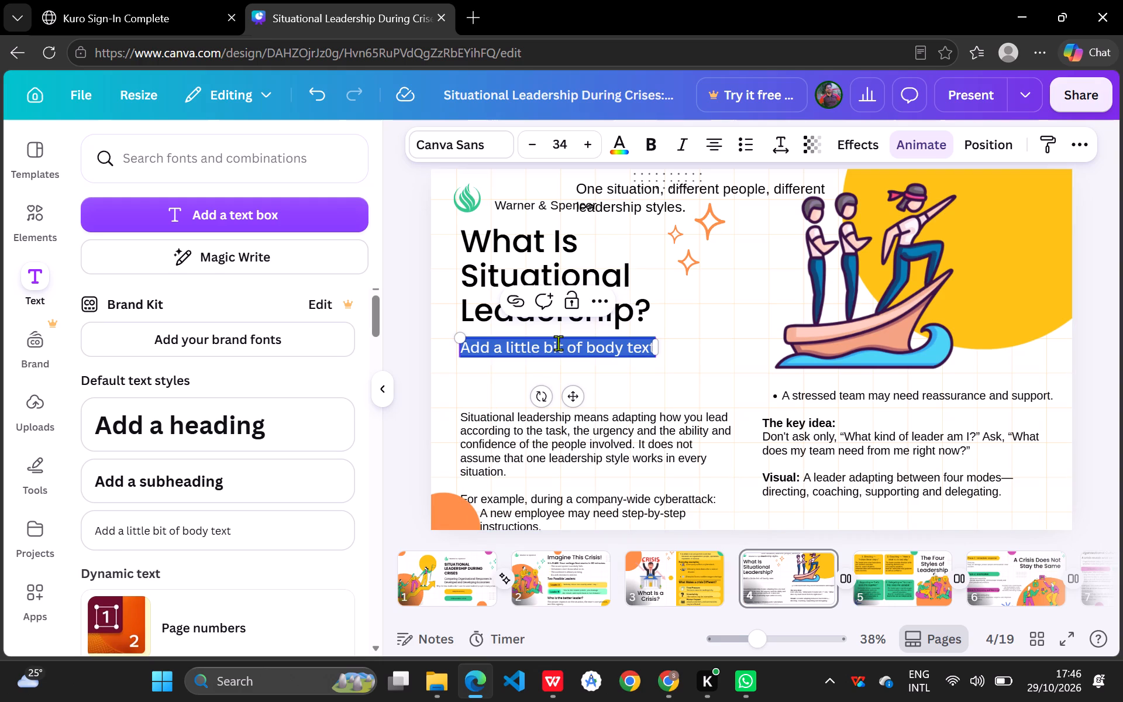
left_click(558, 343)
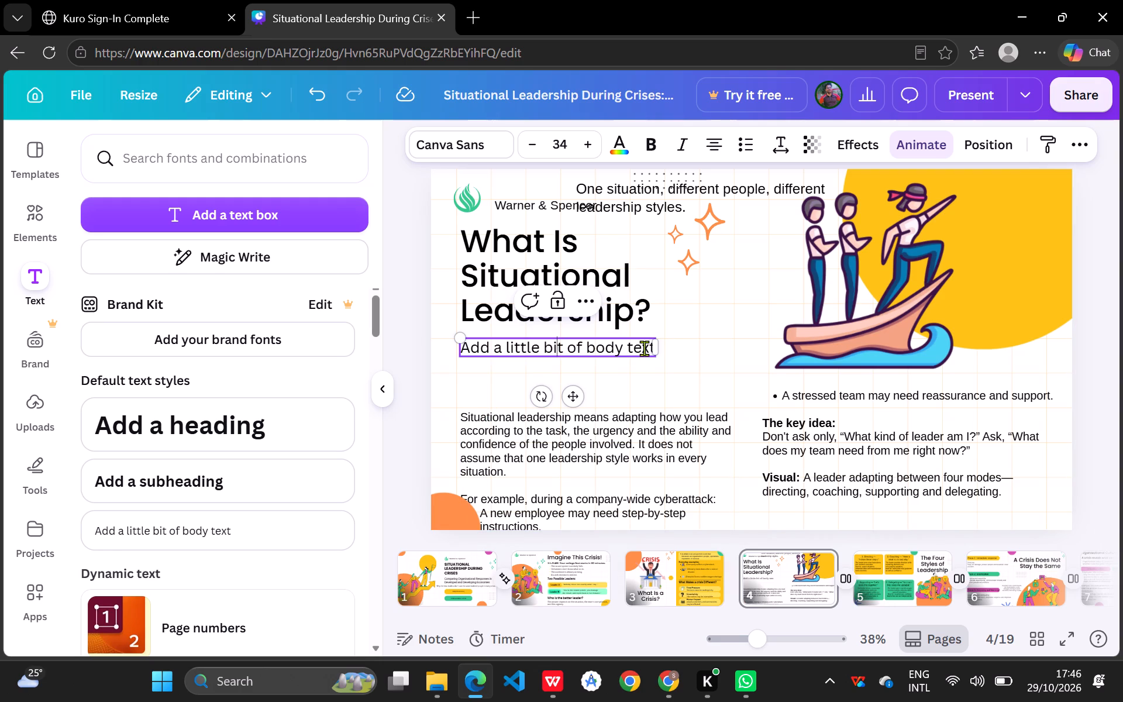
left_click(644, 348)
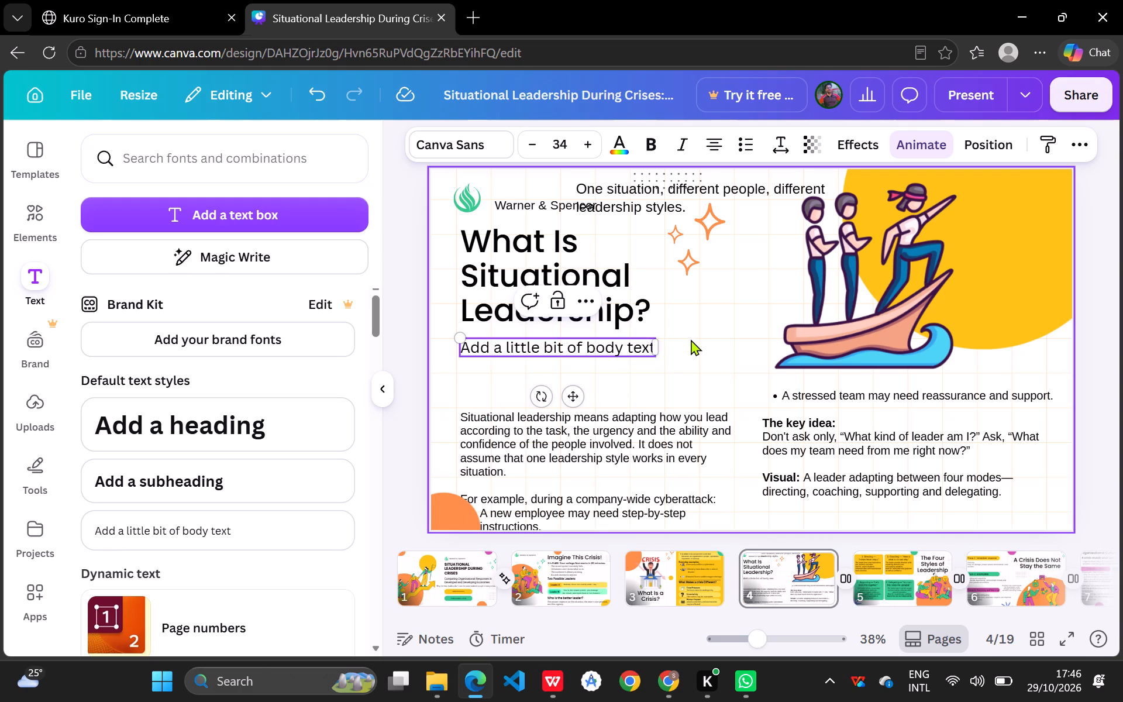
left_click_drag(659, 347, 679, 347)
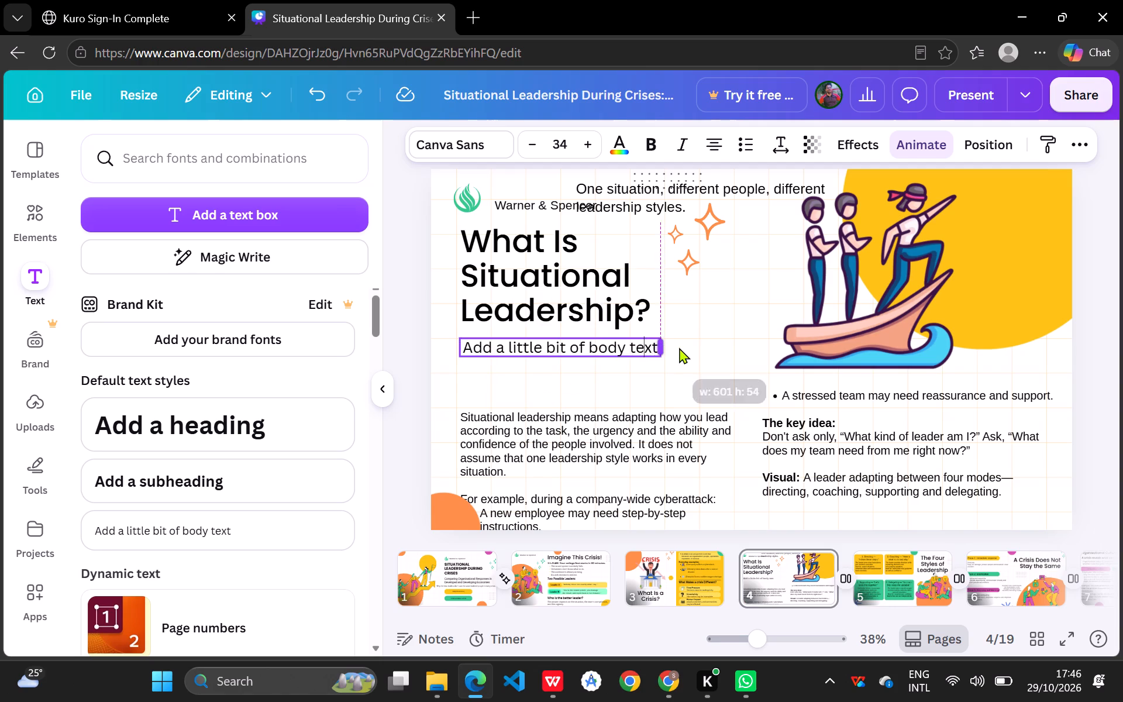
left_click_drag(679, 347, 725, 350)
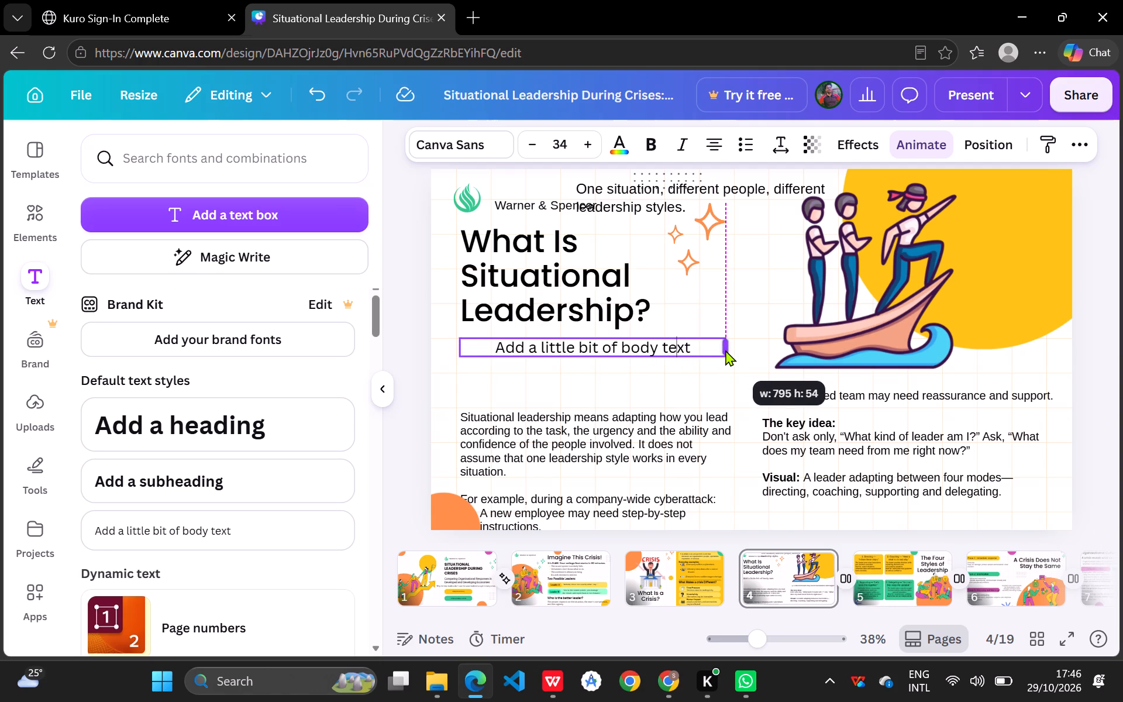
left_click_drag(725, 350, 736, 351)
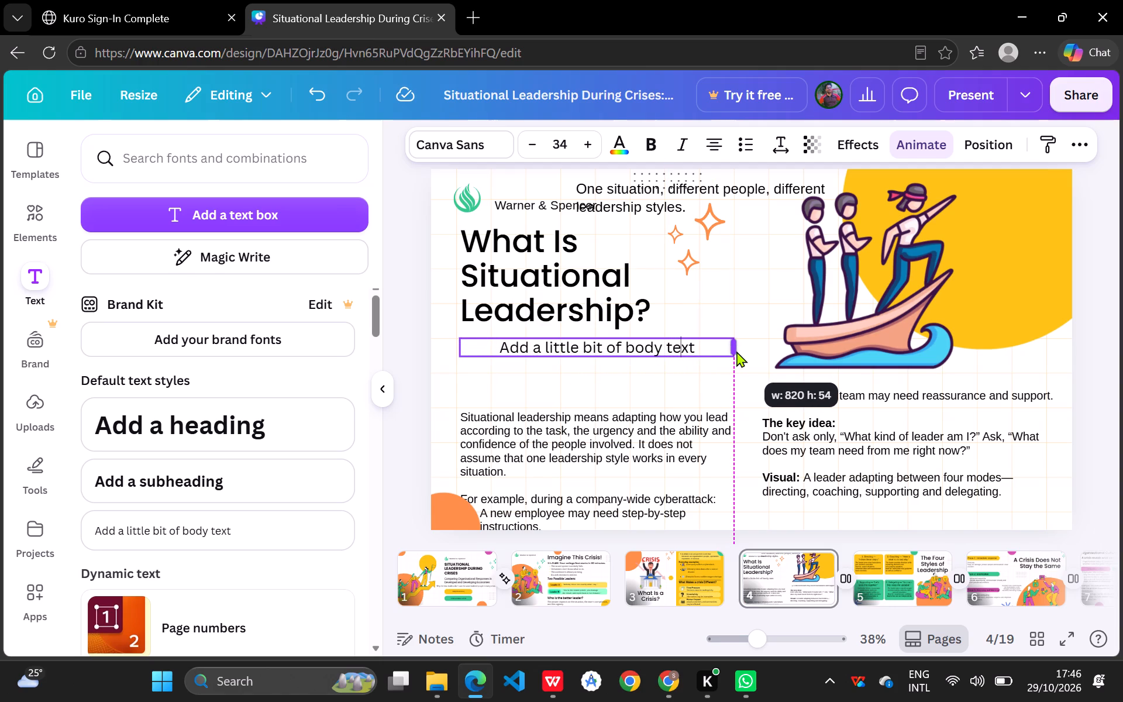
left_click_drag(736, 351, 736, 351)
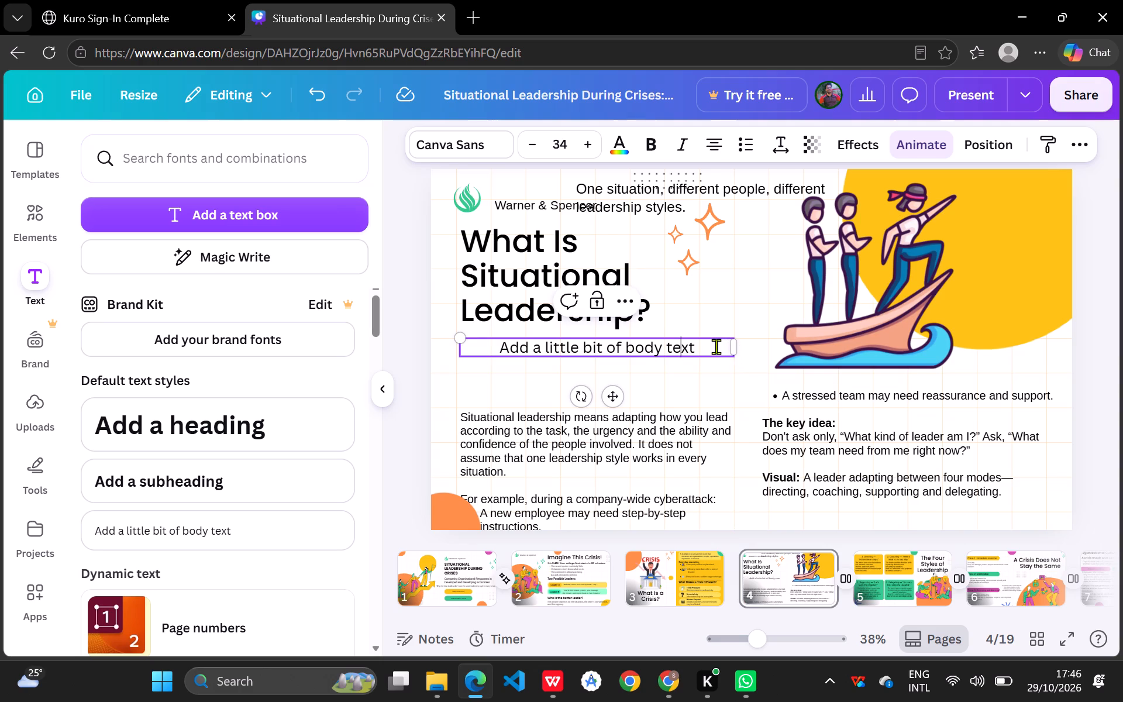
Replace the new text box's placeholder with "Situational leadership means adapting your leadership style to the task, urgency and confidence.".
left_click(716, 346)
left_click_drag(716, 346, 490, 348)
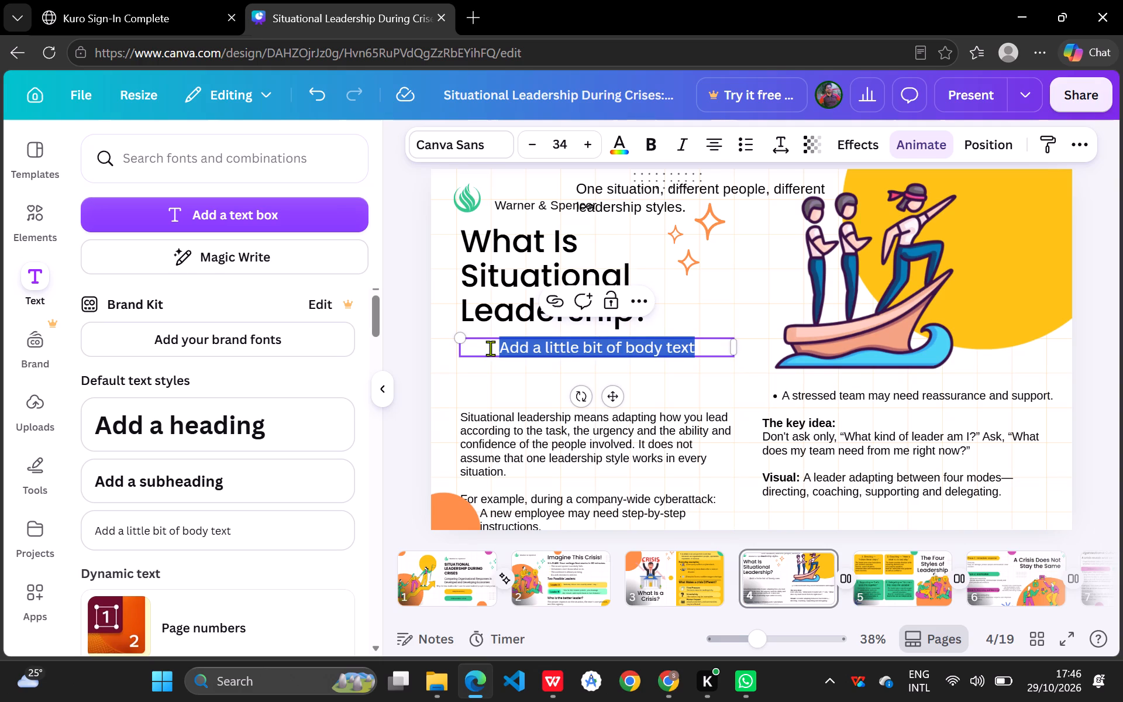
key("BackSpace")
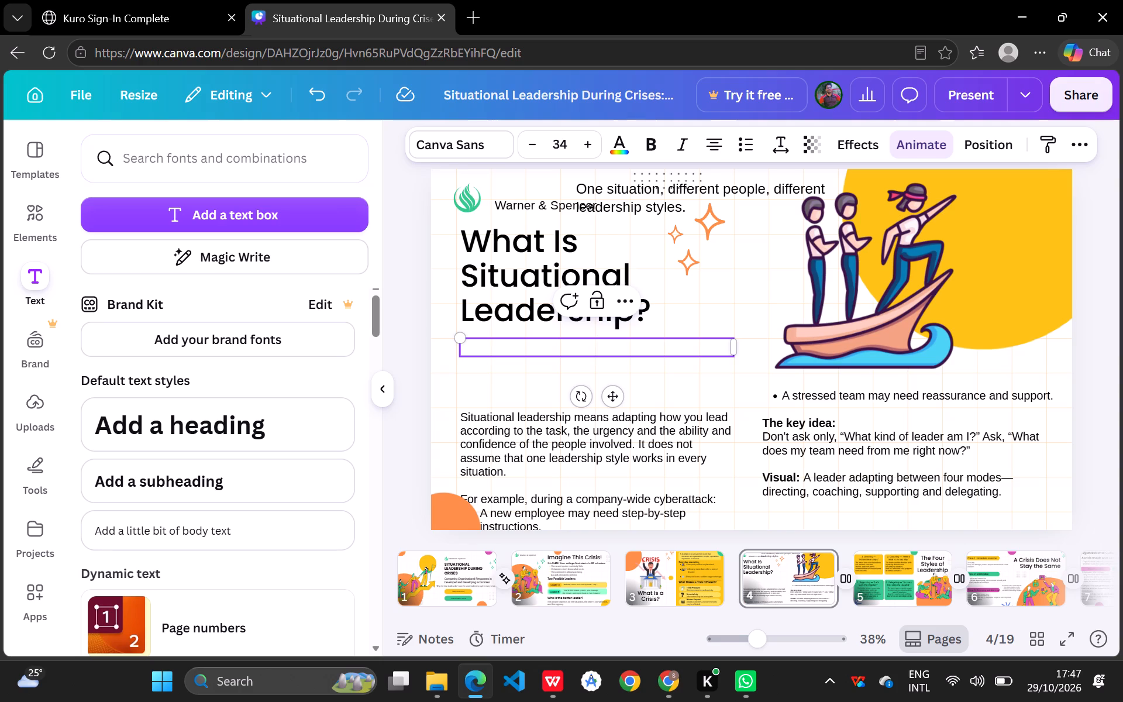
key("shift+s")
type("ituational")
key("space")
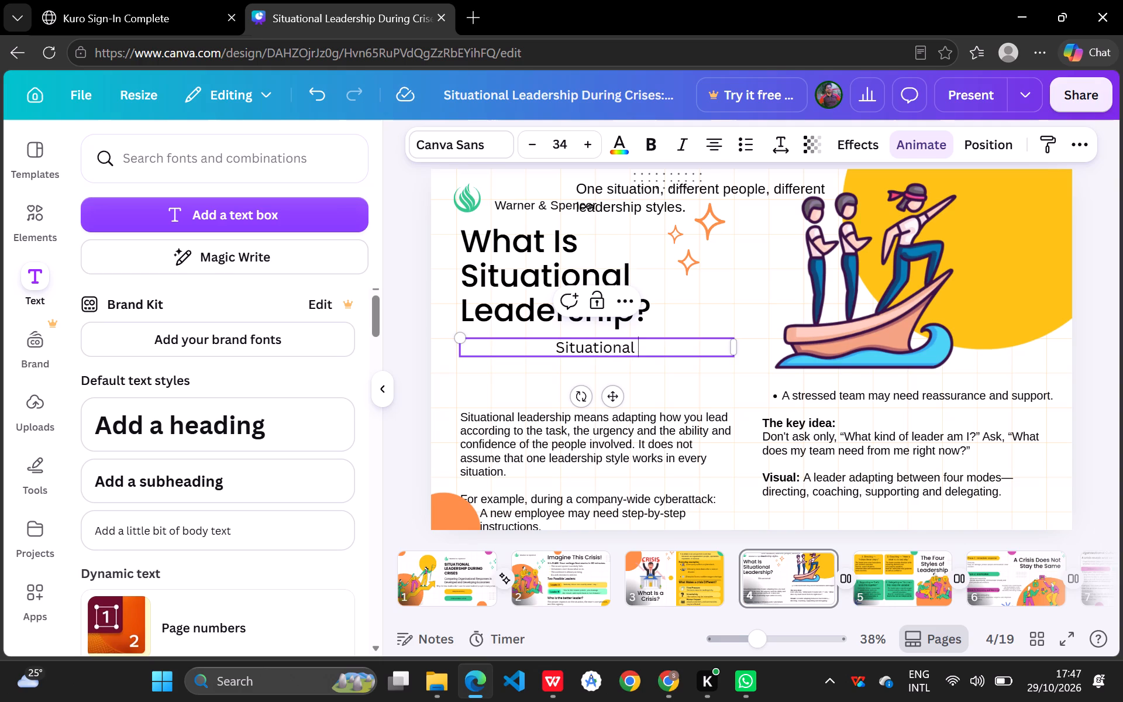
type("lea")
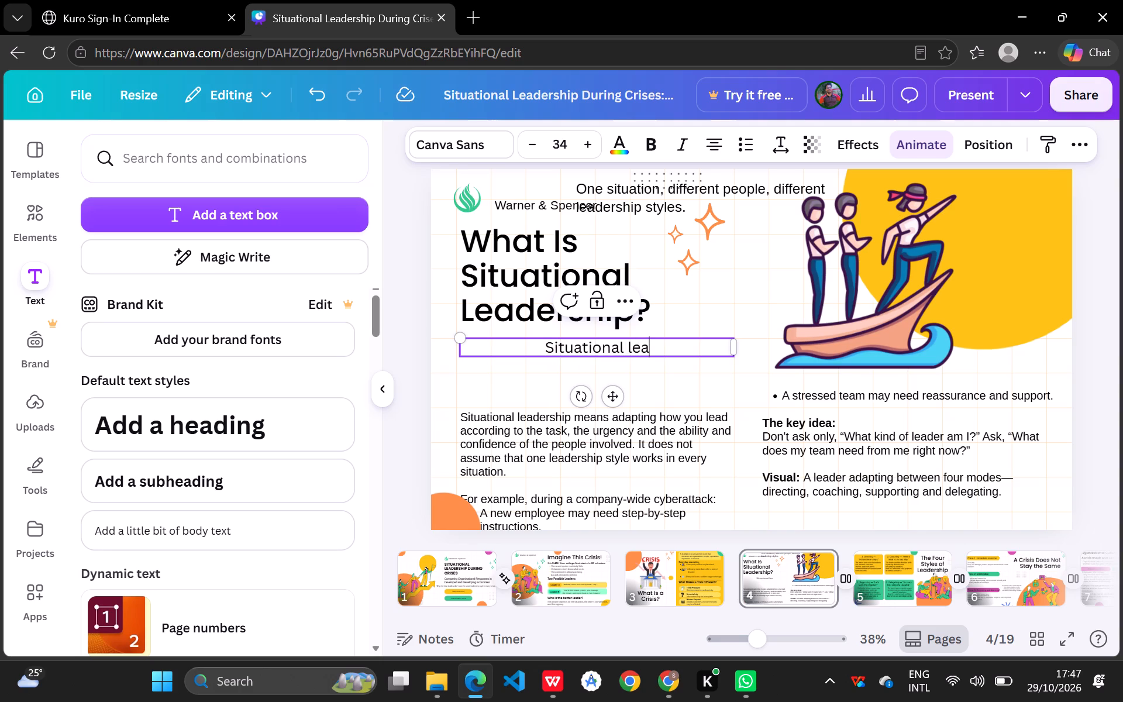
type("detship")
key("space")
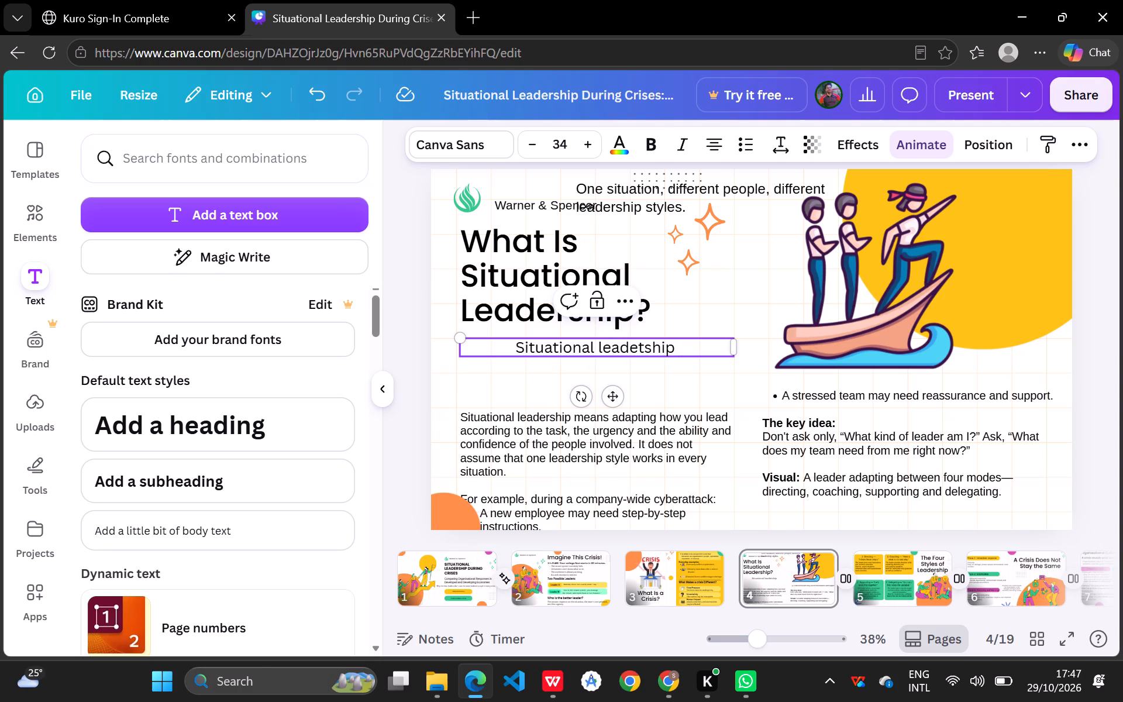
key("BackSpace")
key("BackSpace")
key("BackSpace")
key("BackSpace")
key("BackSpace")
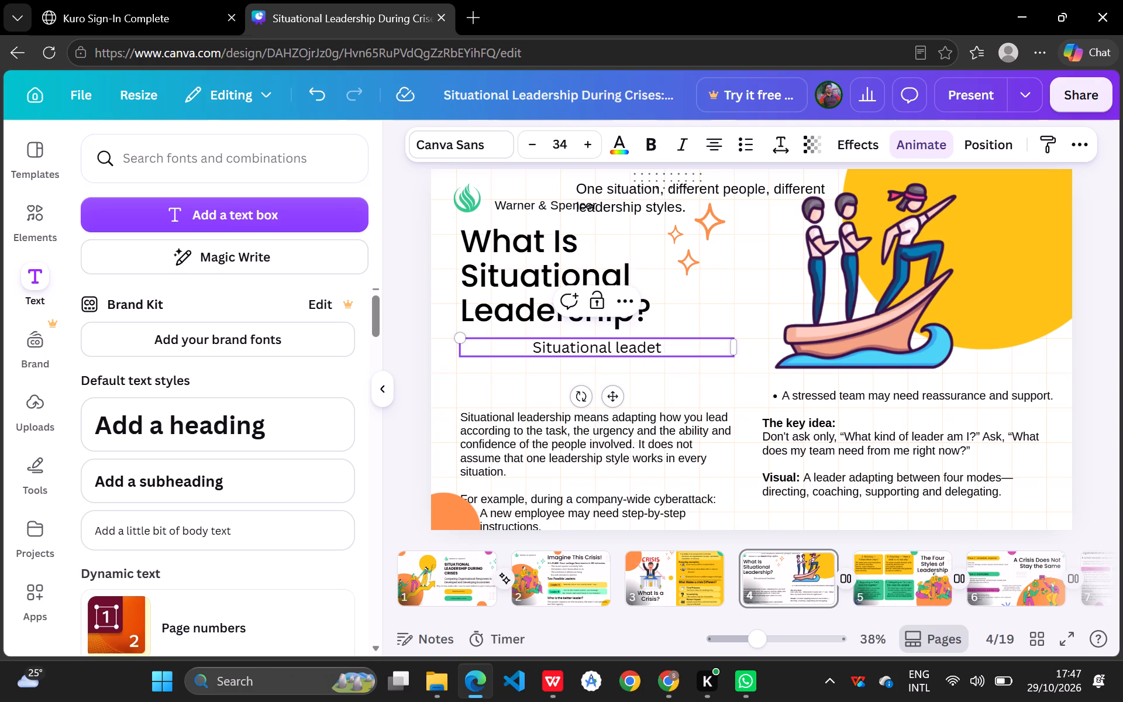
key("BackSpace")
key("e")
key("BackSpace")
type("rshi")
key("BackSpace")
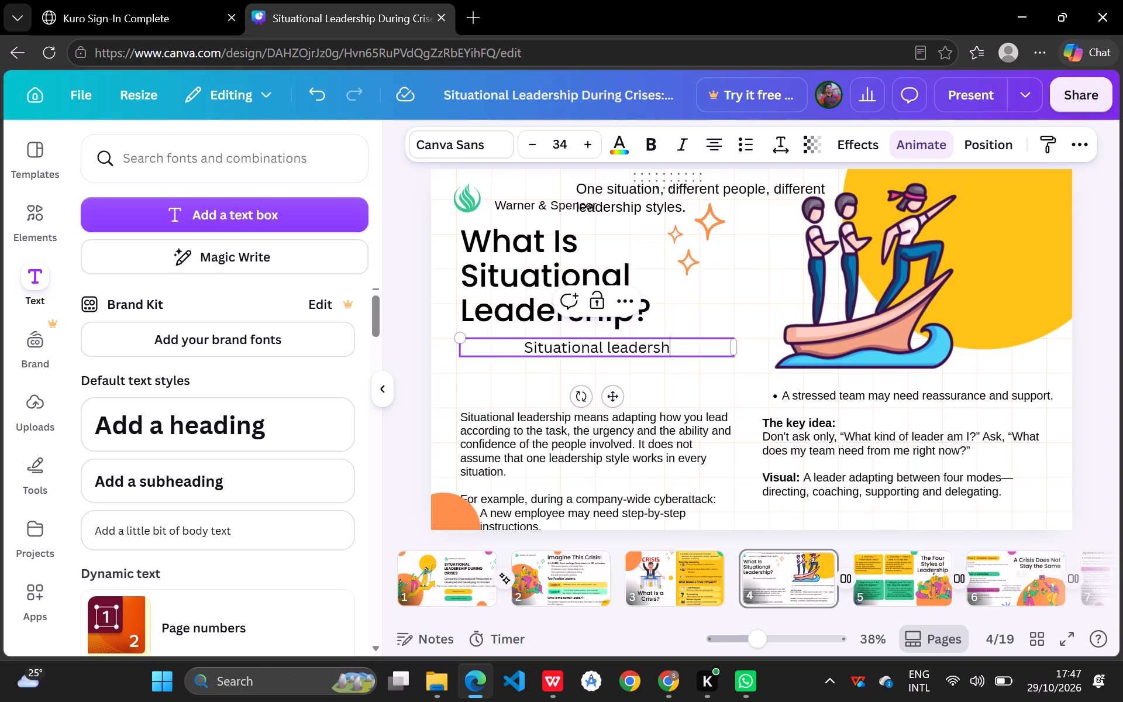
type("ip")
key("space")
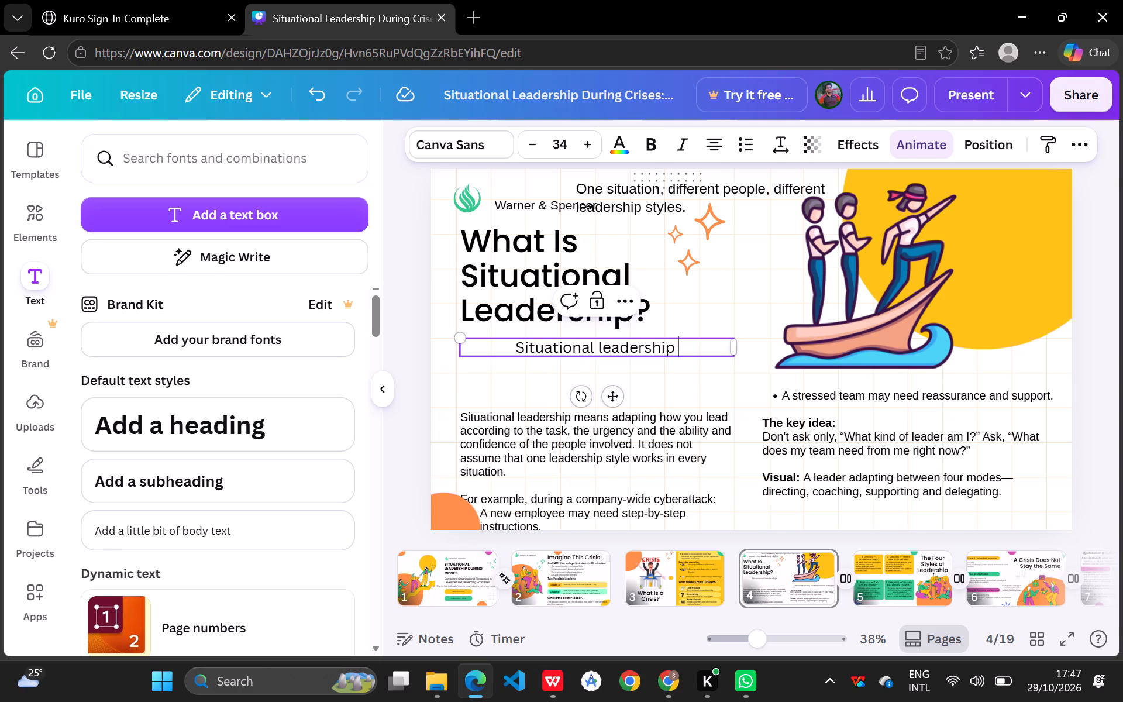
type("means")
key("space")
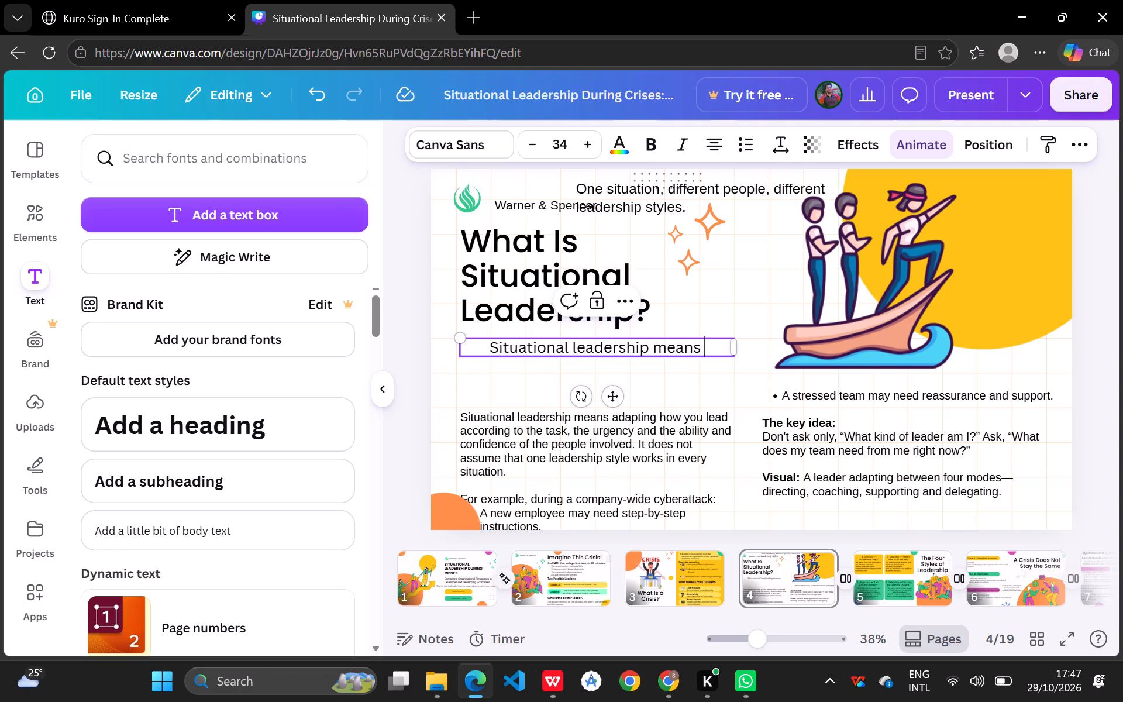
type("adapting")
key("space")
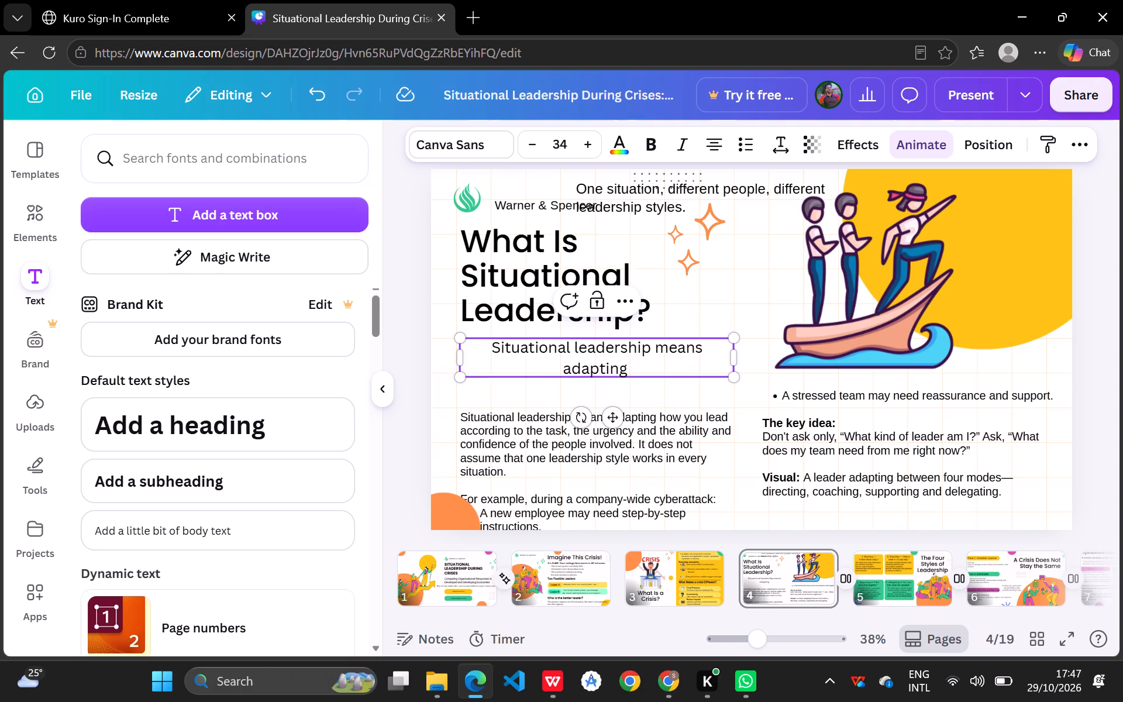
type("your lea")
type("der")
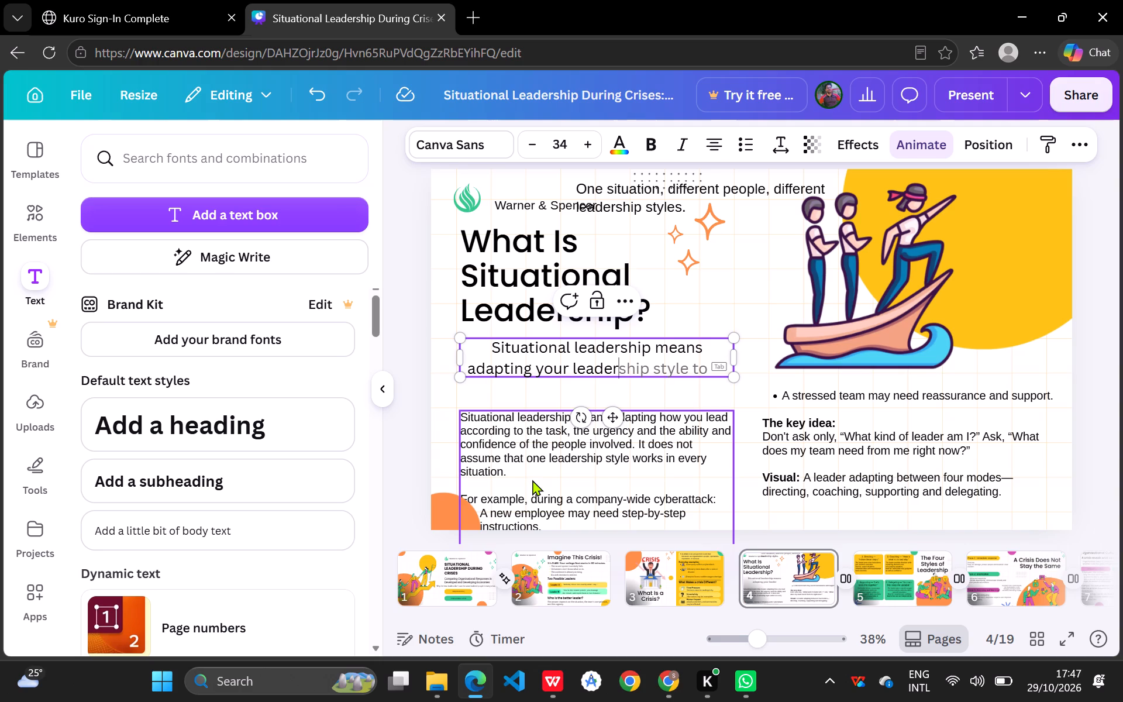
type("ship")
key("space")
type("style")
key("space")
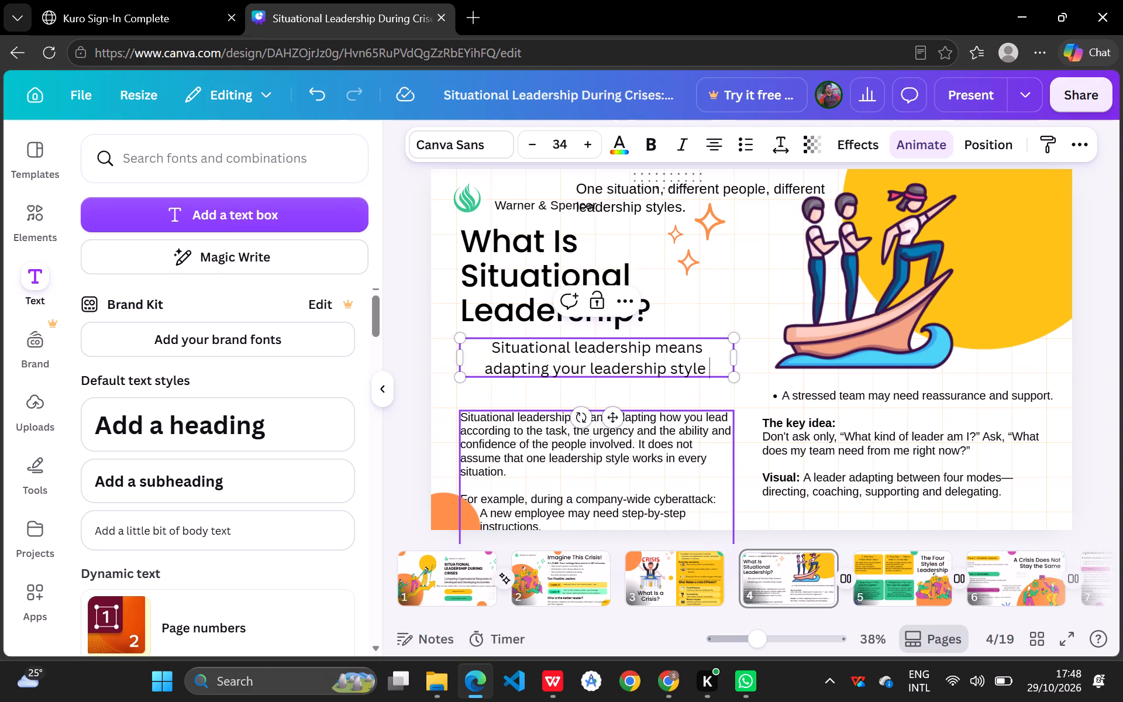
type("to the task")
key("space")
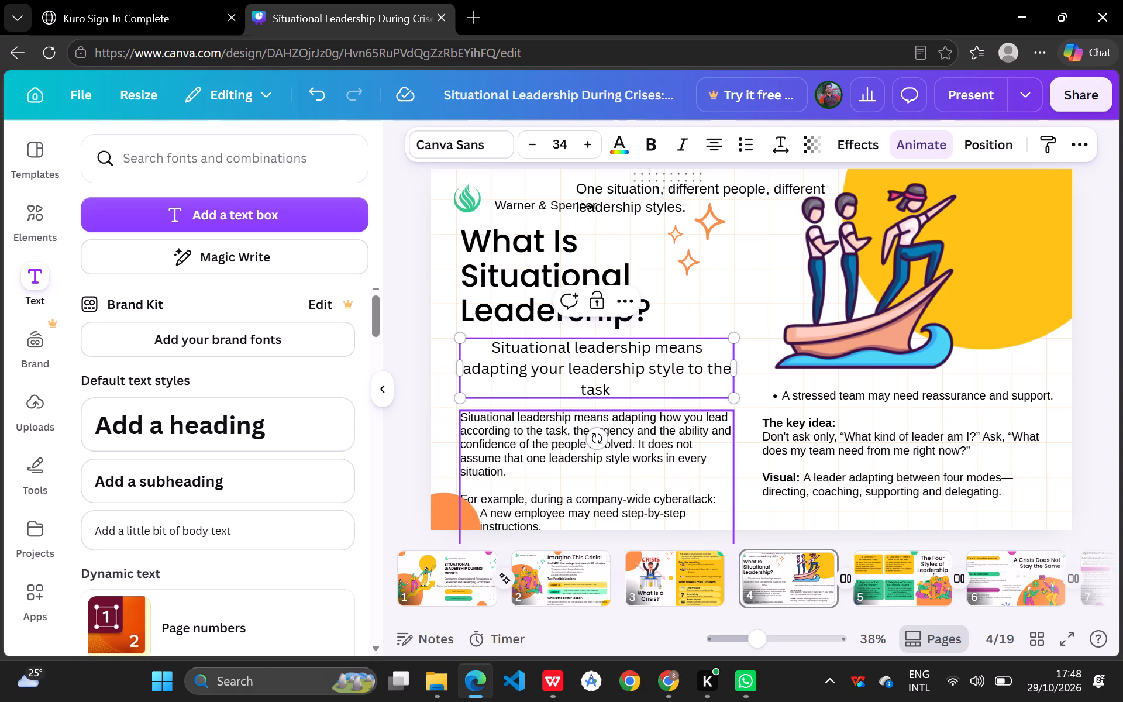
key("BackSpace")
type(",")
key("space")
type("urgency")
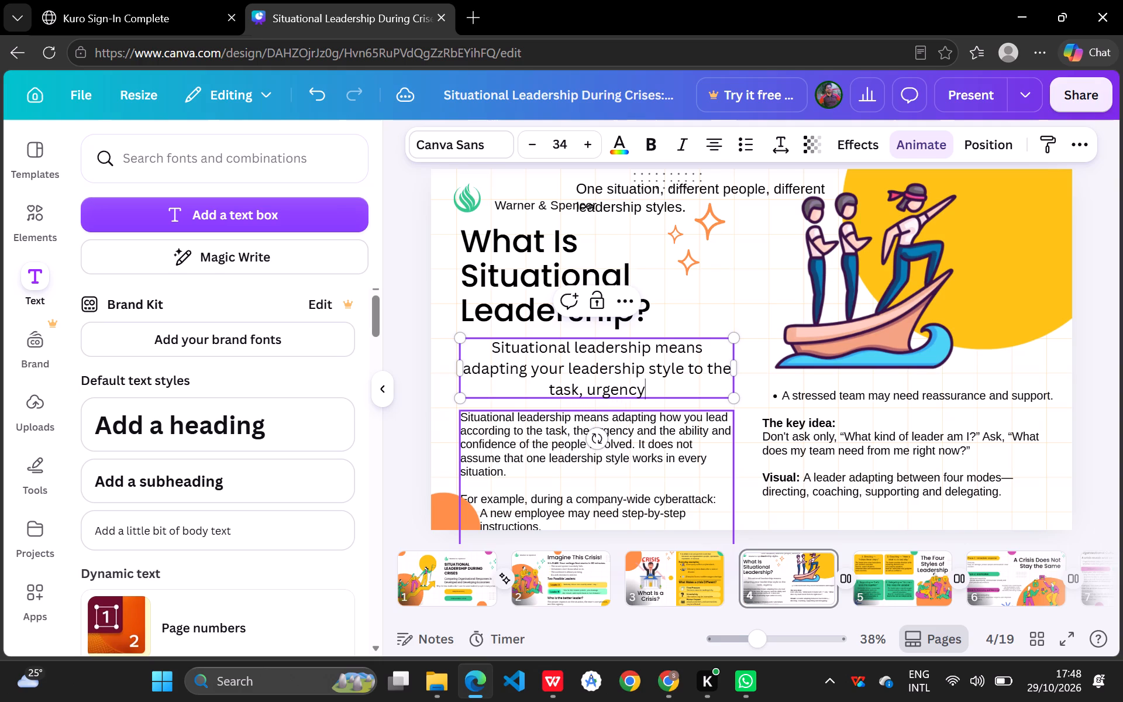
key("space")
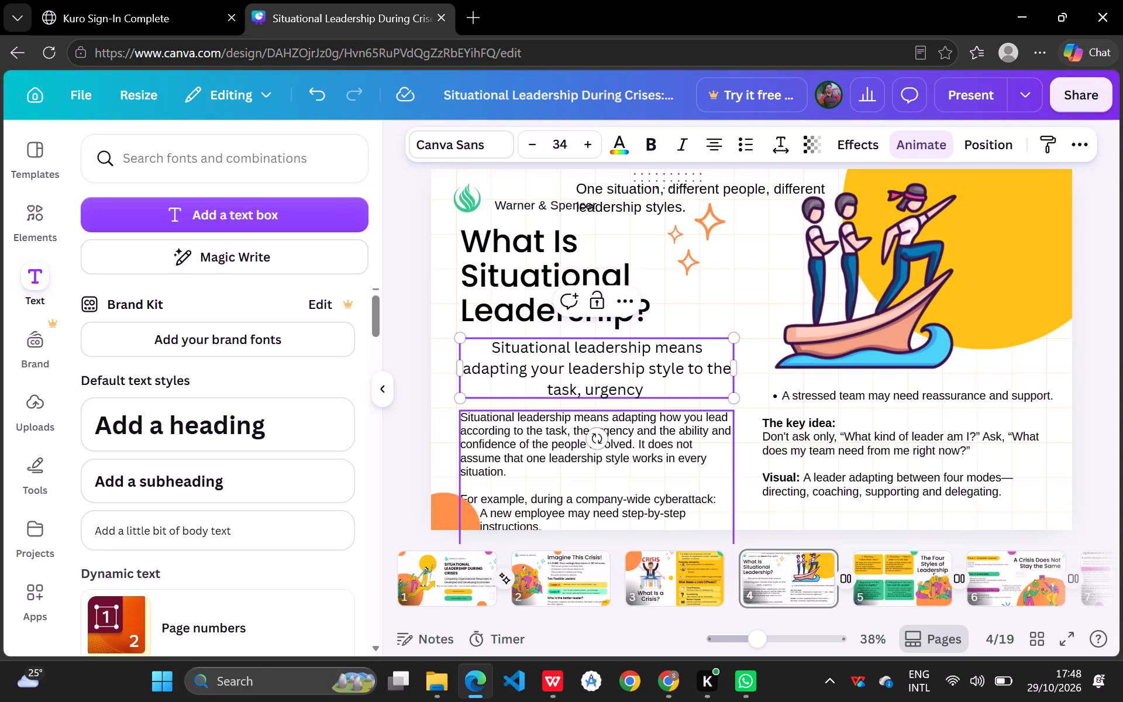
type("and")
key("space")
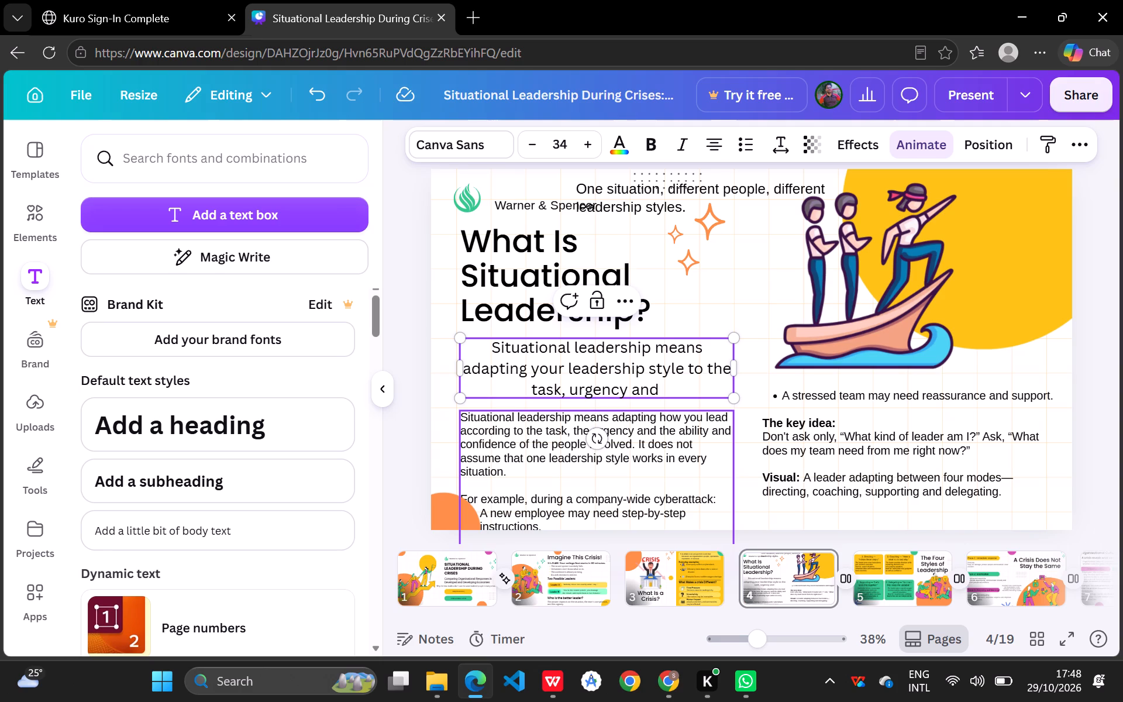
type("confidence")
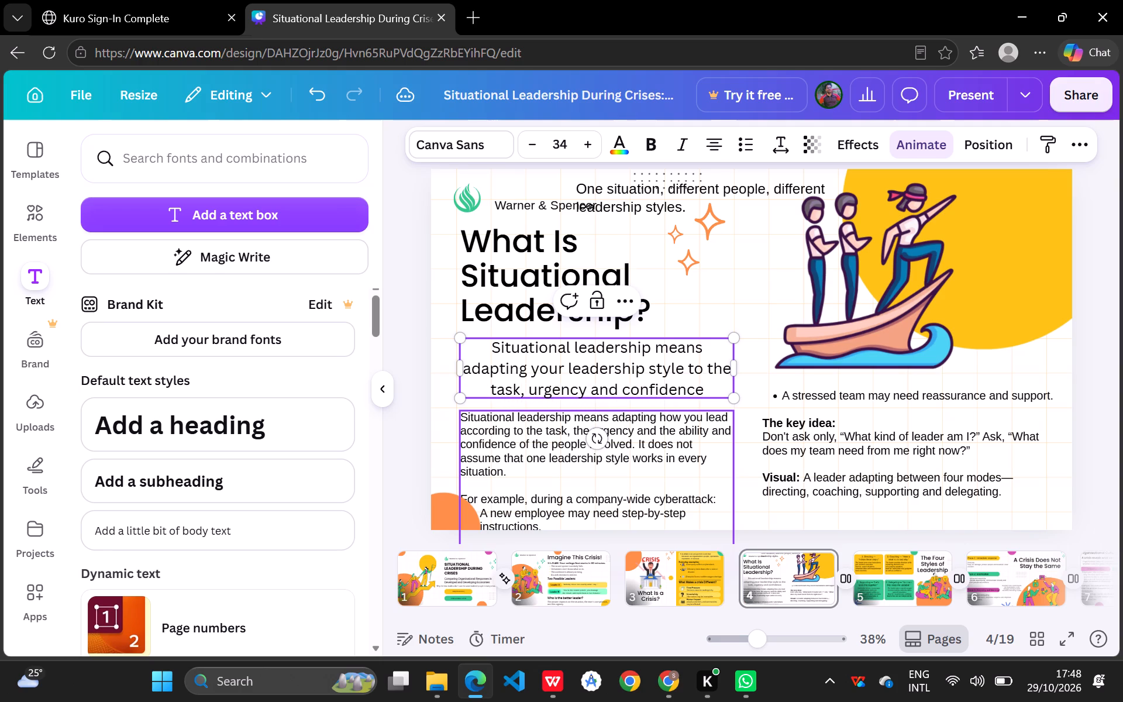
key("period")
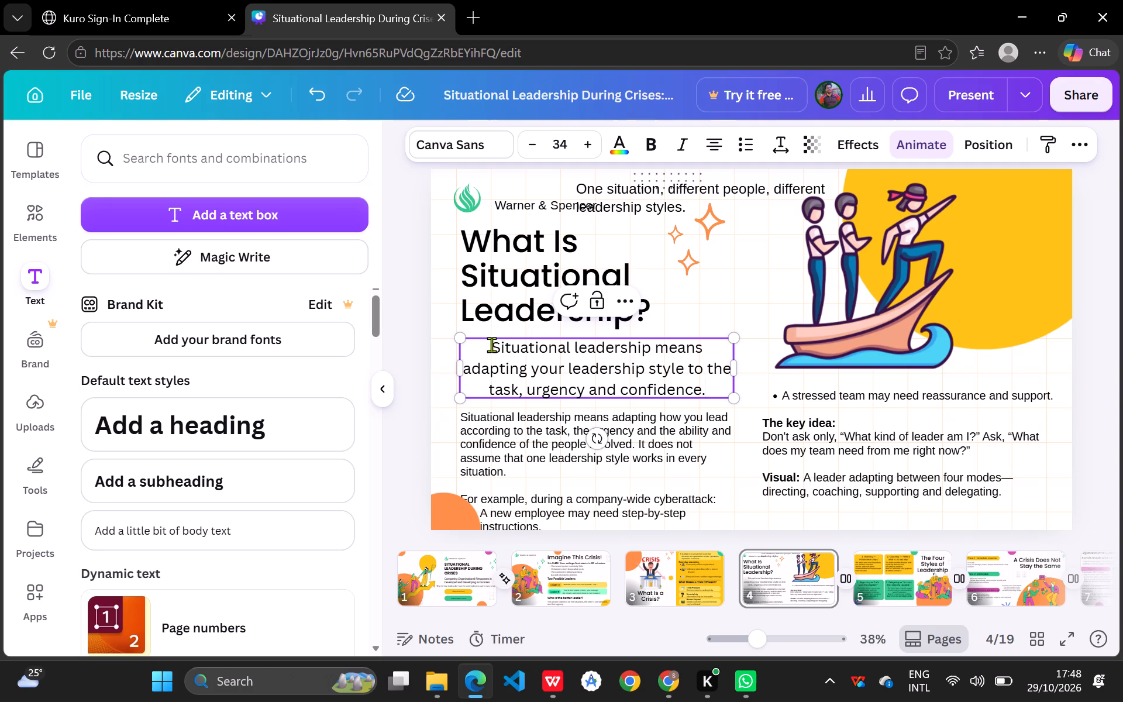
Left-align all the text in the new text box beneath the heading.
left_click_drag(491, 345, 711, 395)
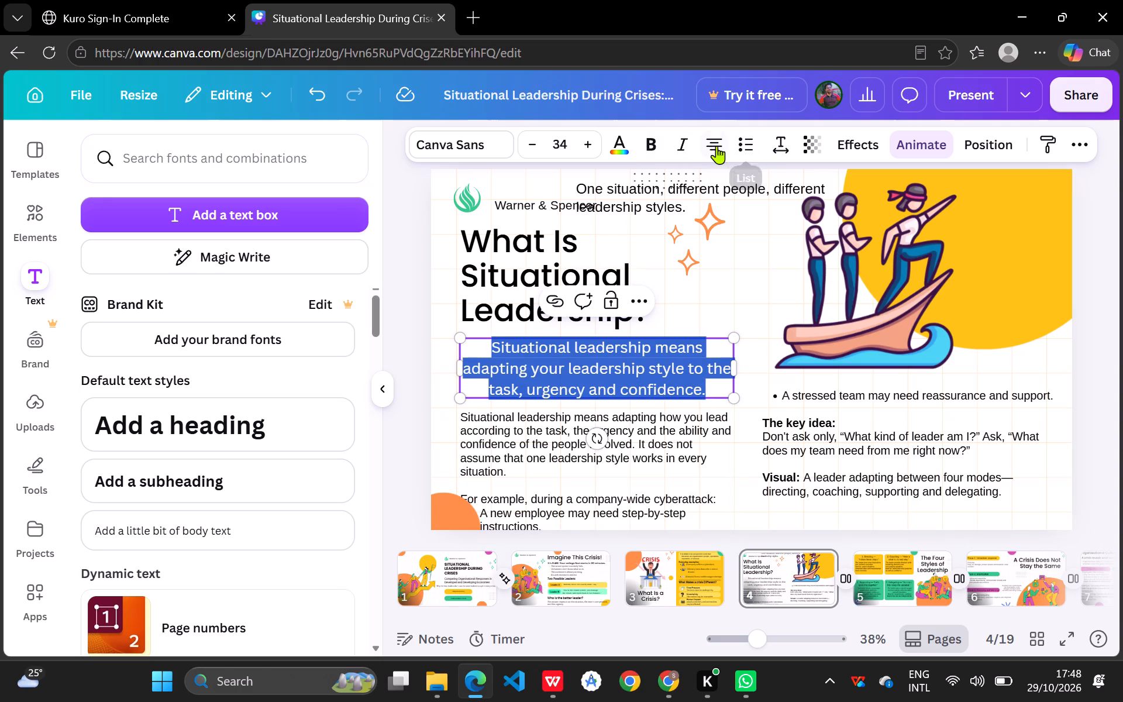
left_click(712, 146)
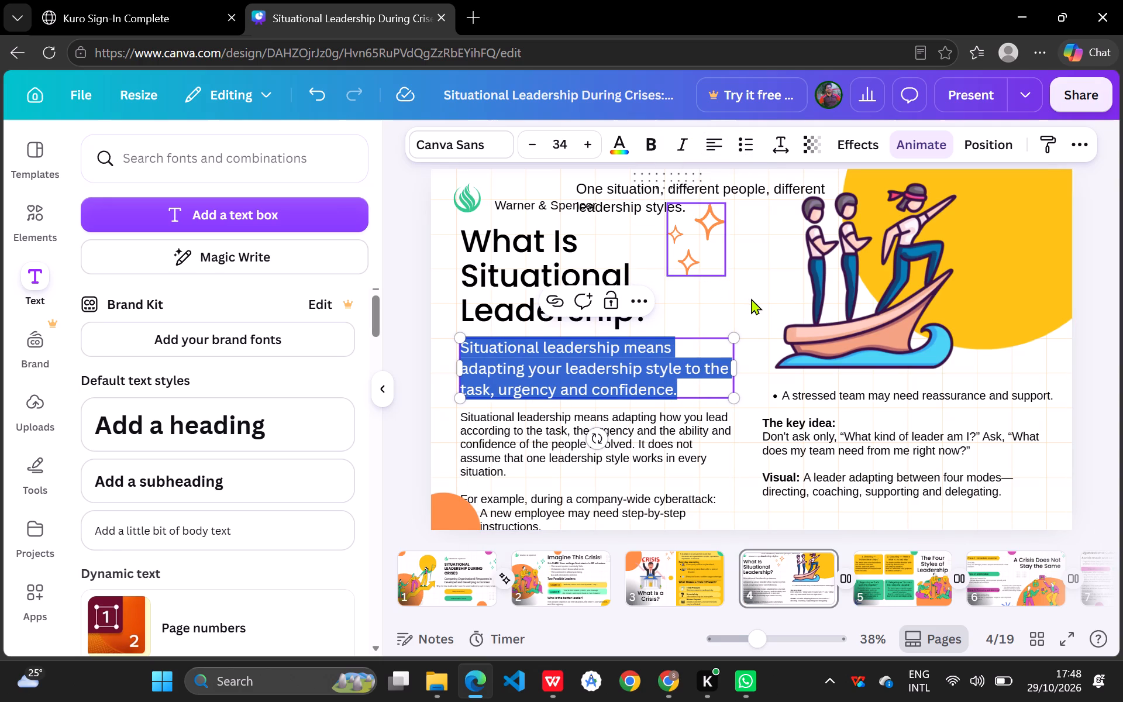
left_click(751, 298)
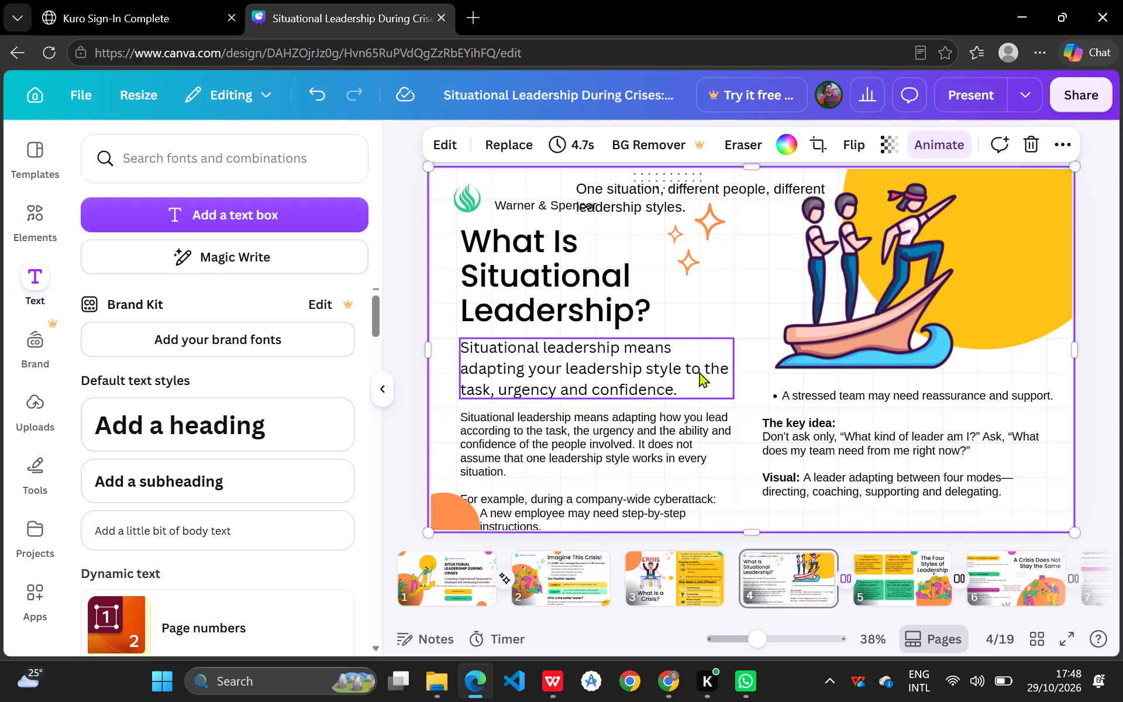
Narrow the new text box beneath the heading to a width of about 755, keeping its left edge in place.
left_click(732, 367)
double_click(732, 367)
left_click_drag(732, 367, 725, 367)
left_click(750, 388)
left_click(733, 375)
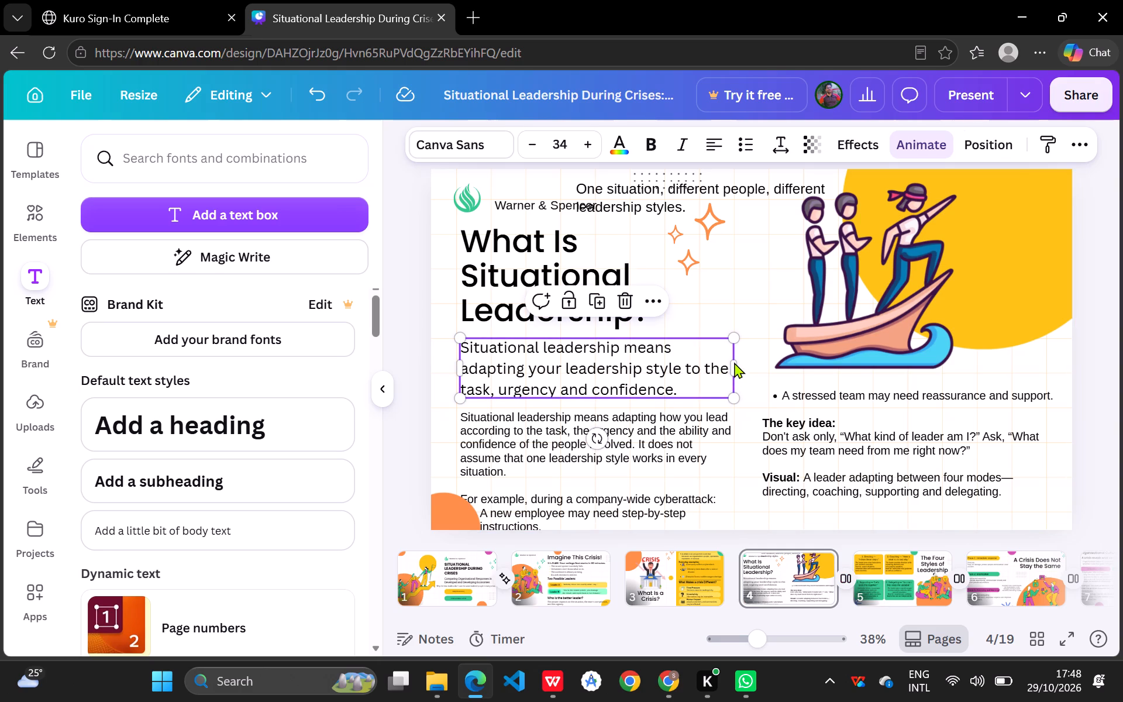
left_click(734, 362)
left_click_drag(734, 362, 749, 362)
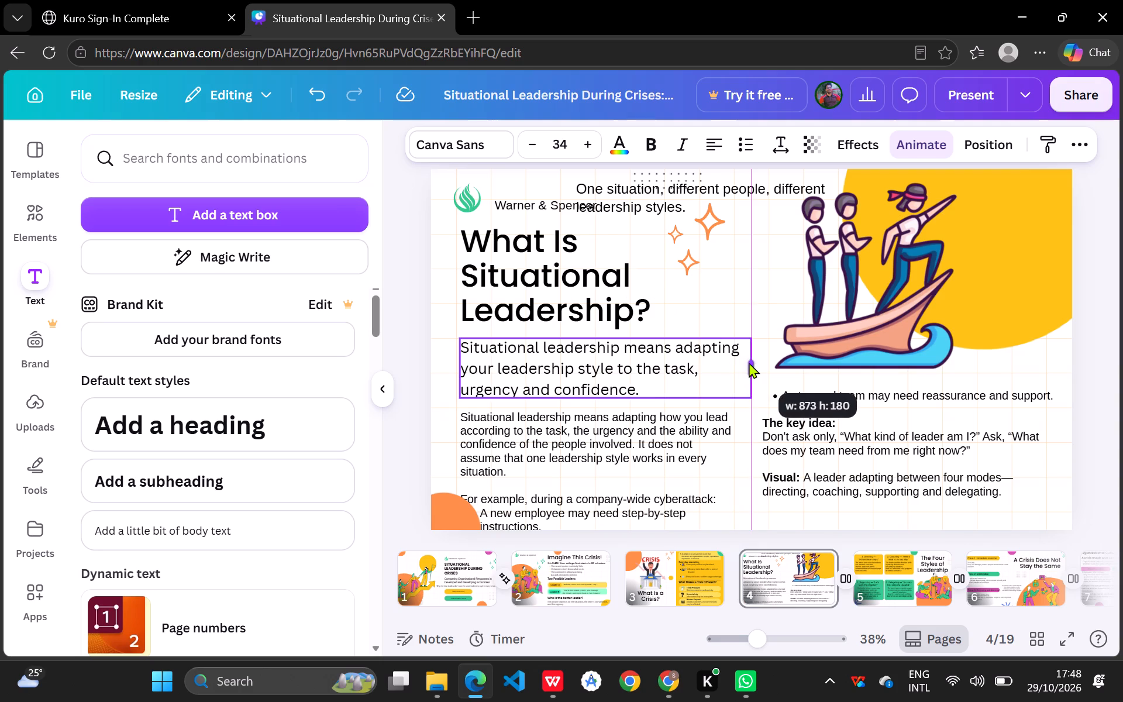
left_click_drag(749, 362, 743, 362)
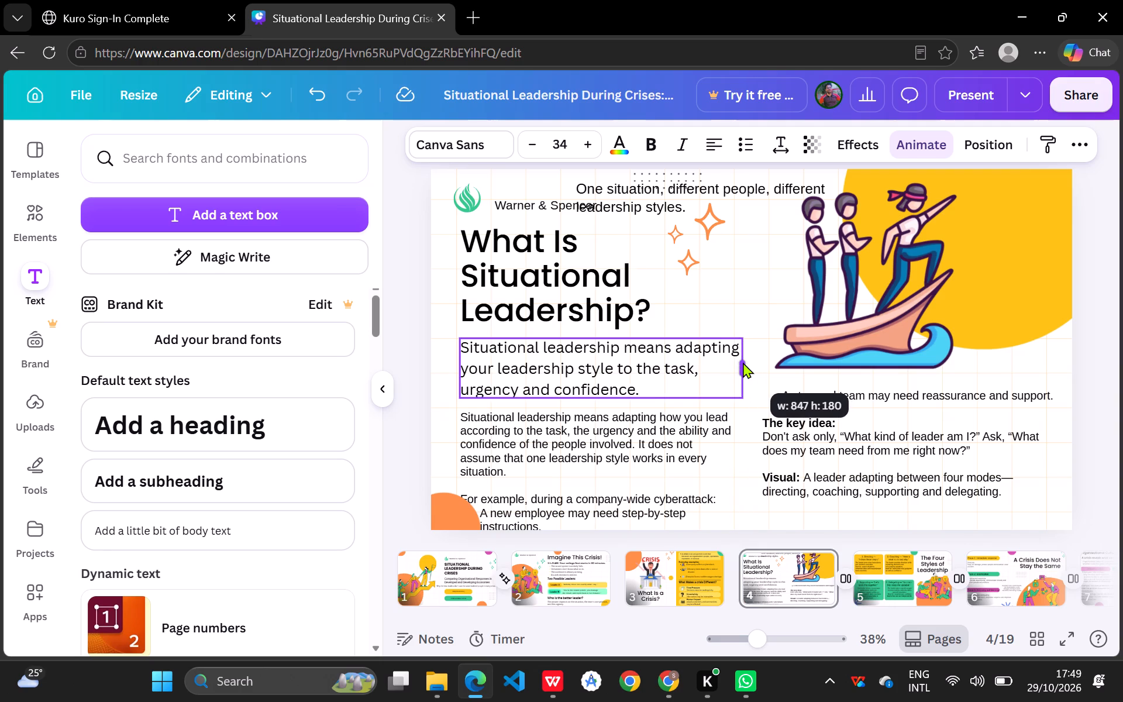
left_click_drag(743, 362, 711, 361)
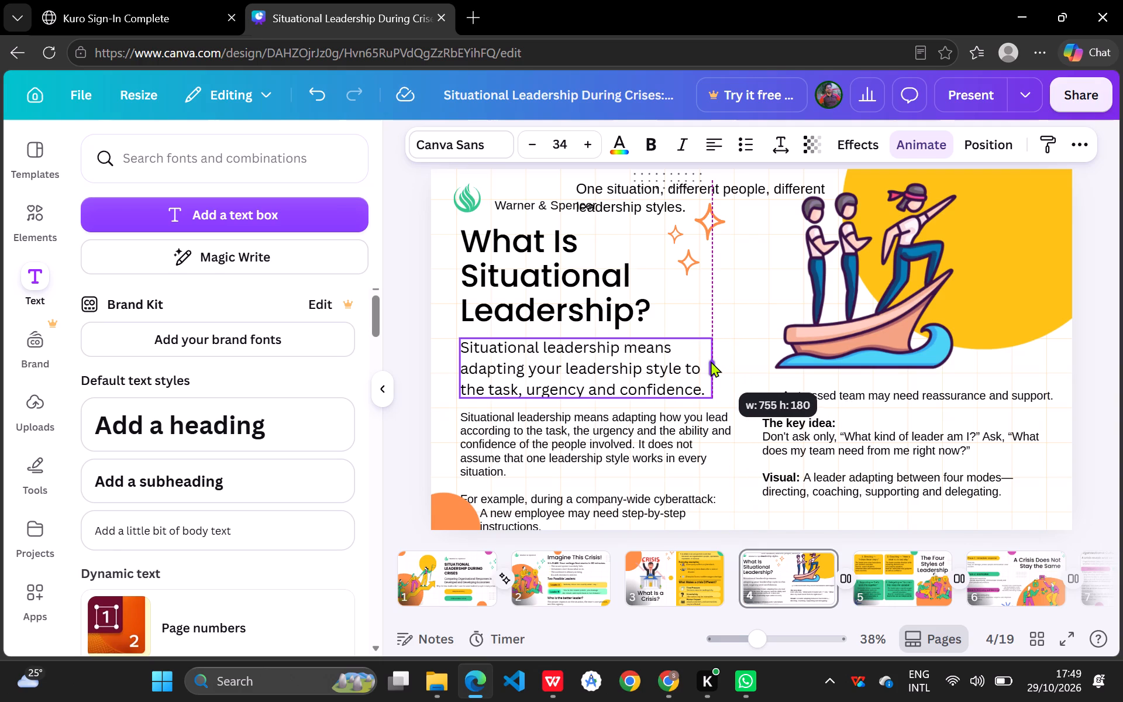
left_click_drag(711, 361, 711, 360)
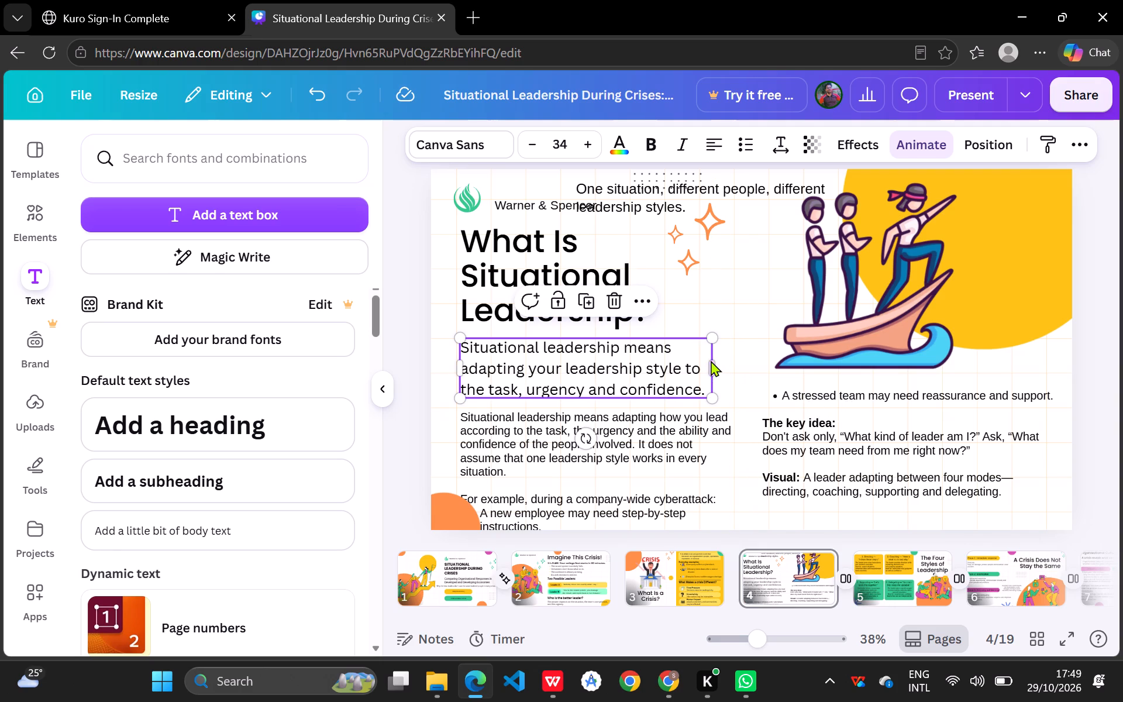
left_click(733, 316)
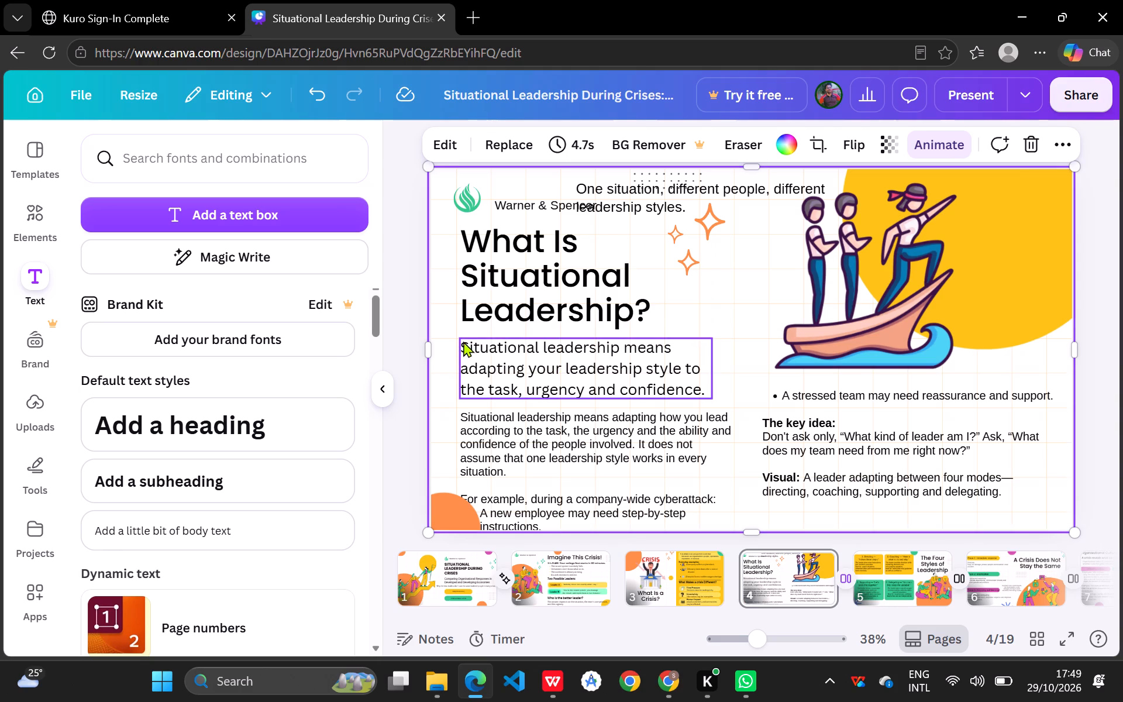
Reduce the font size of the new text beneath the heading to 29.
left_click(463, 342)
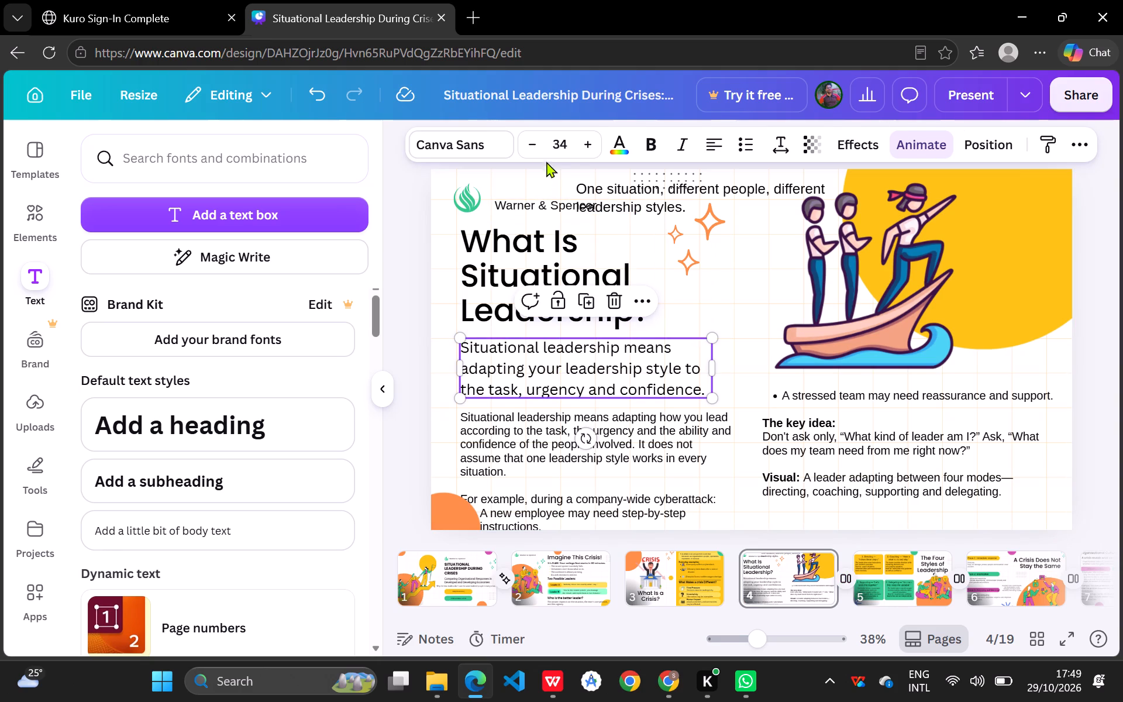
triple_click(535, 144)
left_click(535, 144)
left_click(535, 144)
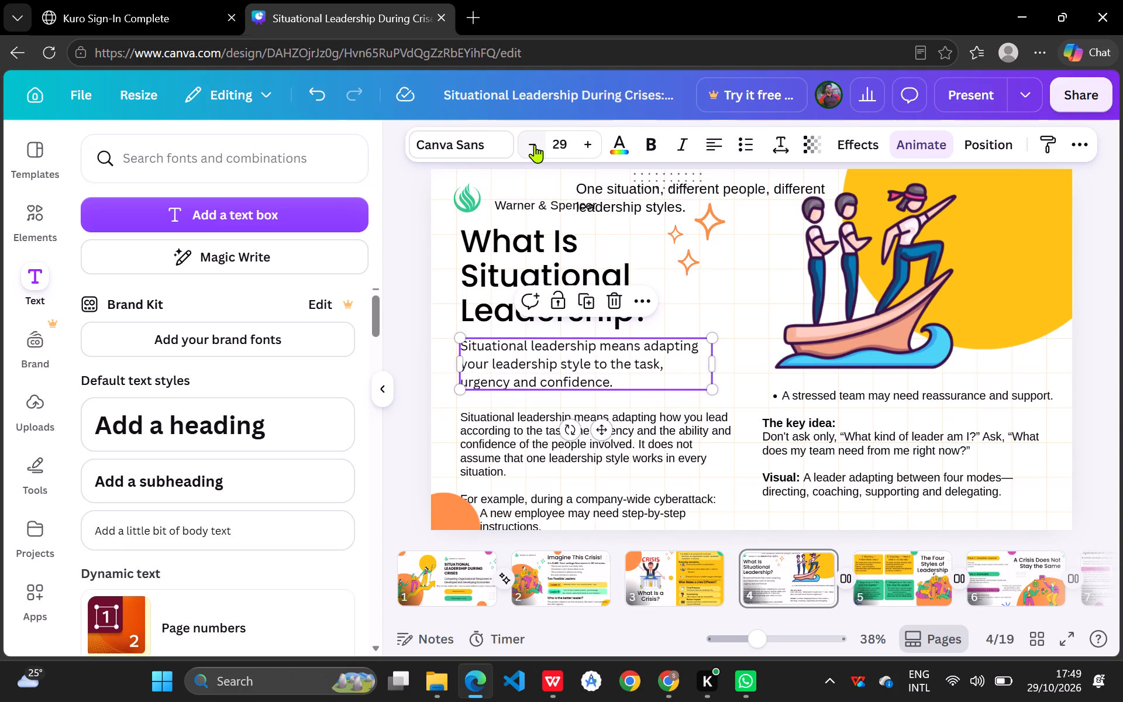
left_click(535, 144)
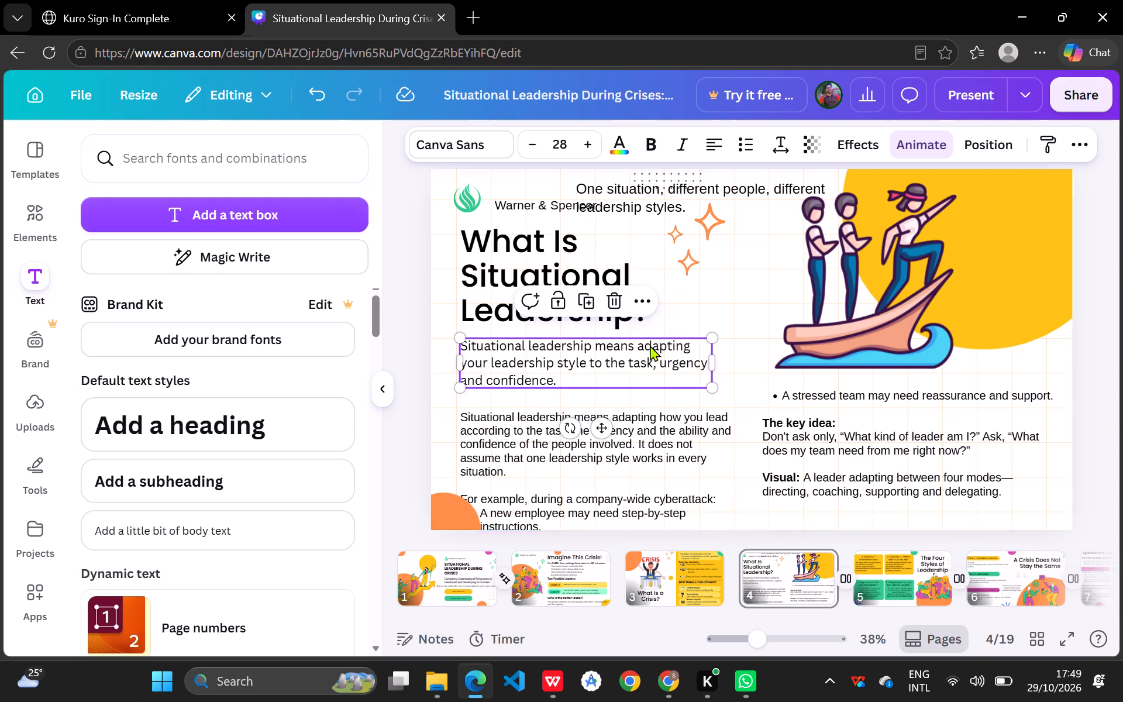
left_click(590, 150)
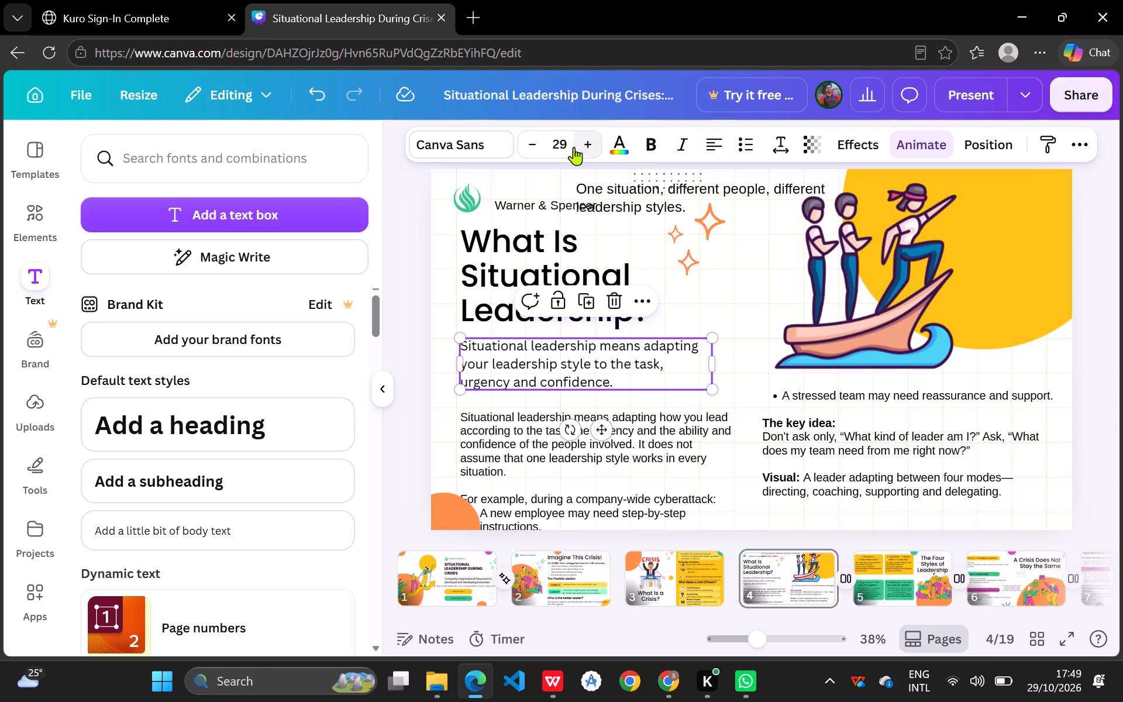
Set the new body text beneath the heading to font size 30 and widen its box to about 795.
left_click(594, 145)
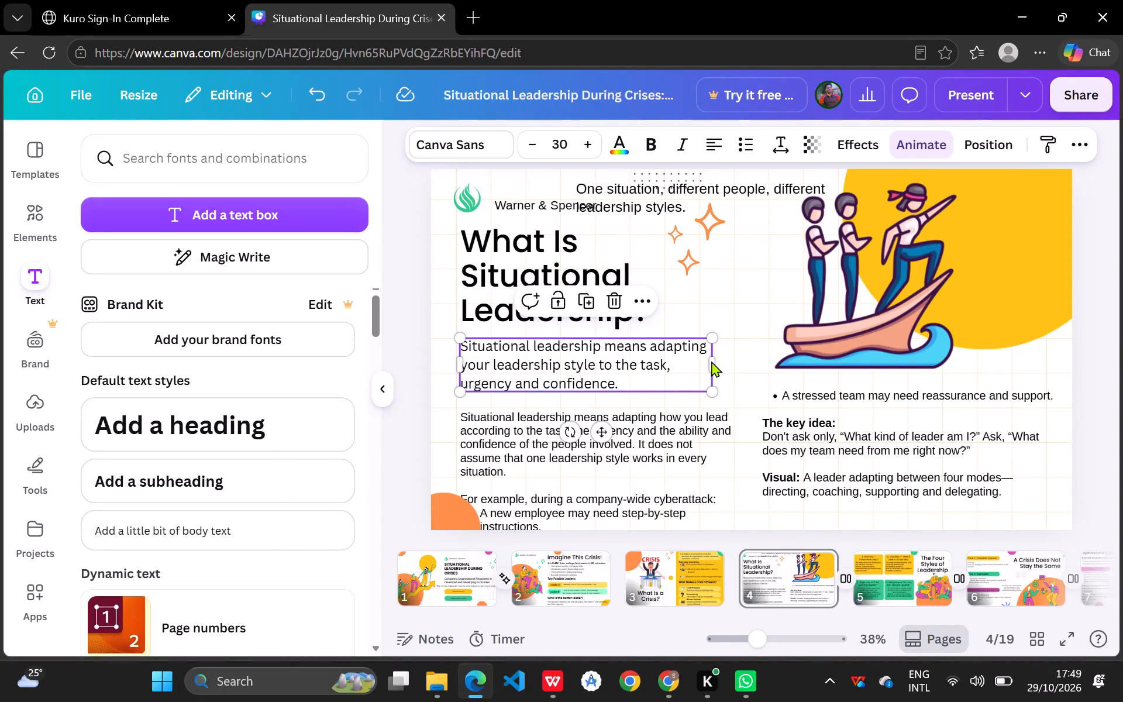
left_click_drag(718, 361, 729, 360)
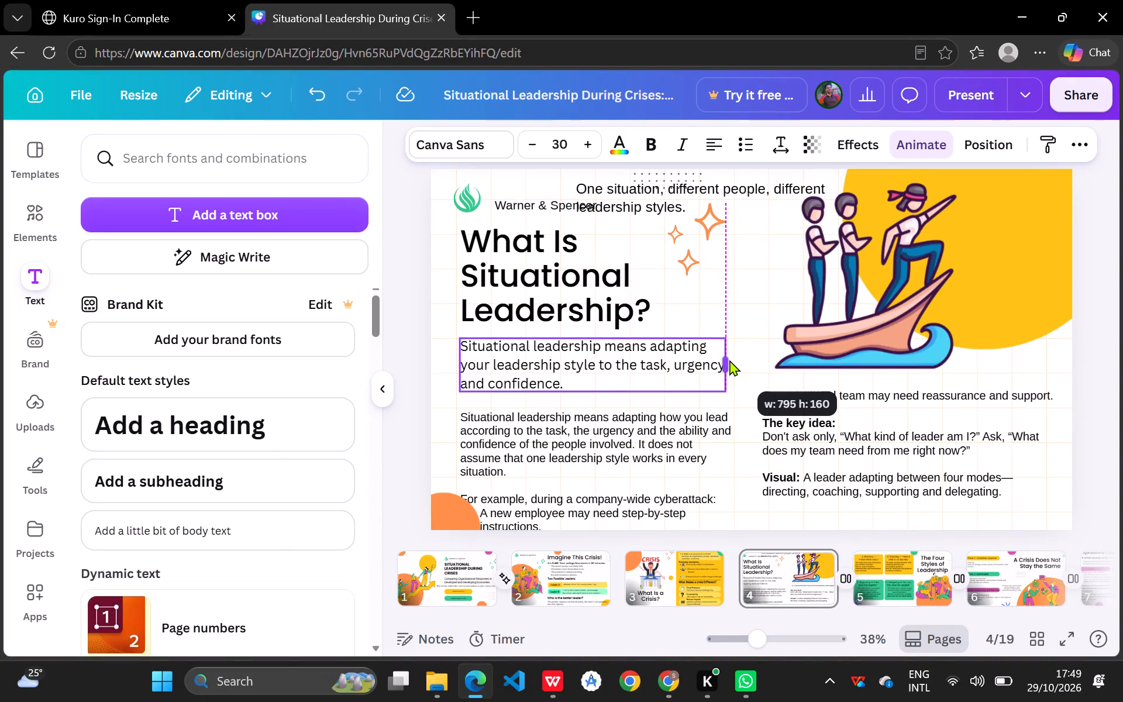
left_click_drag(729, 360, 730, 359)
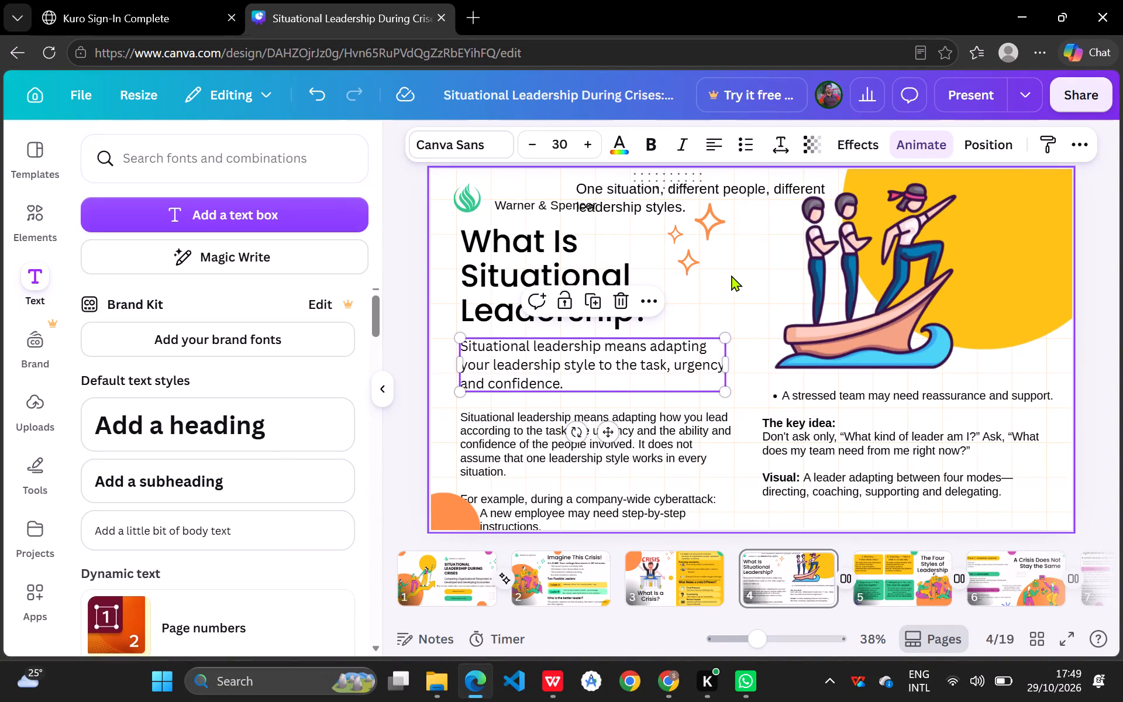
left_click(731, 275)
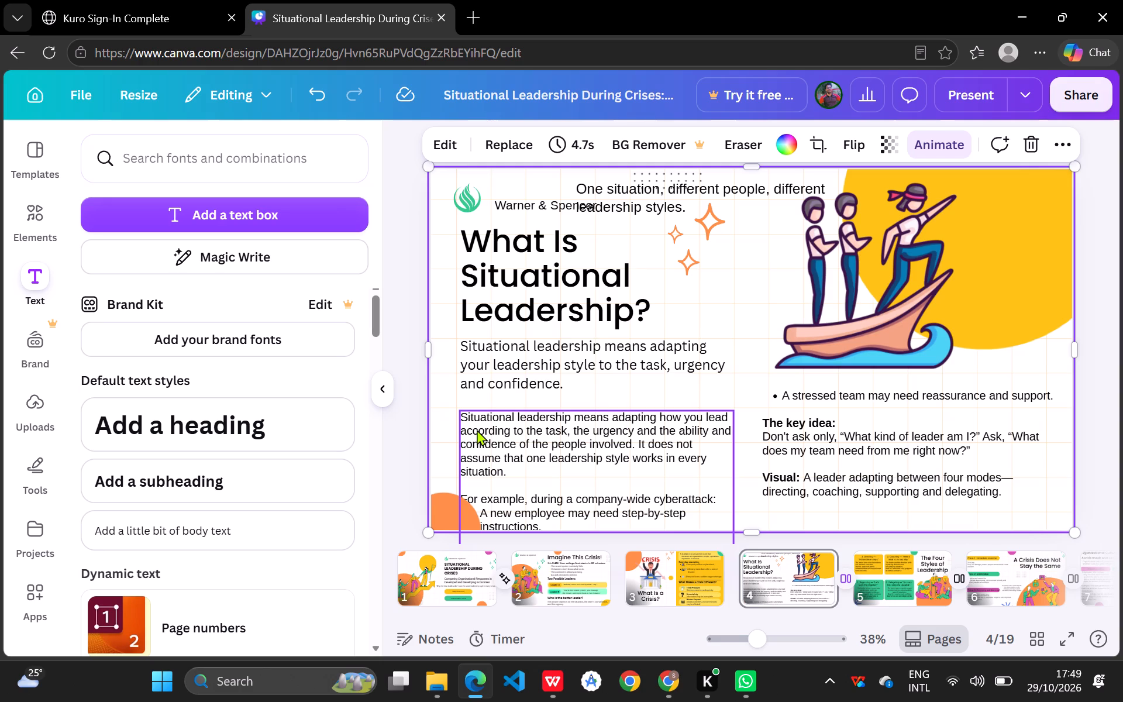
Move the old long explanation text box up over the heading and illustration, clearing the space beneath the new body text.
left_click_drag(480, 436, 724, 297)
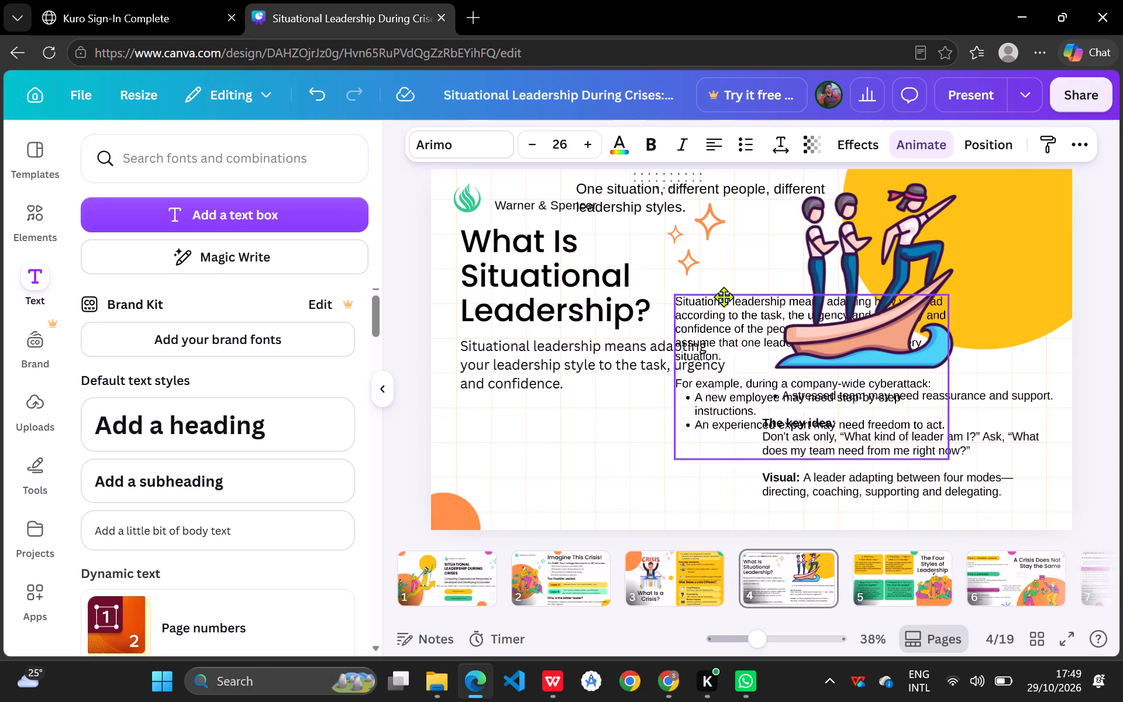
left_click_drag(724, 297, 717, 201)
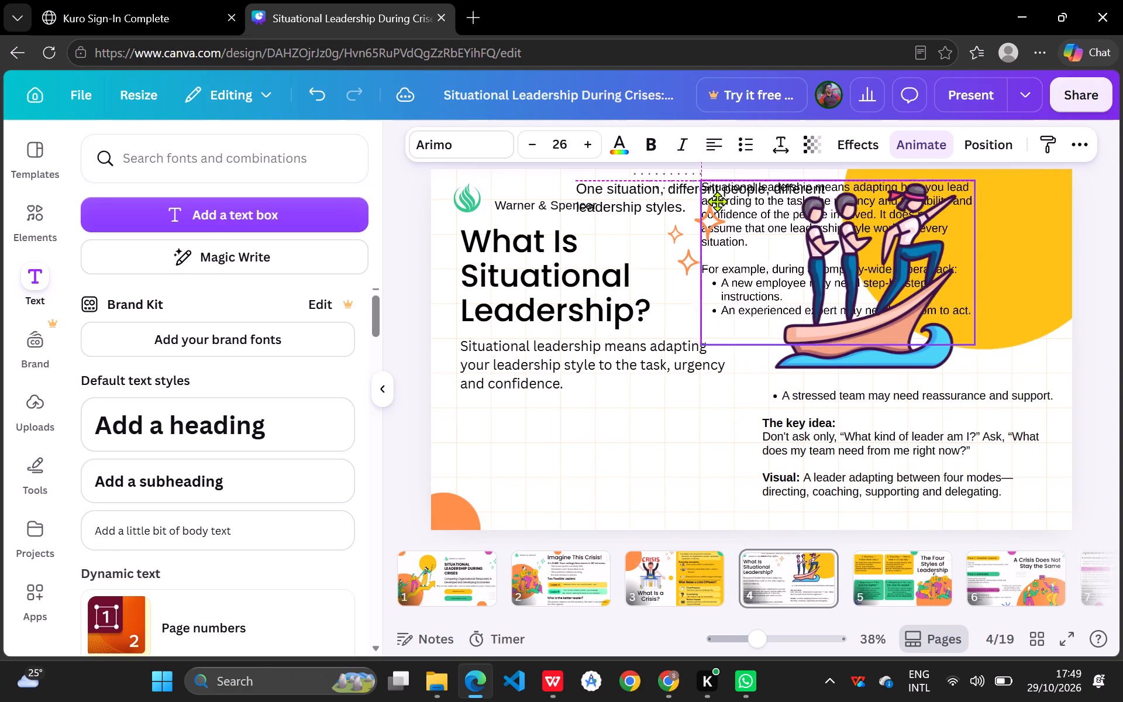
left_click_drag(717, 201, 597, 361)
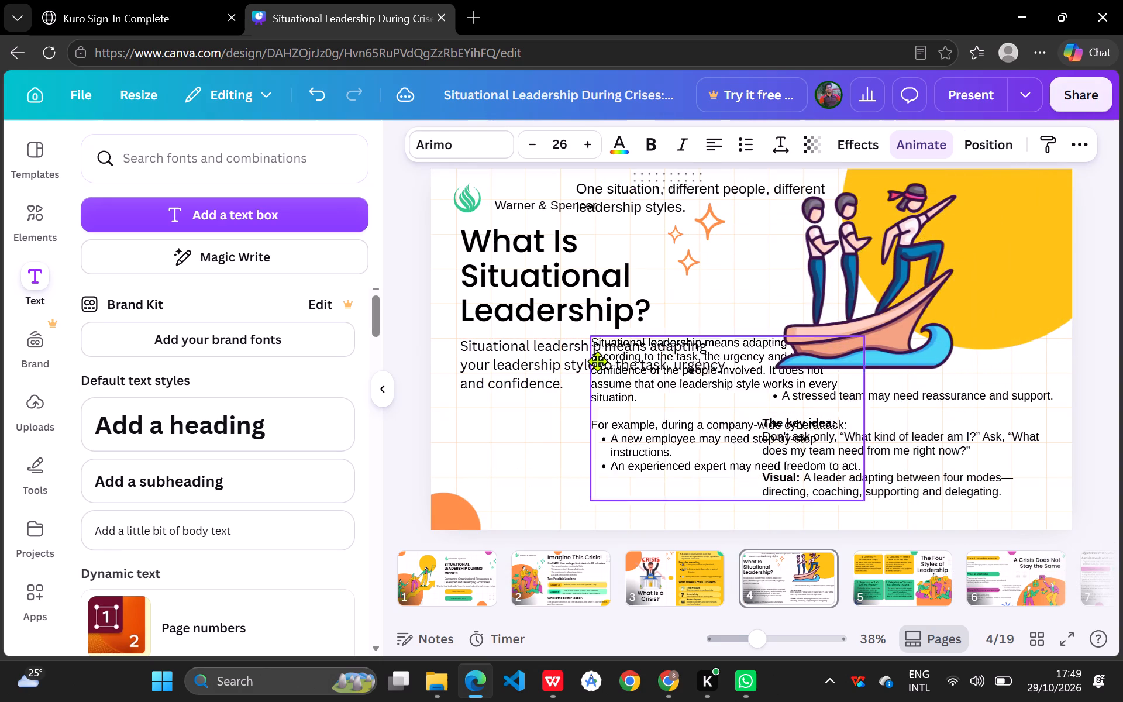
left_click_drag(597, 361, 647, 204)
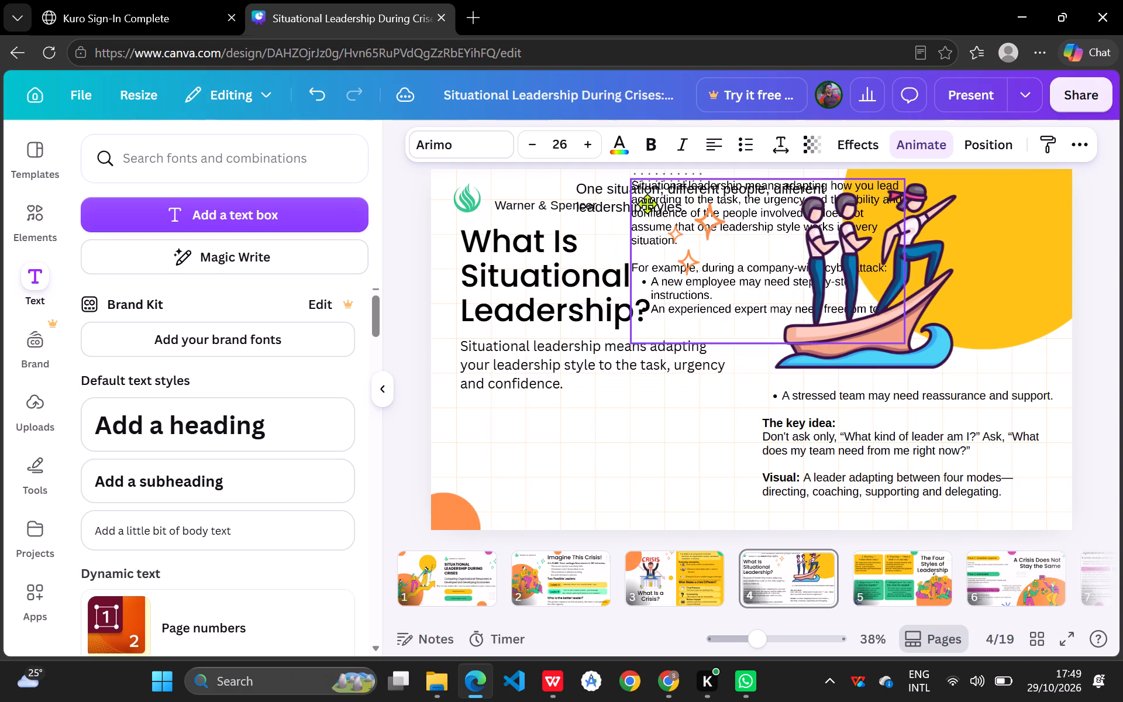
left_click_drag(647, 204, 631, 204)
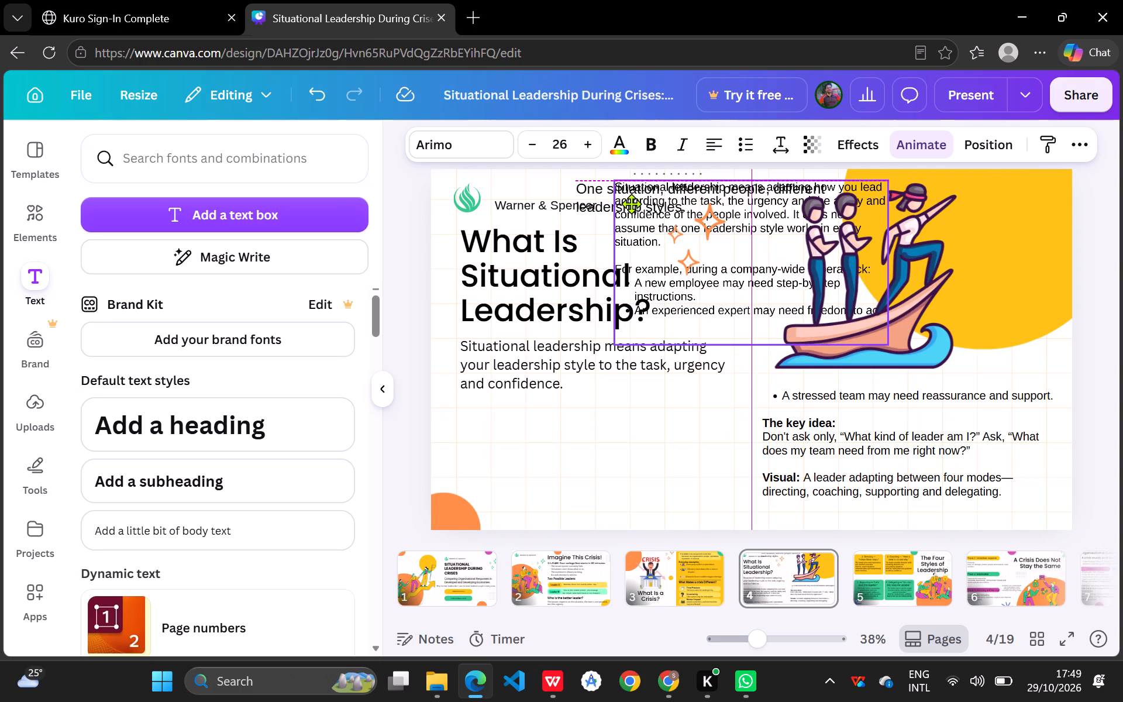
left_click_drag(631, 204, 609, 218)
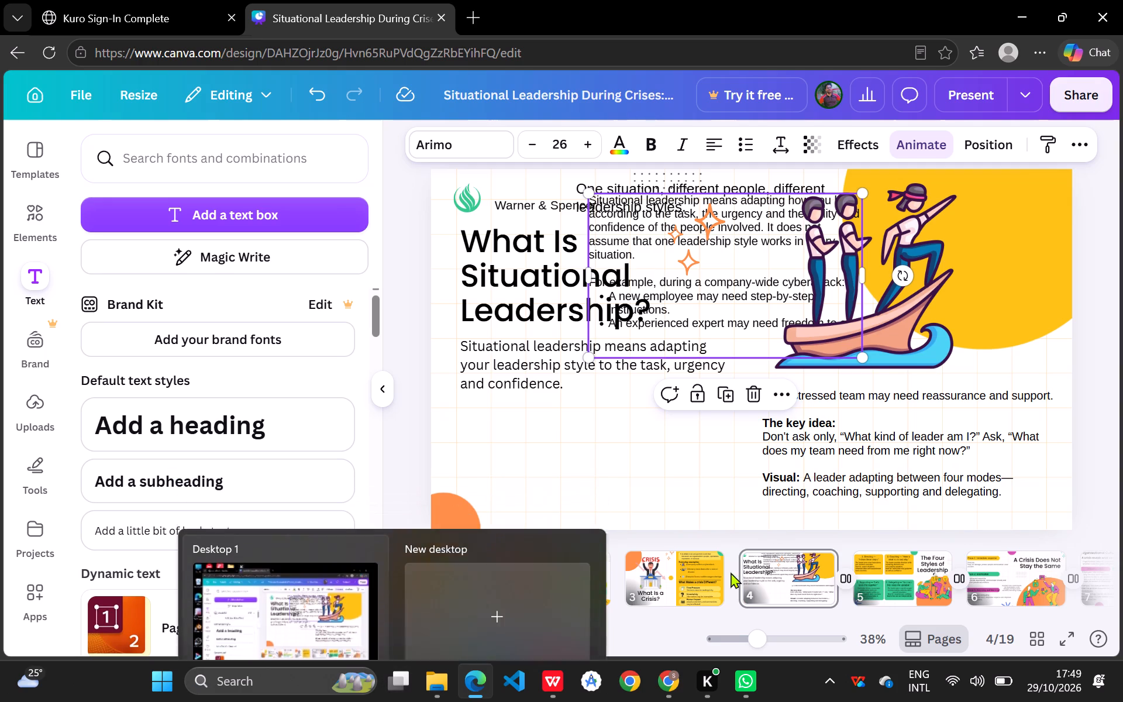
Copy the yellow rounded bar behind "OB(HS30001)" on page 1 onto page 4, placing it just beneath the new body text.
left_click(445, 584)
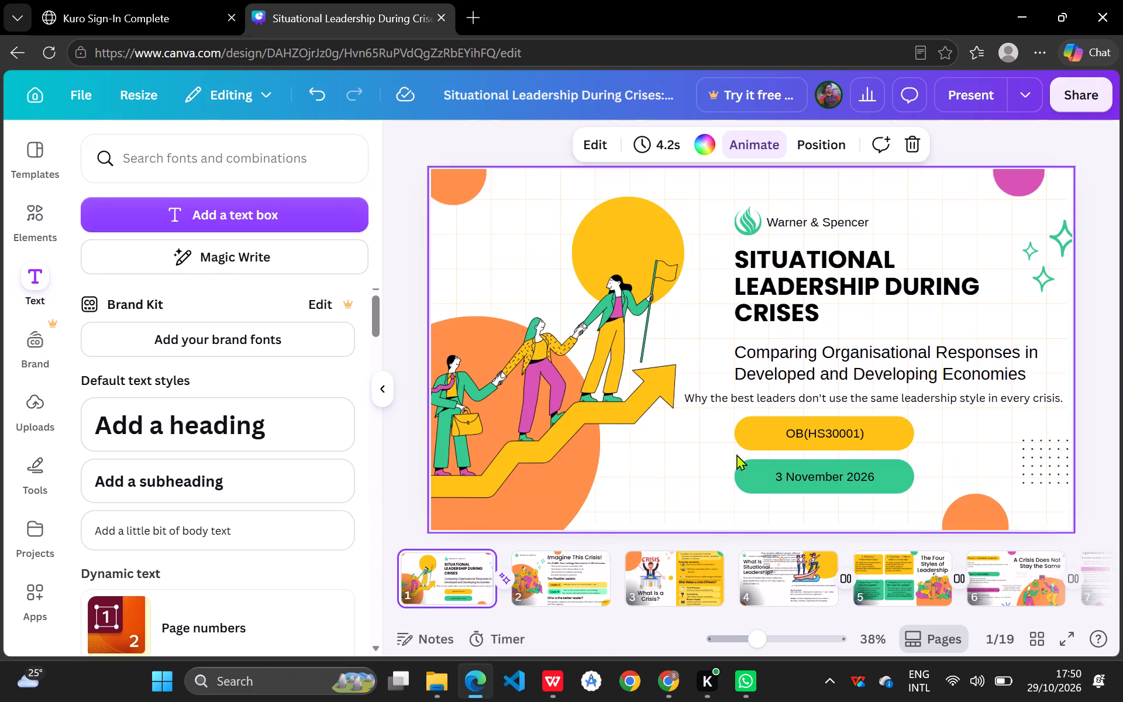
left_click(761, 449)
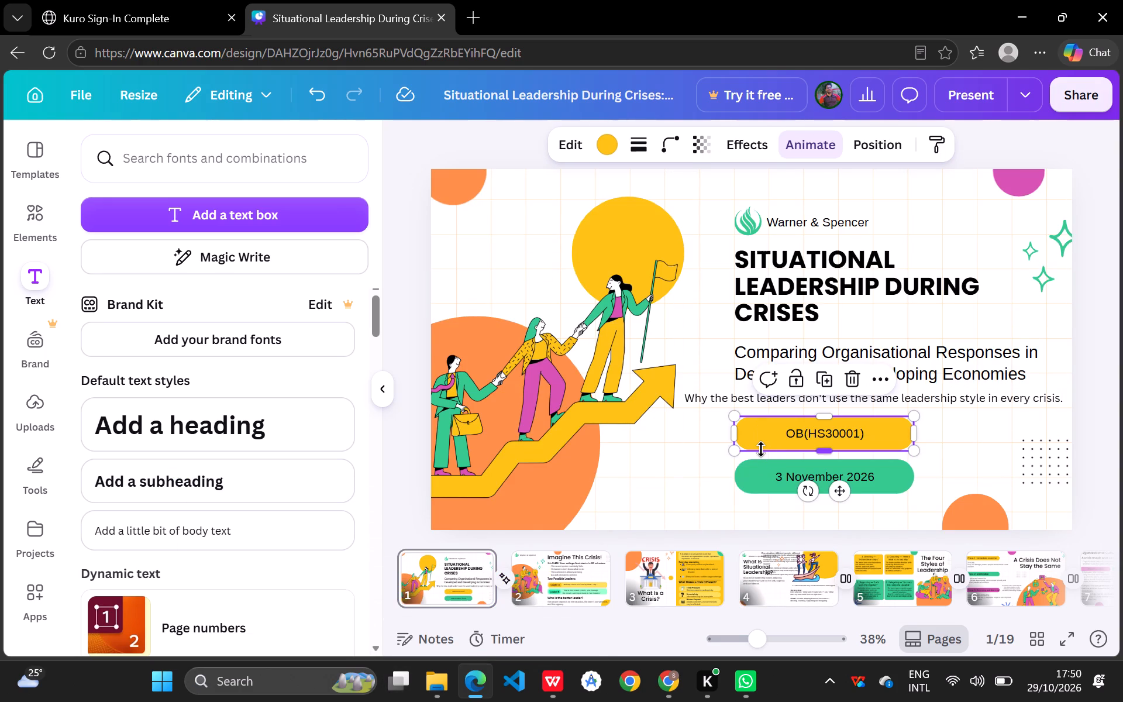
key("ctrl+c")
left_click(797, 558)
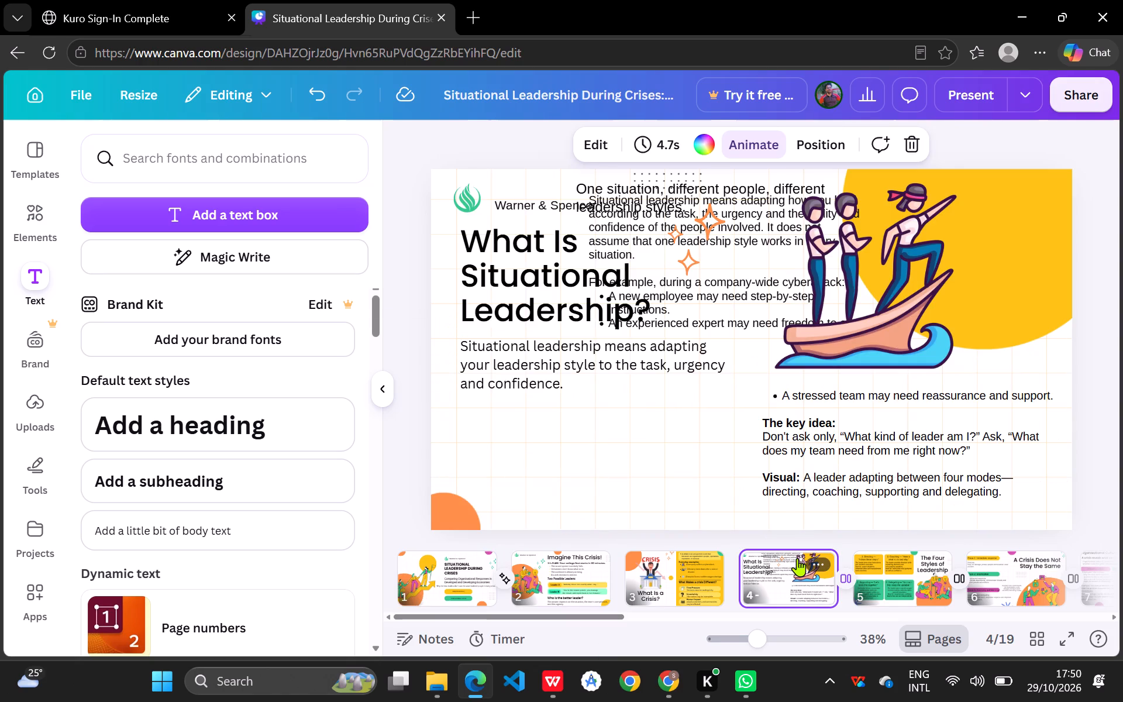
left_click(511, 397)
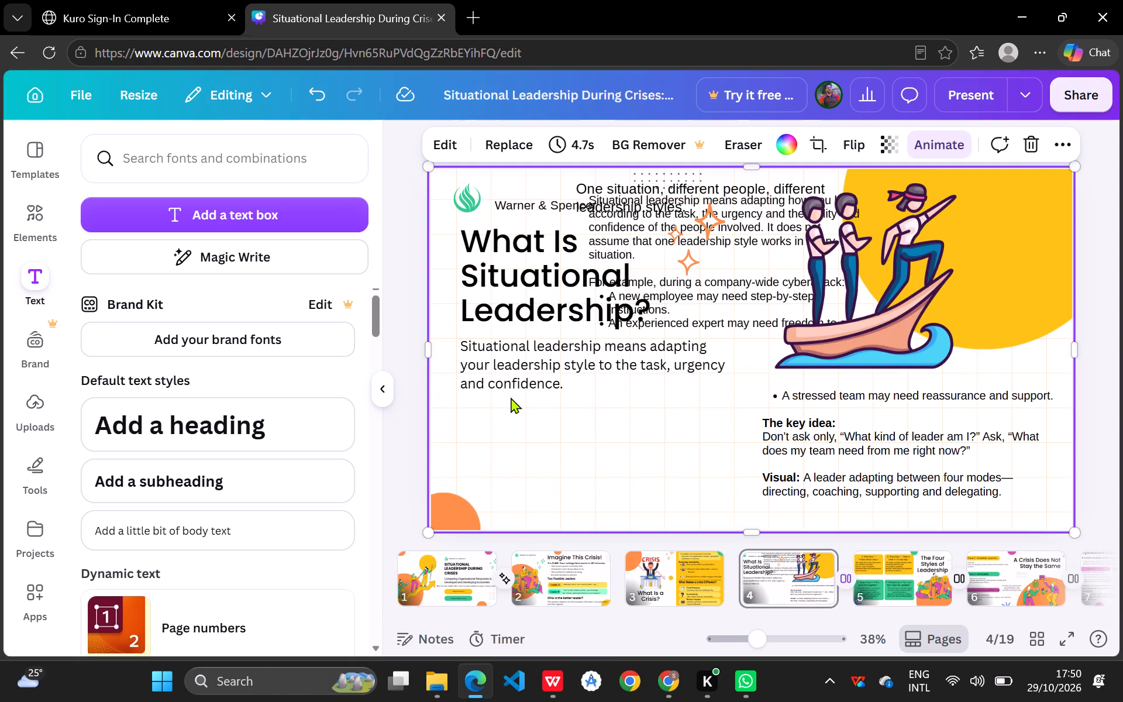
key("ctrl+v")
left_click_drag(762, 428, 647, 421)
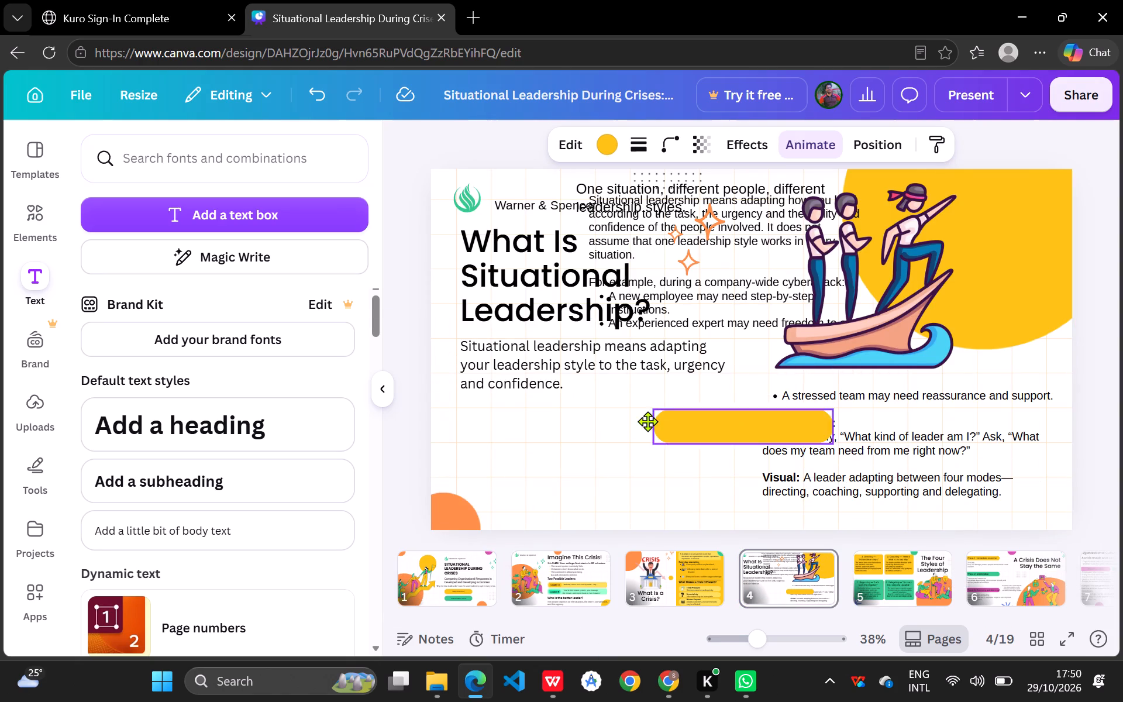
left_click_drag(647, 421, 478, 419)
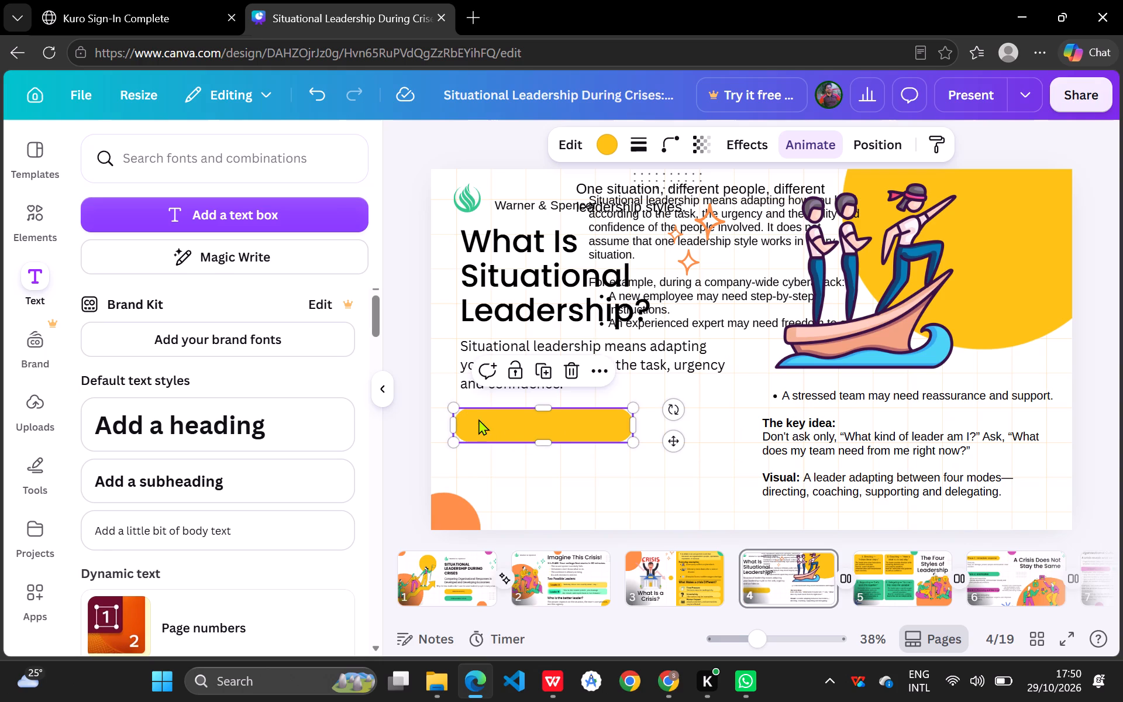
Stretch the yellow bar on page 4 rightward until it ends level with the body text box above.
left_click(633, 432)
left_click_drag(633, 432, 731, 434)
left_click(614, 426)
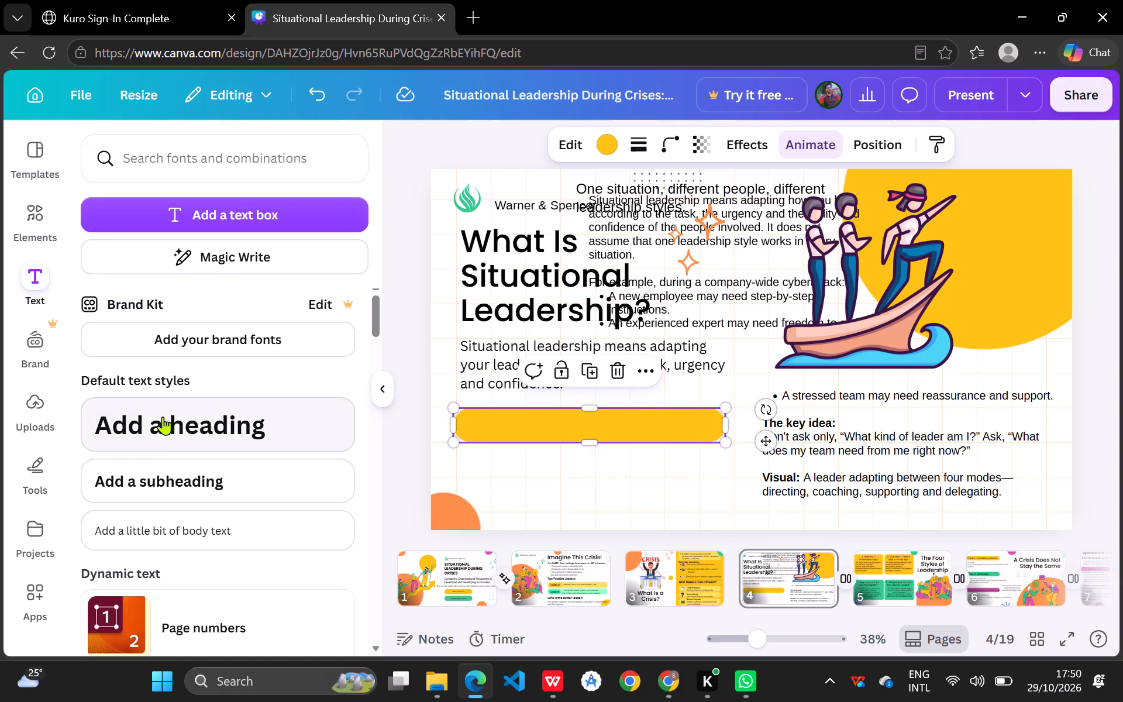
Add a subheading text box over the yellow bar, matching the body text box's width and centred vertically on the bar.
left_click_drag(144, 483, 542, 419)
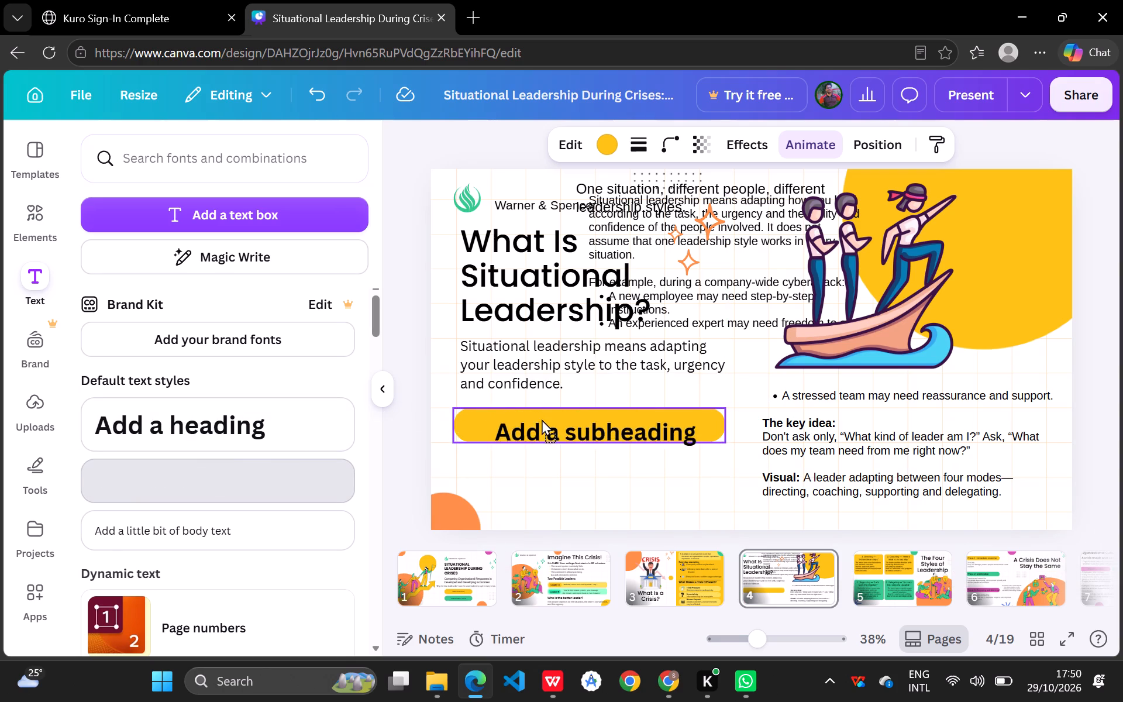
left_click_drag(542, 419, 522, 417)
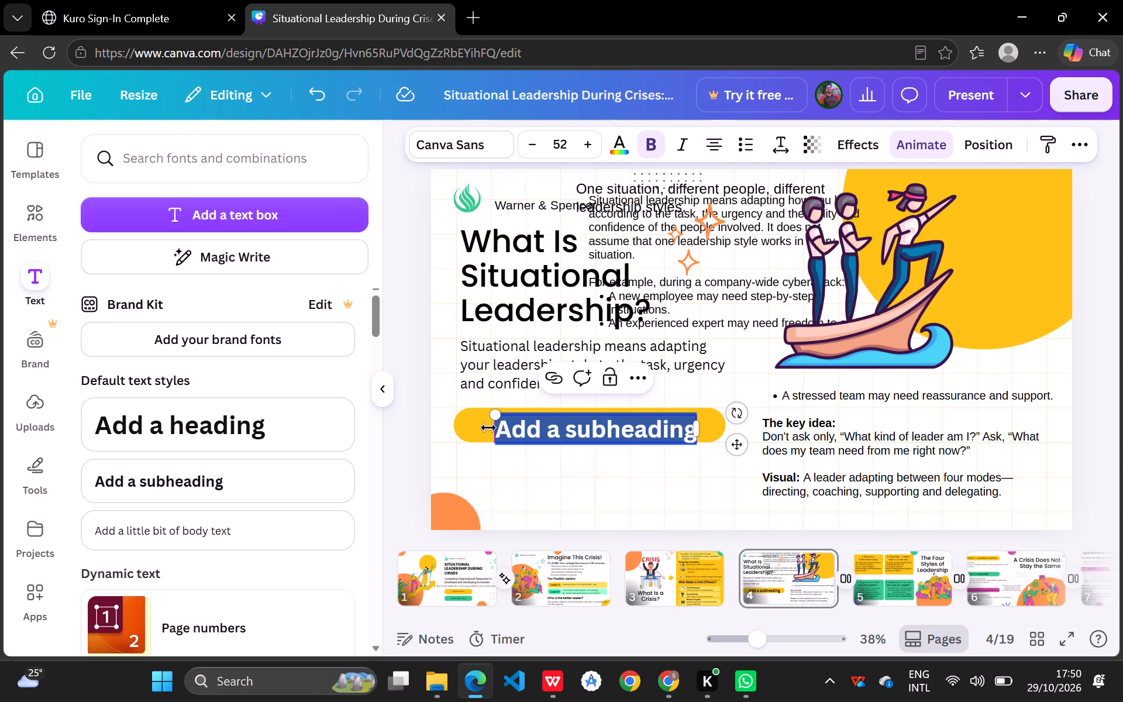
left_click_drag(495, 430, 460, 419)
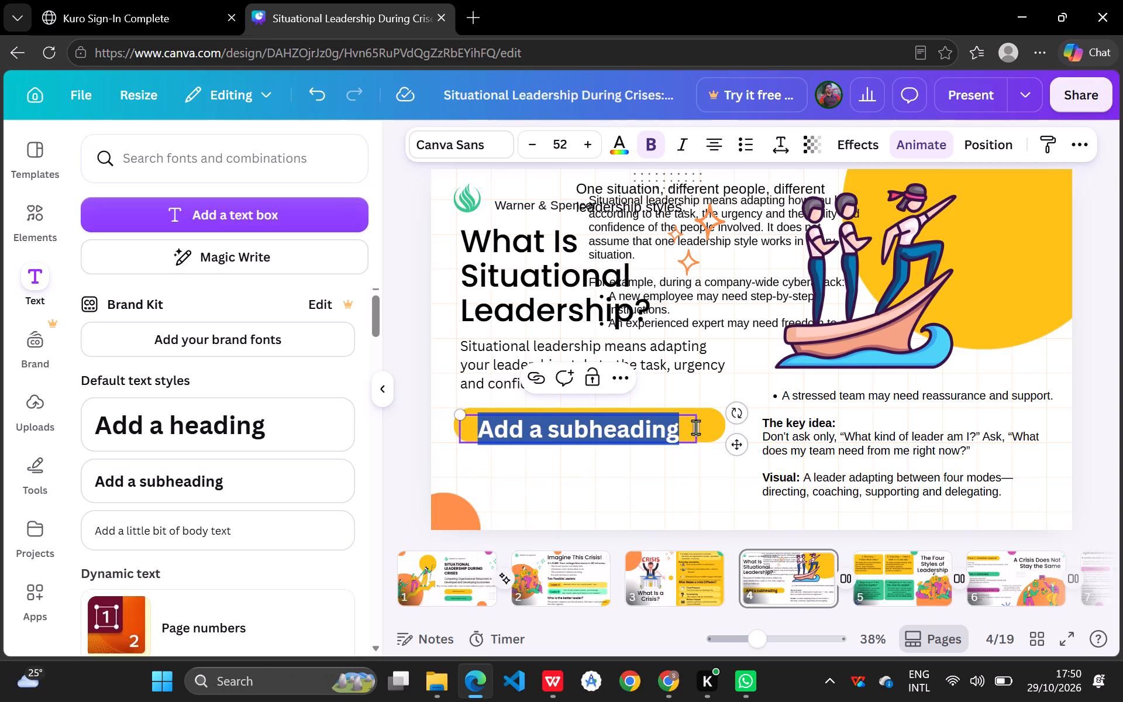
left_click_drag(697, 432, 717, 429)
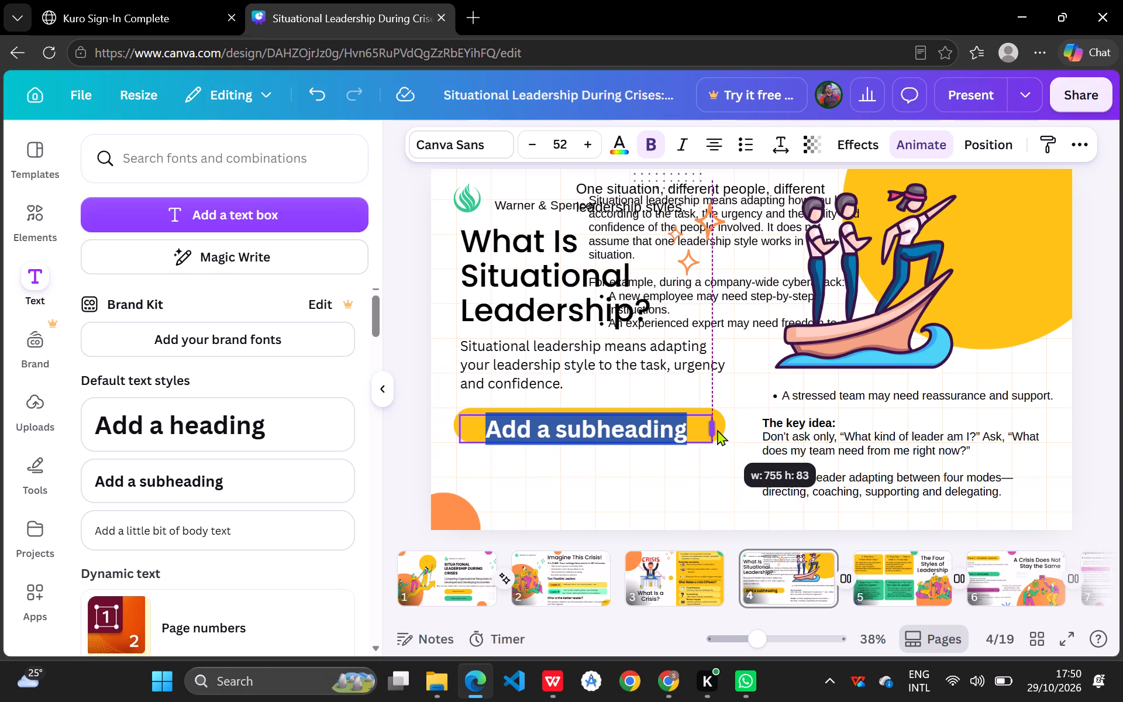
left_click_drag(717, 429, 723, 428)
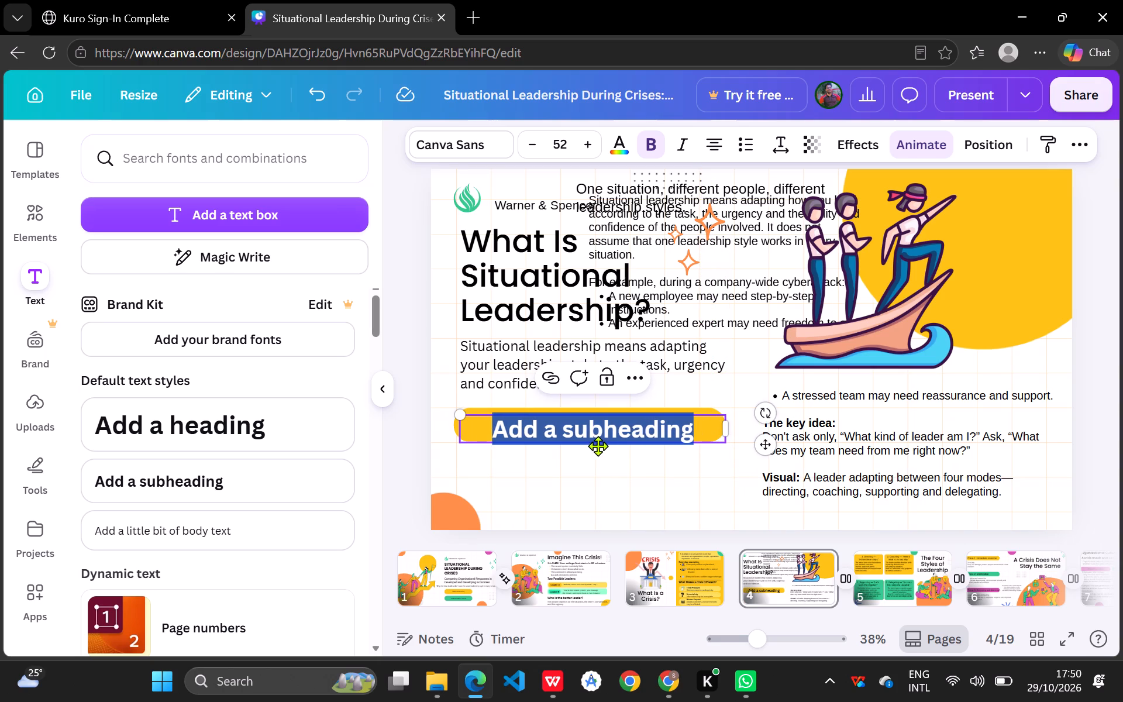
left_click_drag(588, 446, 588, 441)
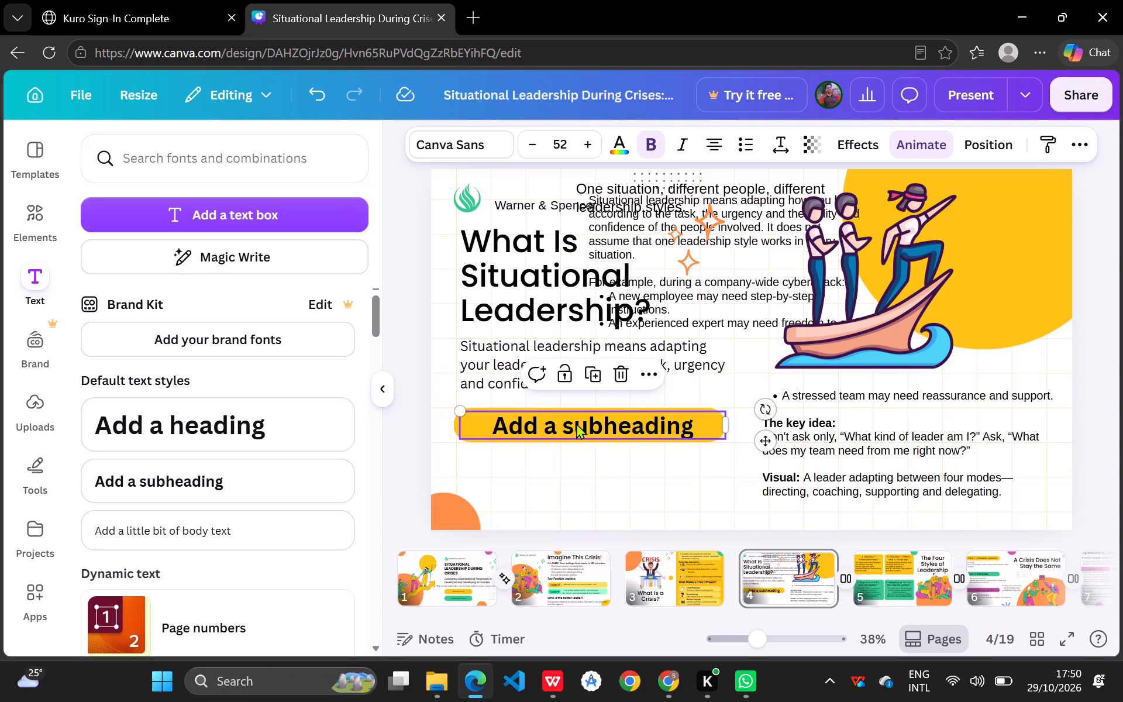
Replace the placeholder in the subheading box over the yellow bar with "Example : A company-wide cyberattck".
left_click(575, 419)
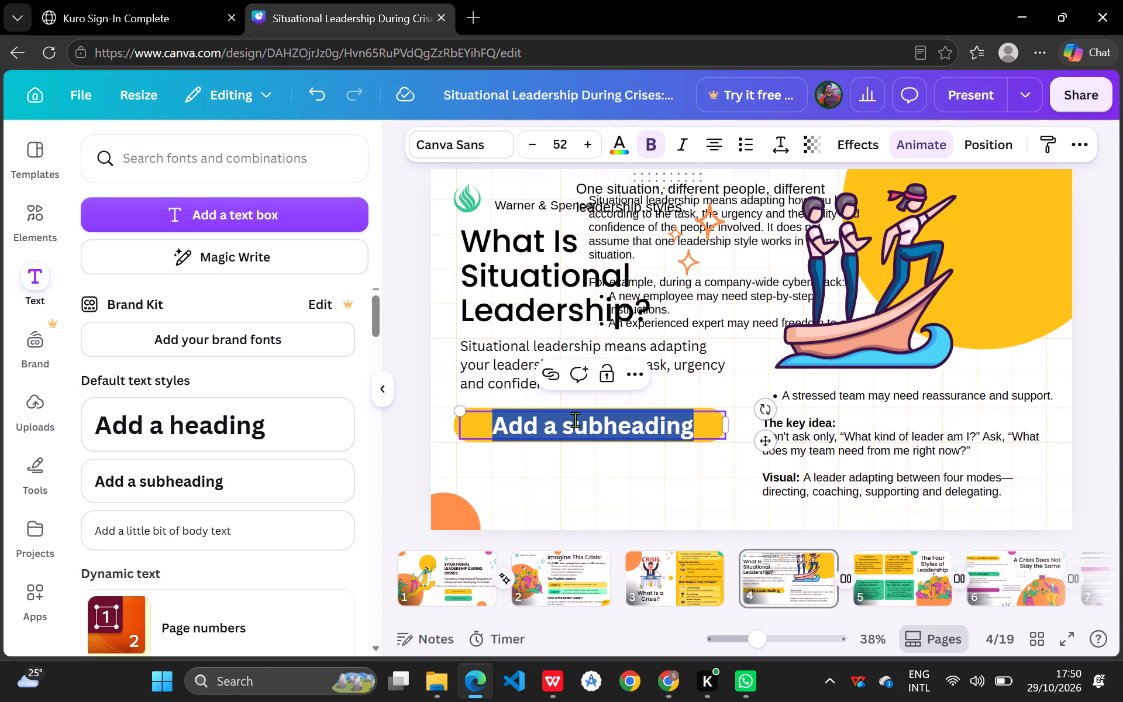
key("shift+e")
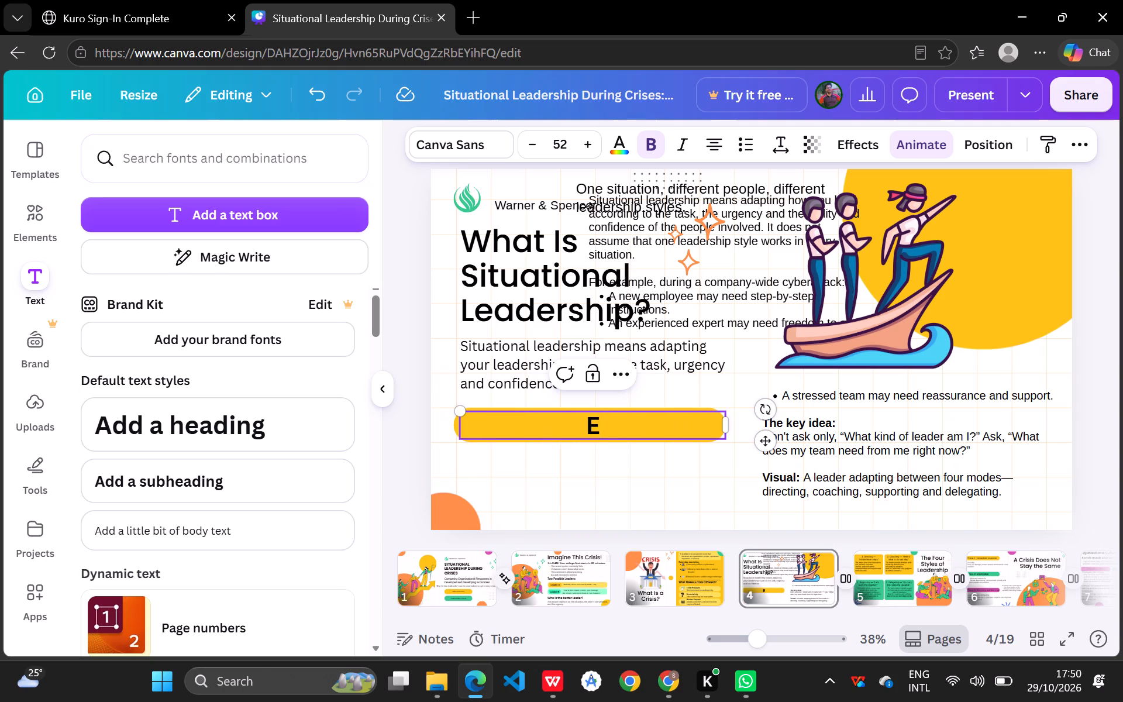
type("xample")
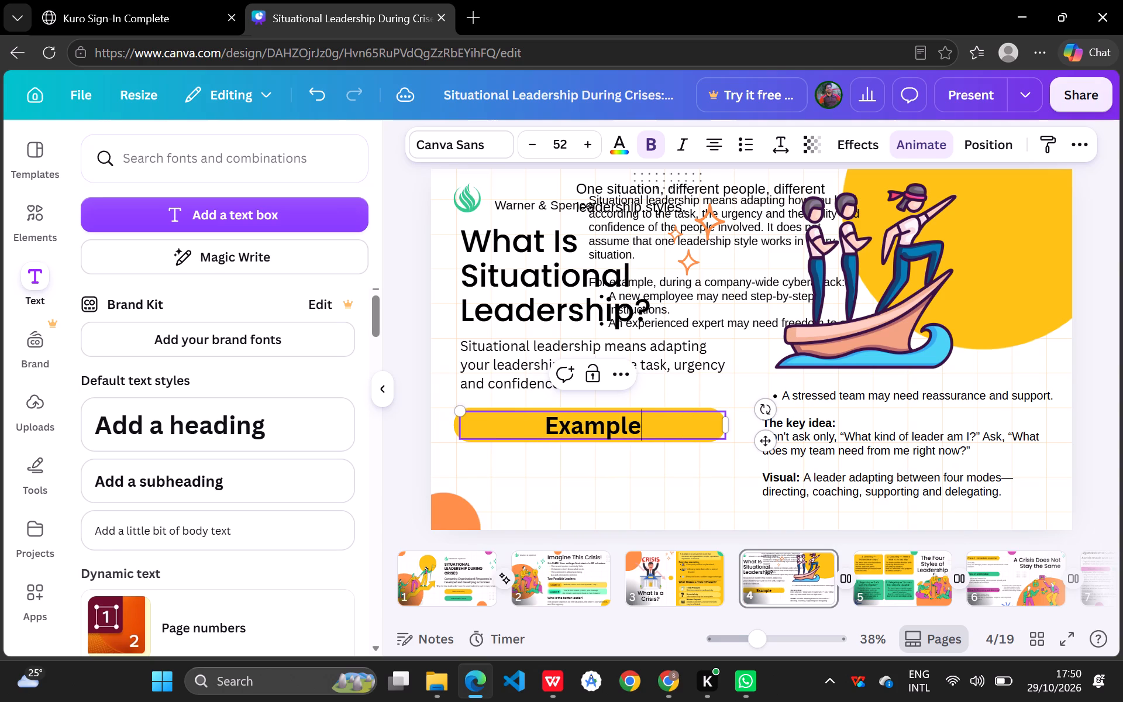
key("space")
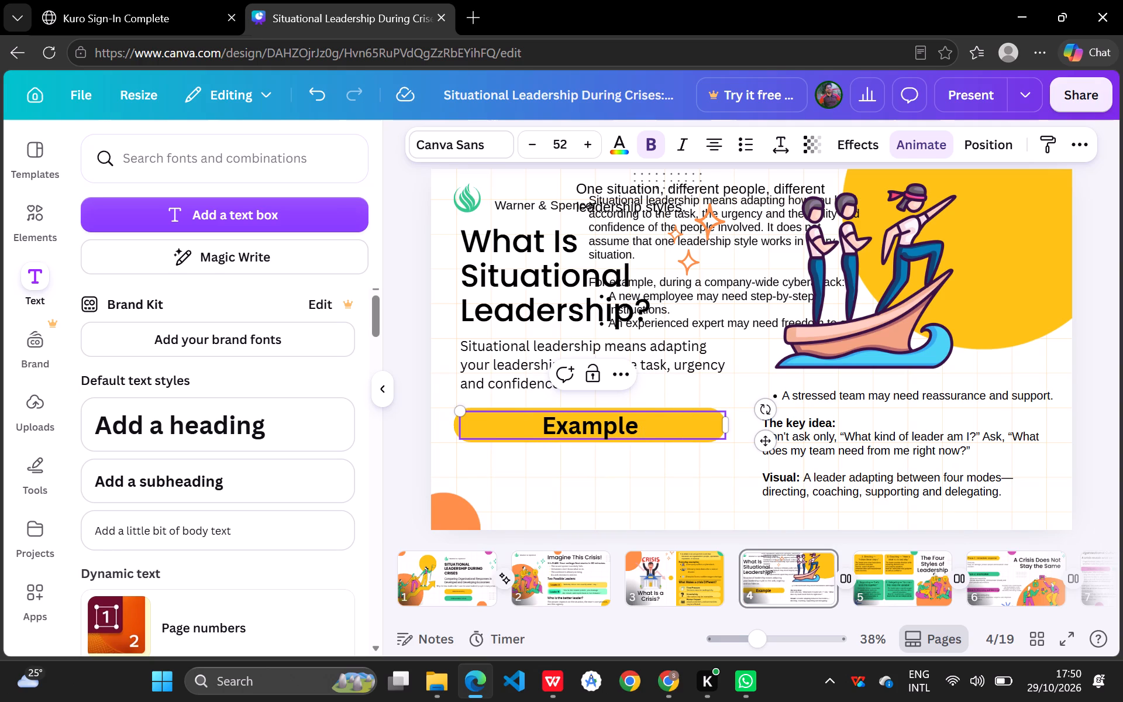
type(":")
key("space")
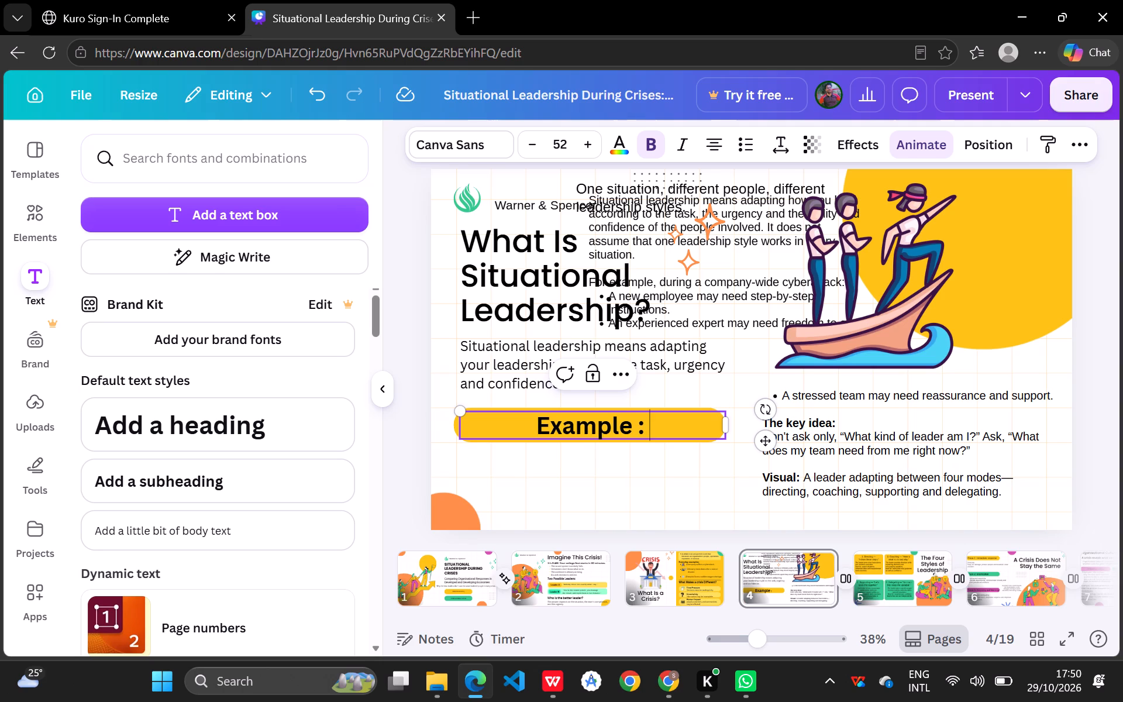
type("Ac")
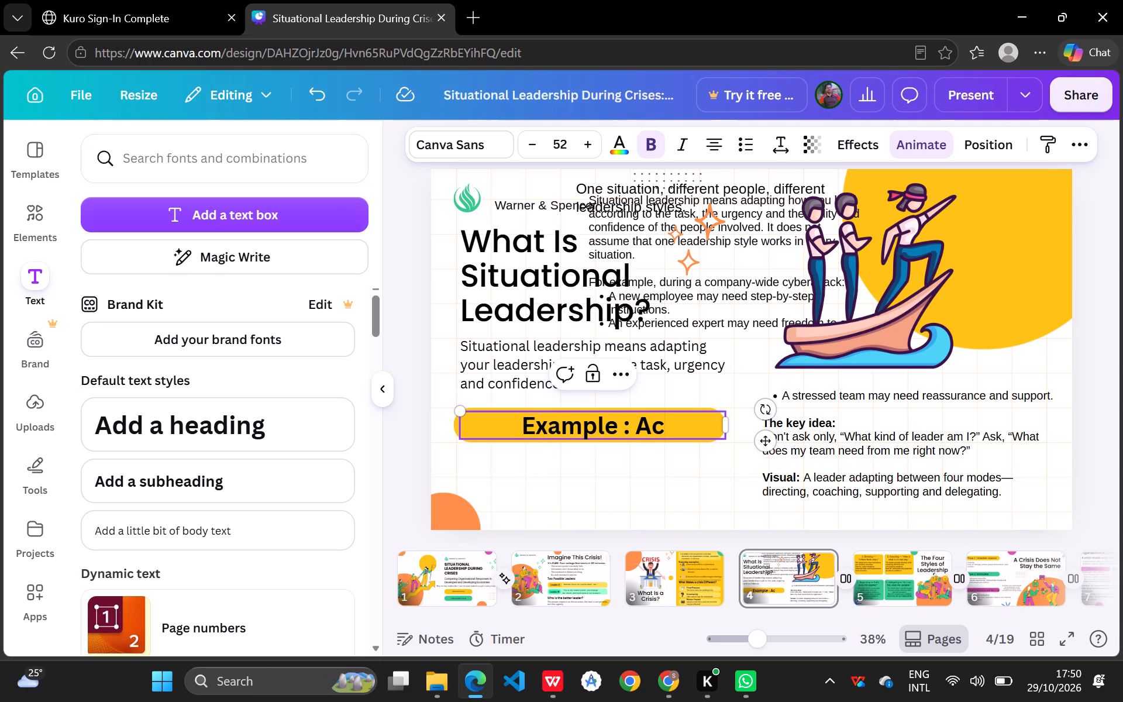
key("BackSpace")
key("space")
type("company")
key("space")
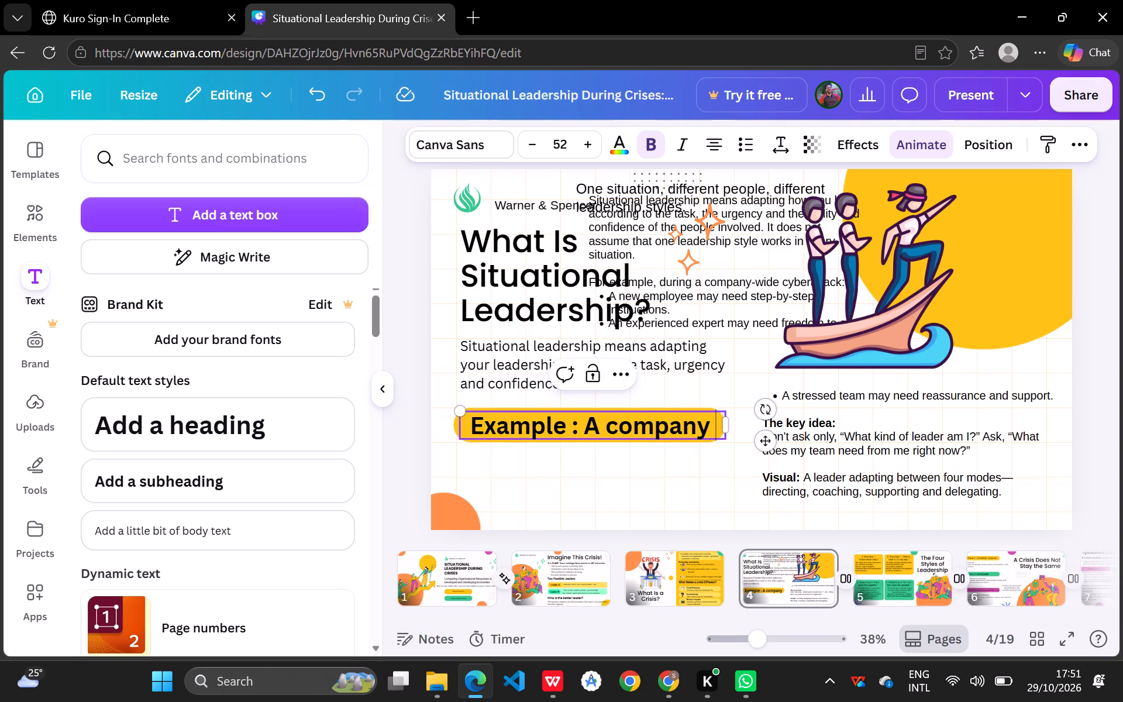
key("BackSpace")
key("minus")
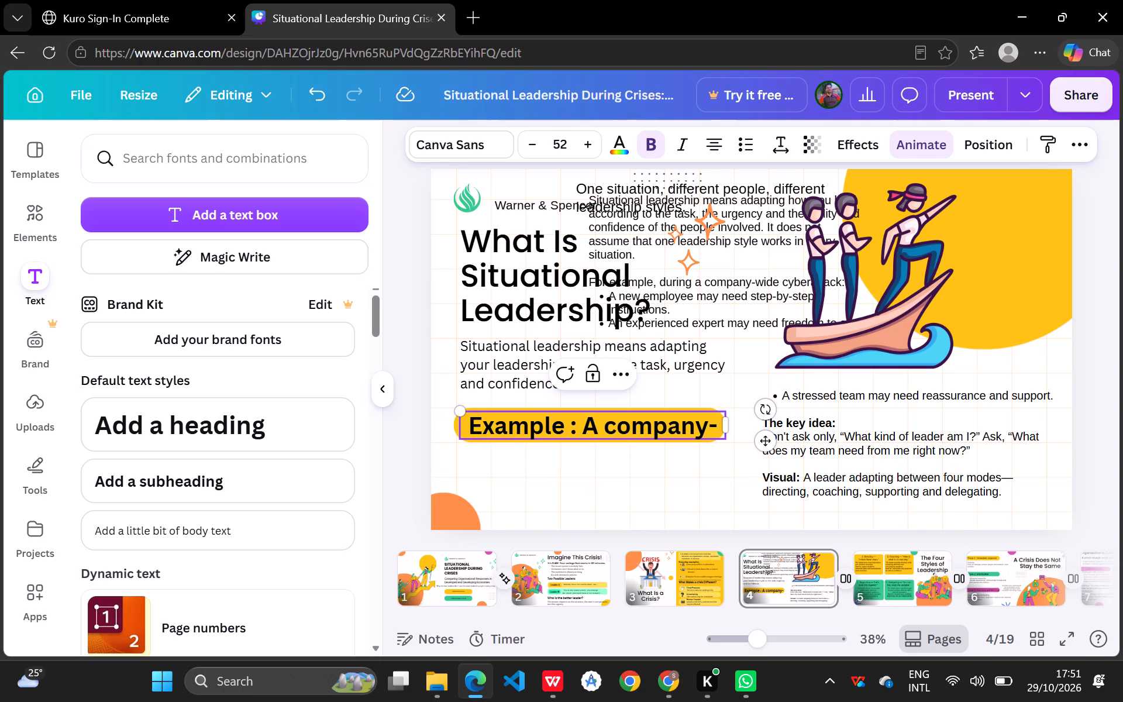
type("wo")
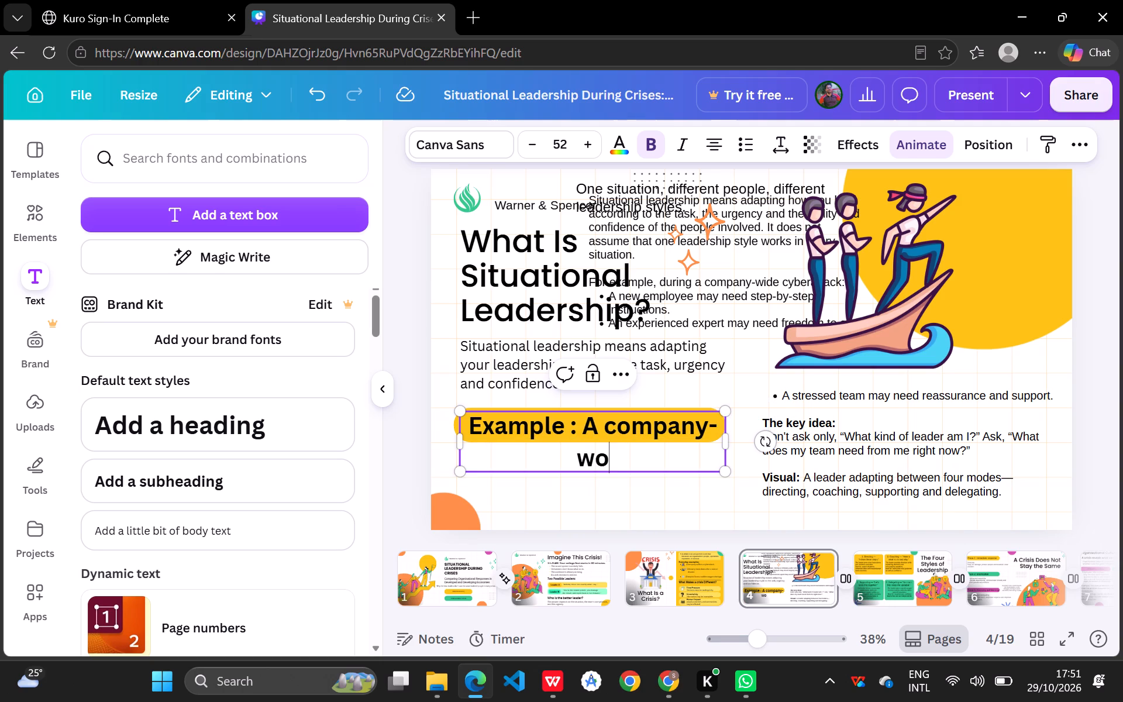
key("BackSpace")
type("ide")
key("space")
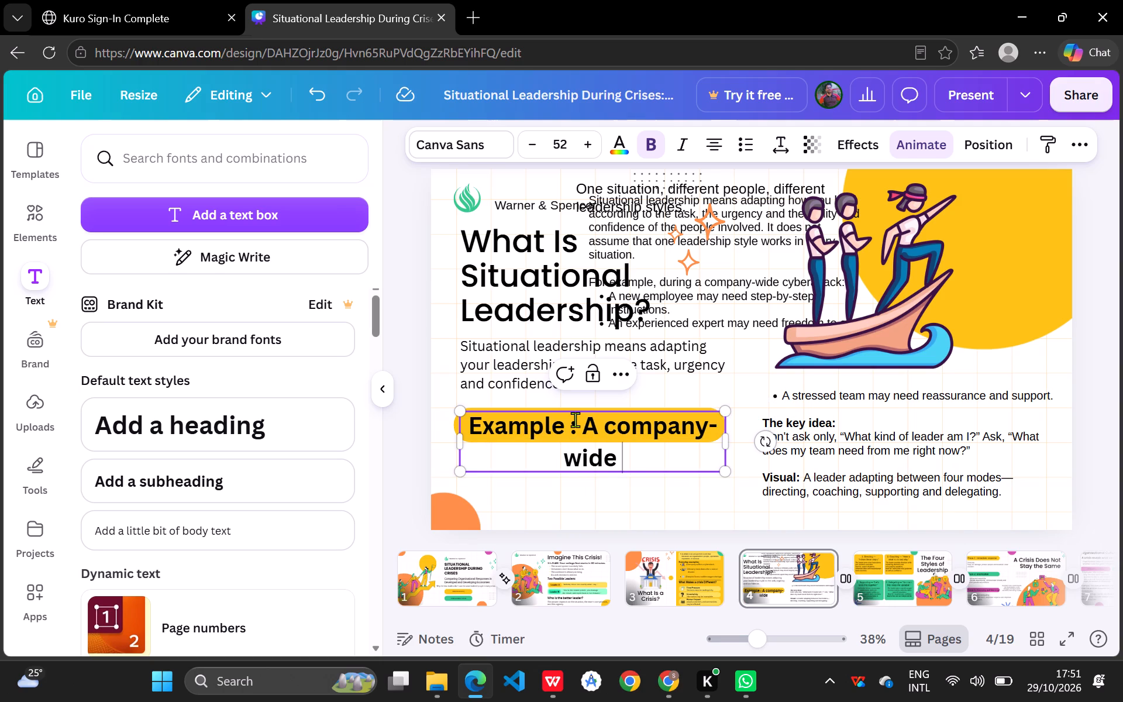
type("cyber")
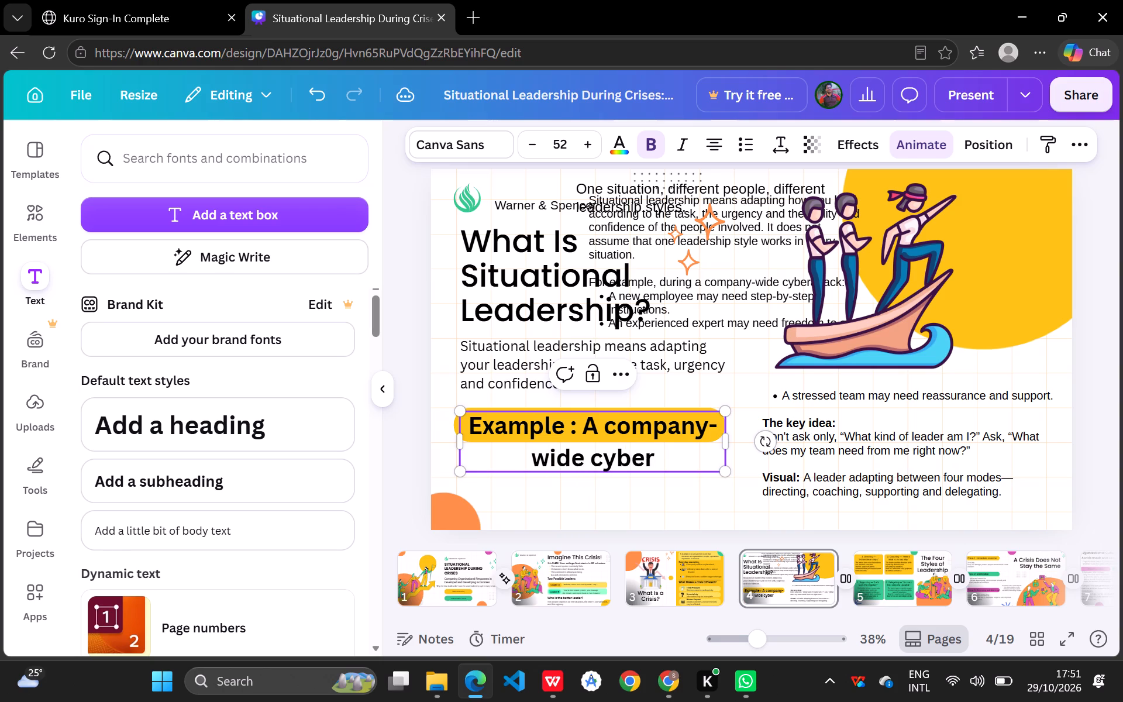
type("attck")
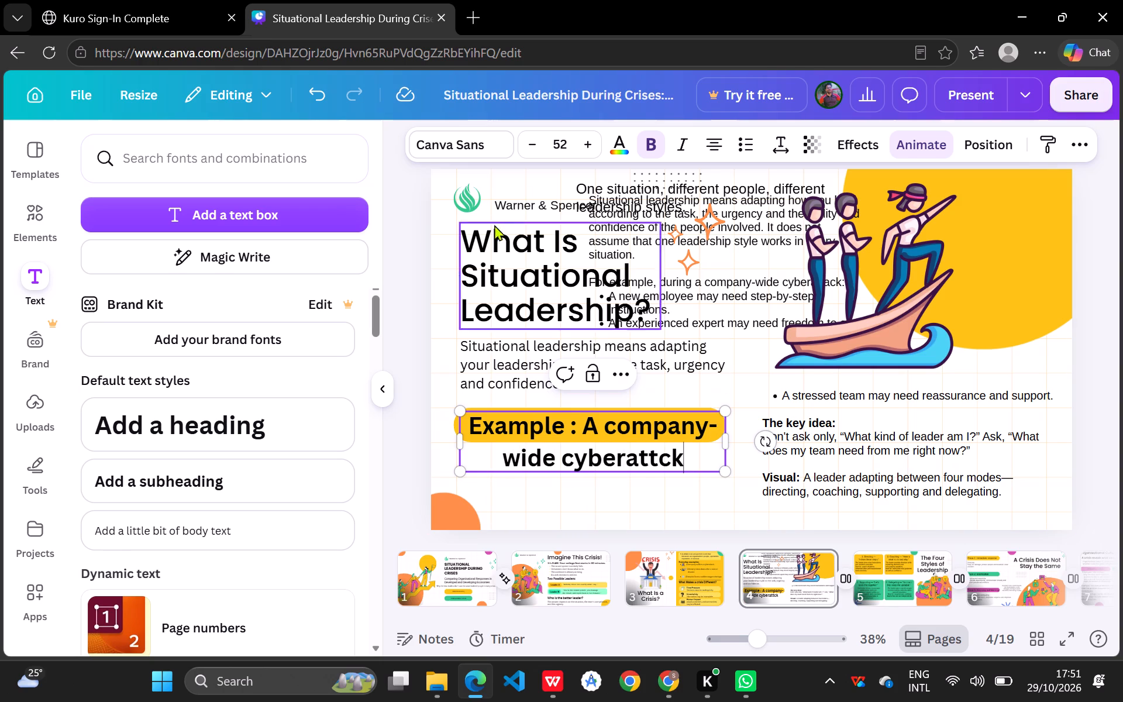
Reduce the example text's font size to 29 so it fits on one line within the yellow bar.
triple_click(537, 150)
triple_click(537, 150)
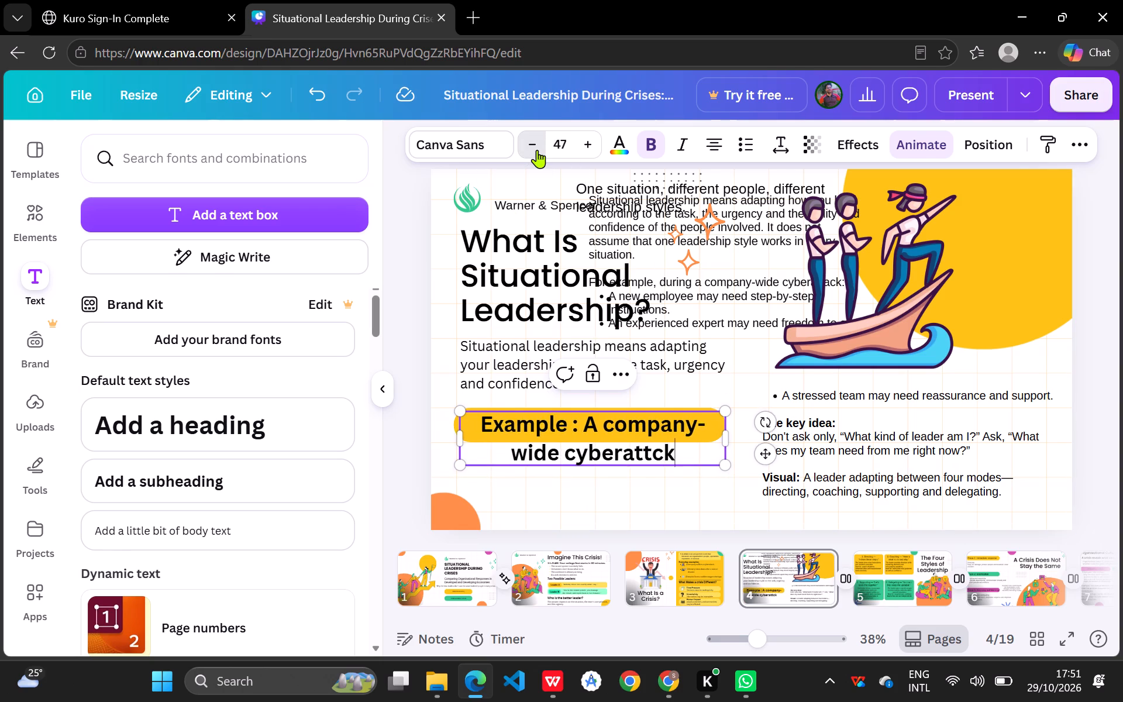
triple_click(537, 150)
triple_click(537, 150)
triple_click(537, 150)
left_click(537, 150)
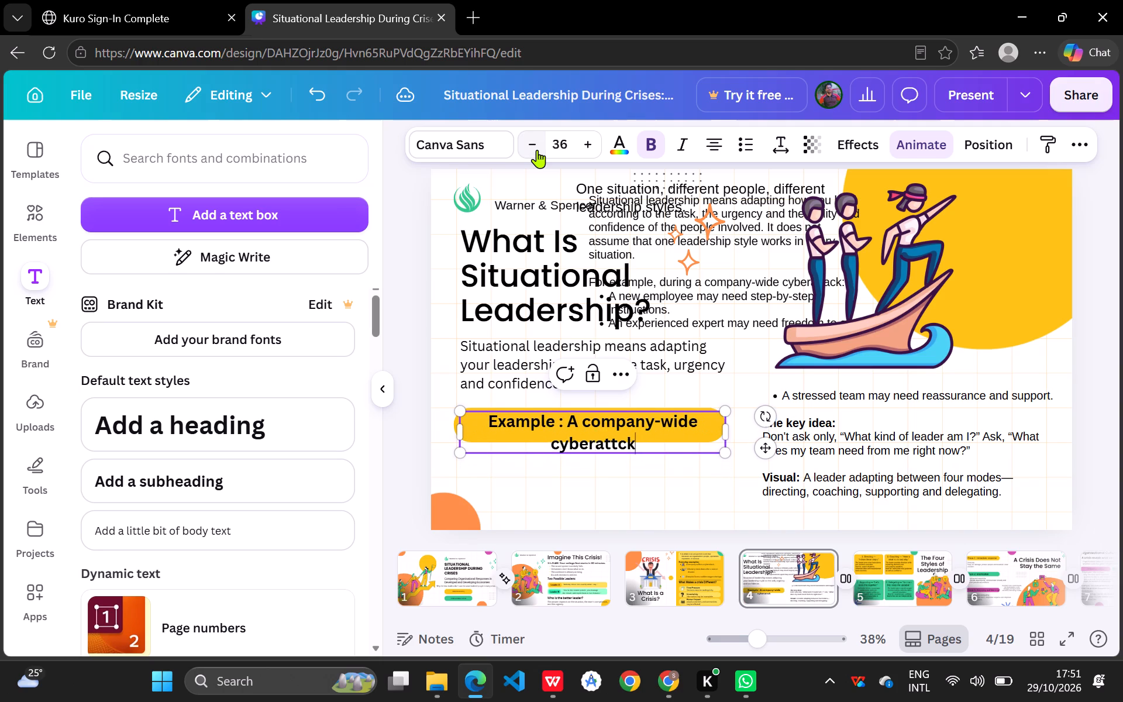
triple_click(537, 150)
triple_click(537, 150)
left_click(537, 150)
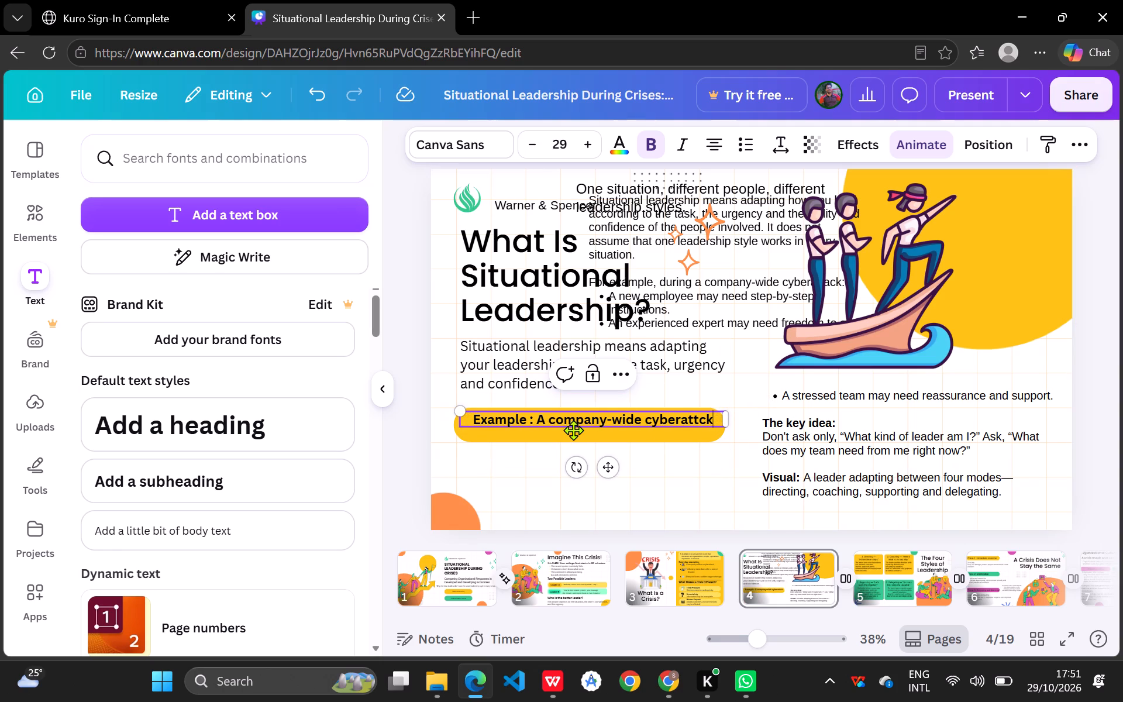
Left-align the example text and move its box so it starts at the yellow bar's left edge, centred vertically.
left_click_drag(573, 431, 563, 437)
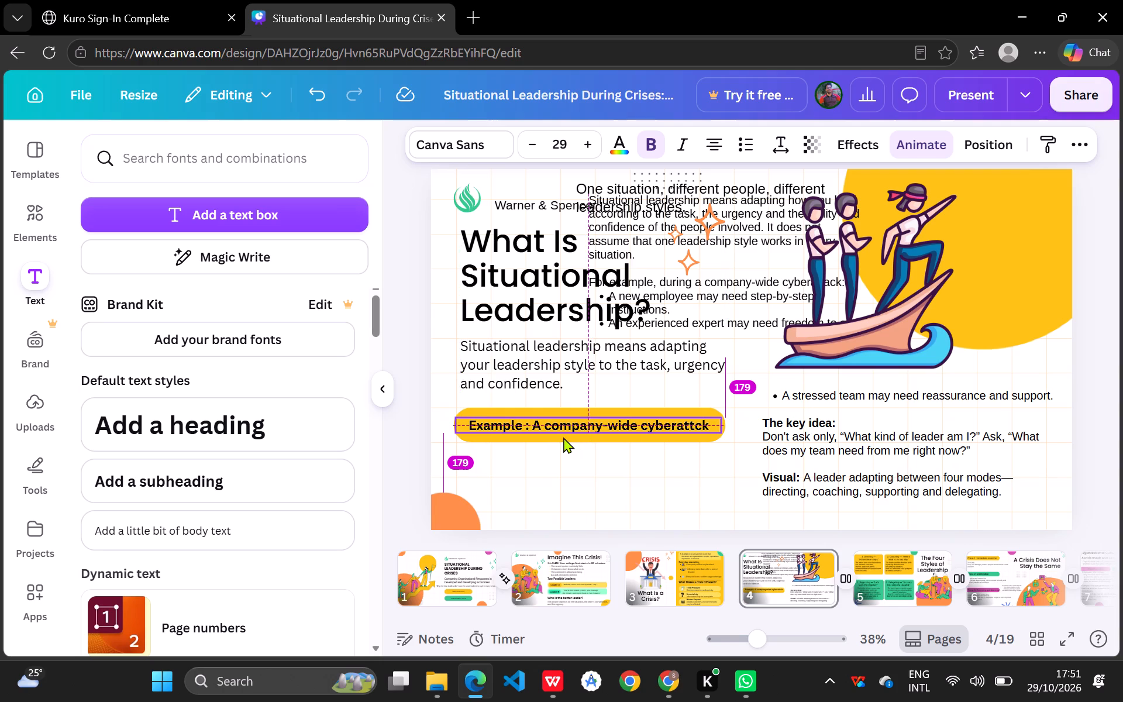
left_click_drag(563, 437, 564, 433)
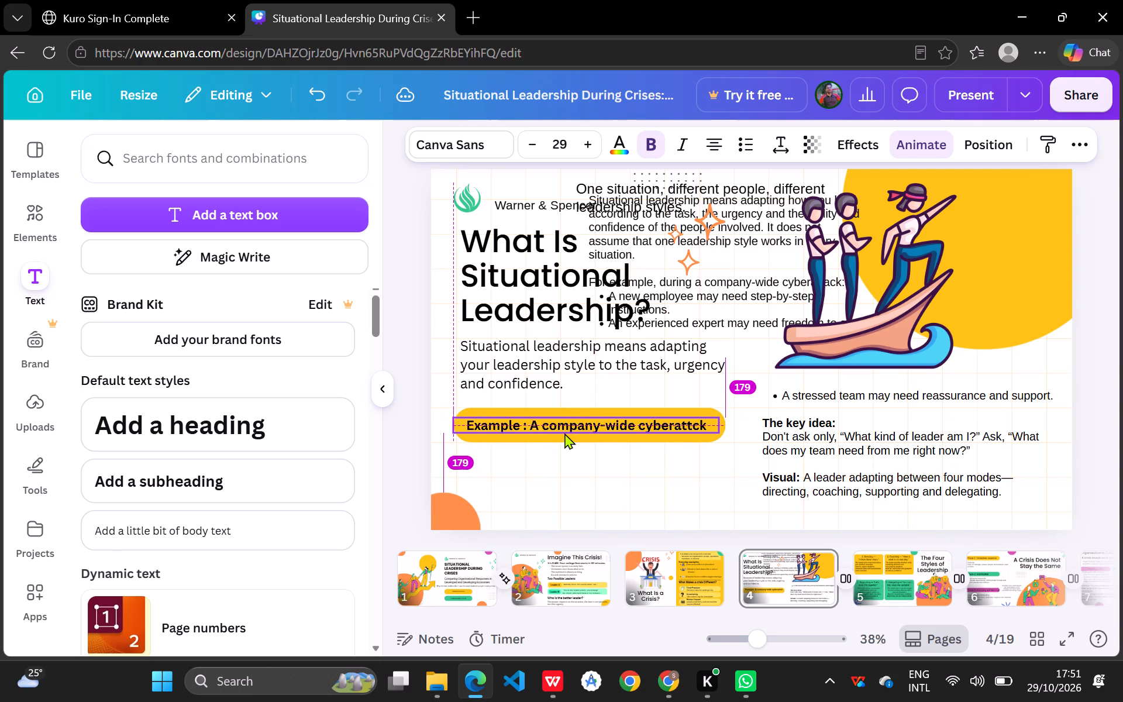
left_click_drag(564, 433, 564, 437)
left_click_drag(564, 437, 558, 435)
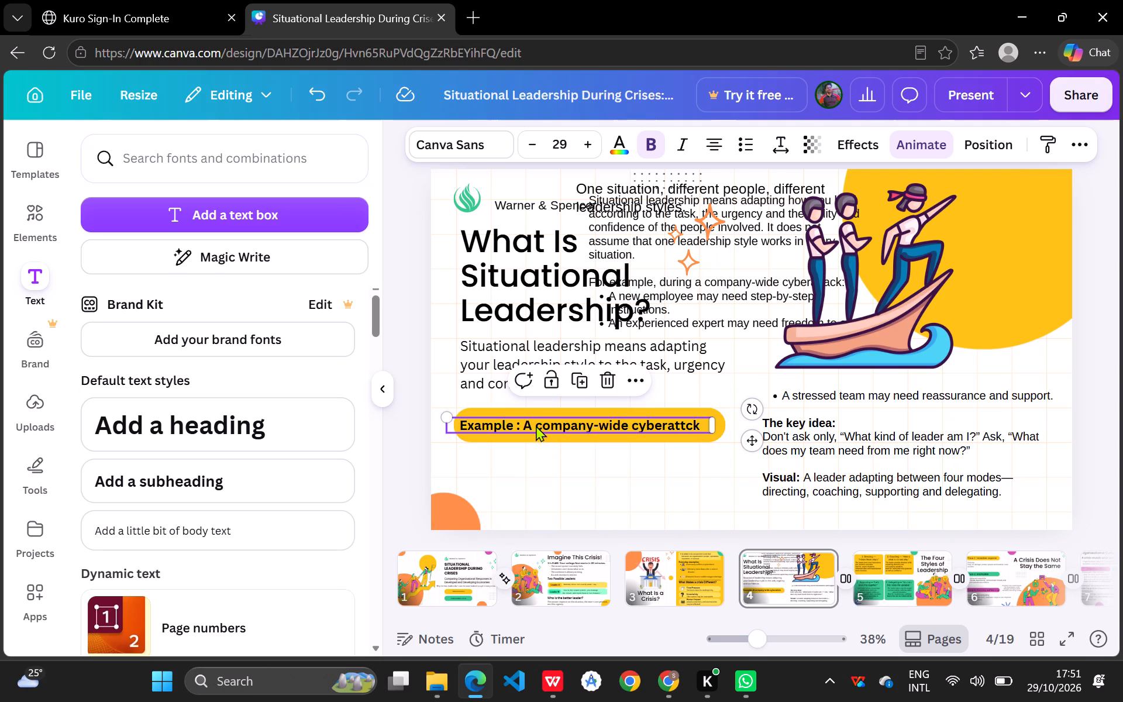
left_click(536, 425)
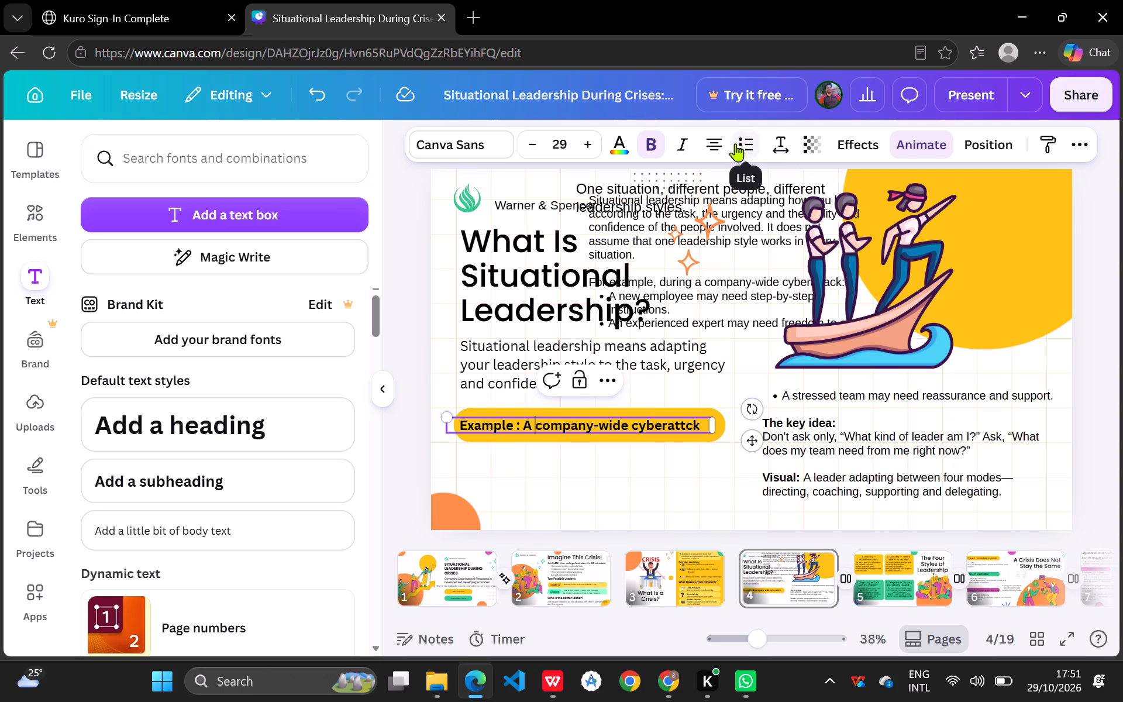
left_click(705, 144)
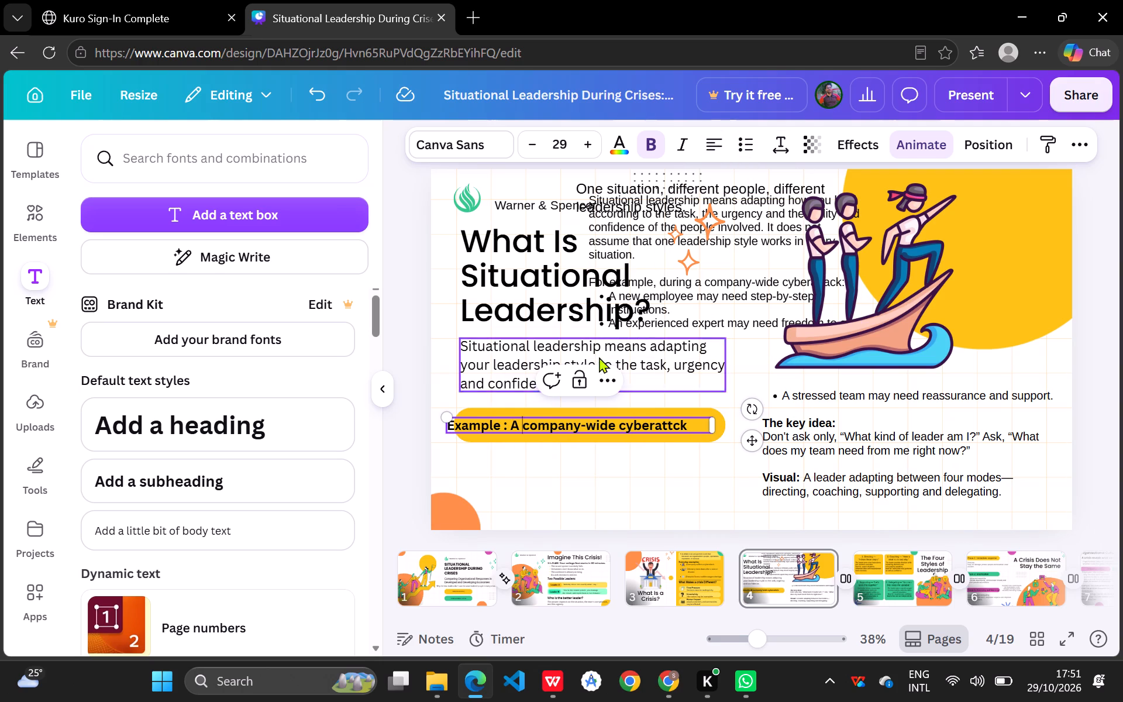
left_click(587, 449)
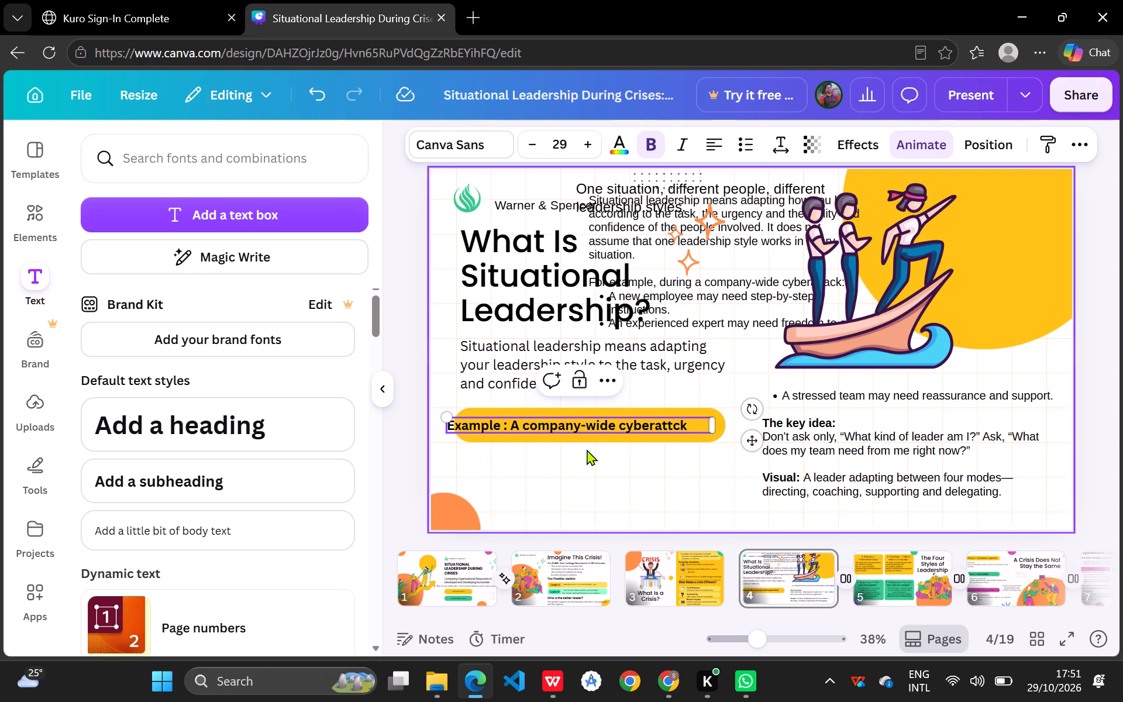
left_click_drag(590, 423, 598, 421)
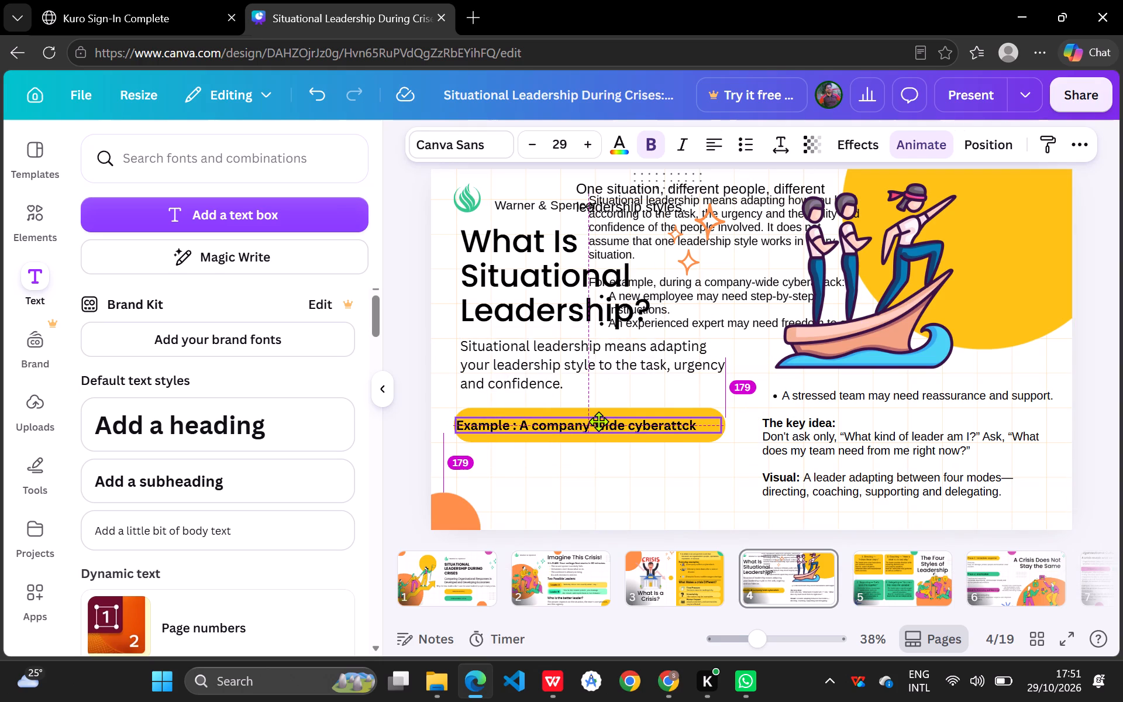
left_click_drag(598, 421, 598, 421)
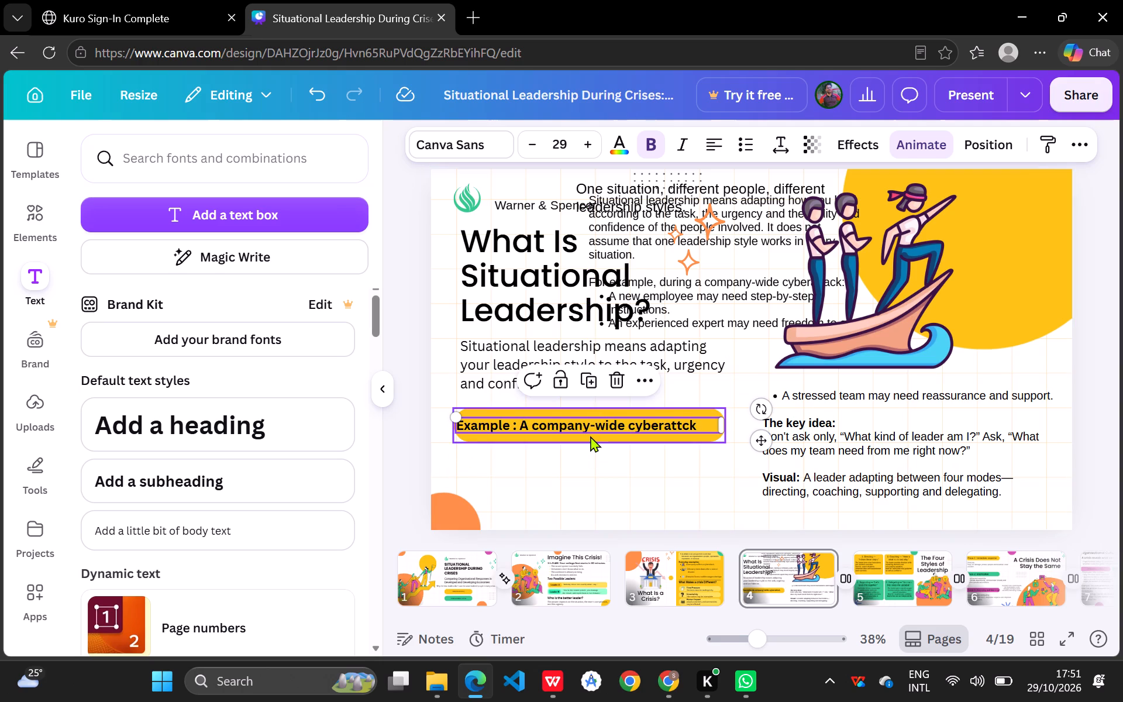
Make the yellow bar slightly less tall and reduce its corner rounding so the ends are only gently rounded.
left_click(590, 436)
left_click(590, 436)
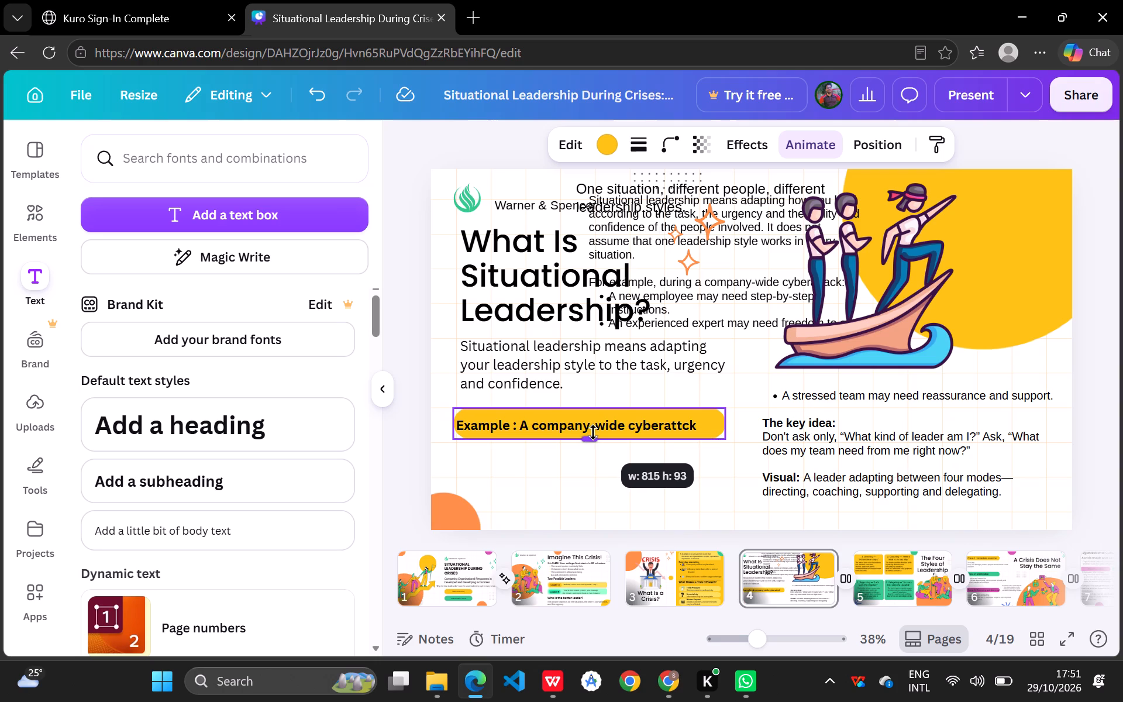
left_click(667, 138)
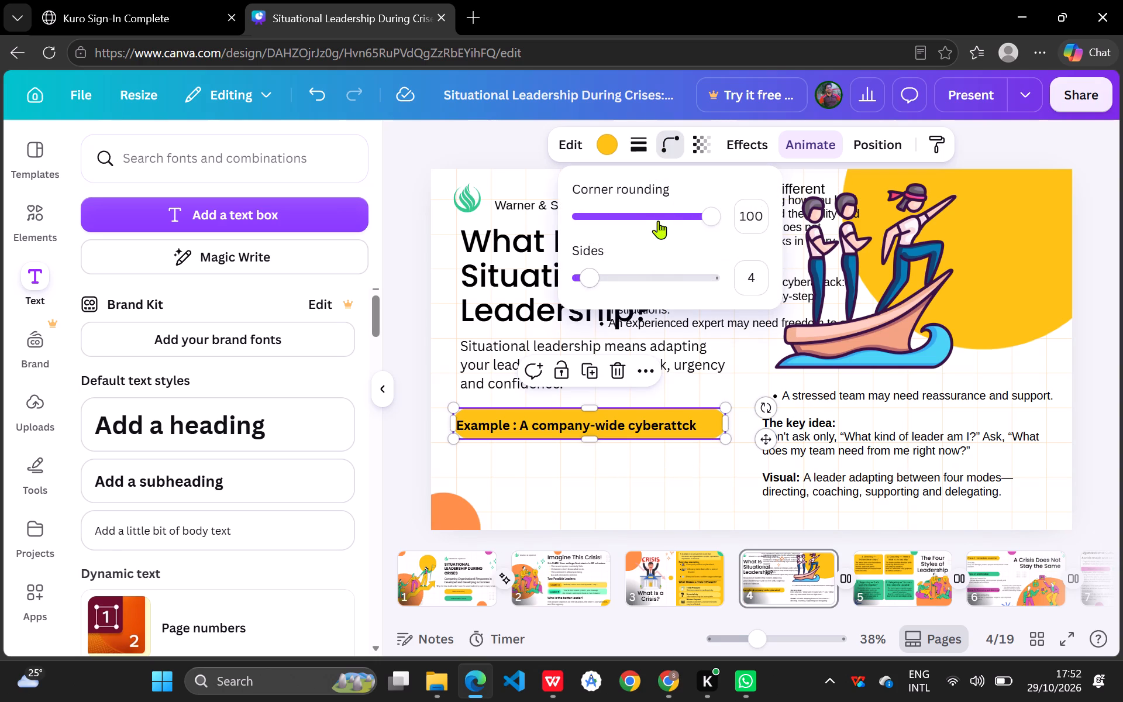
left_click_drag(711, 216, 706, 216)
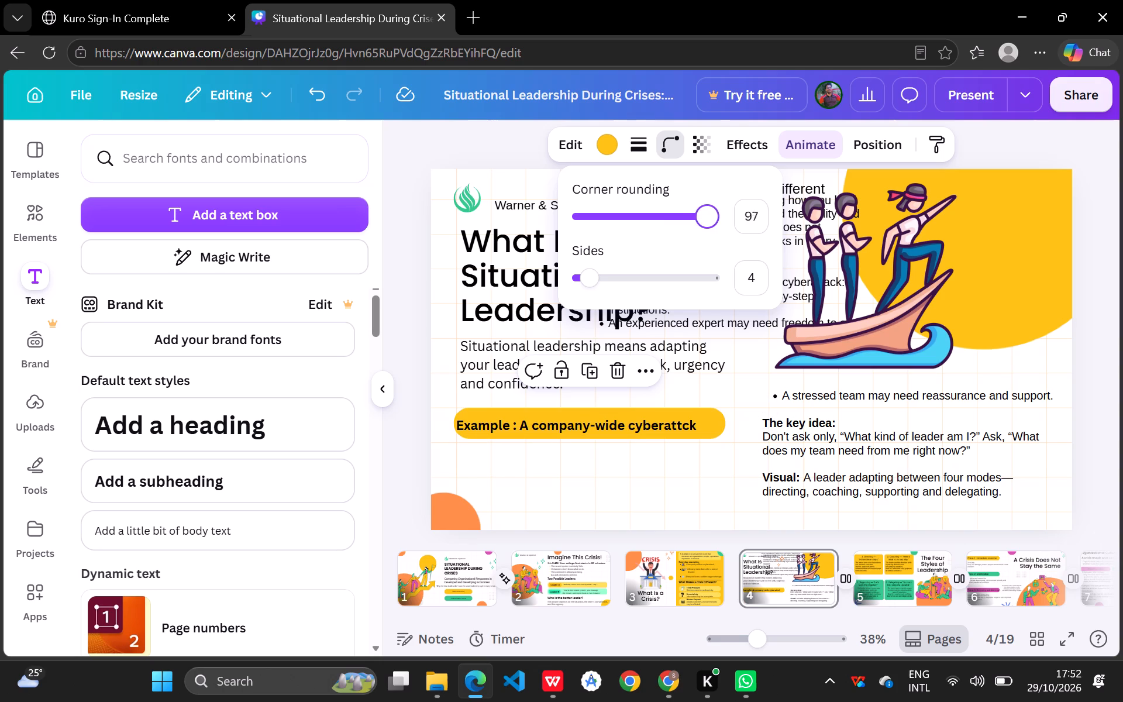
left_click_drag(706, 216, 652, 222)
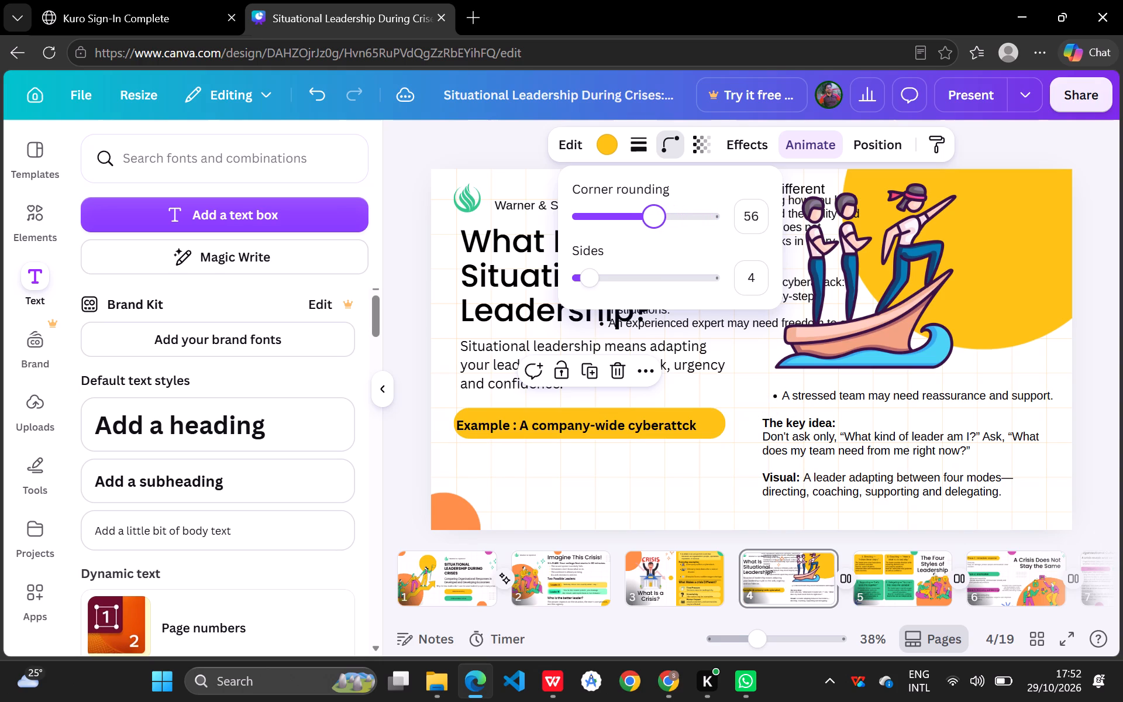
left_click_drag(652, 222, 615, 219)
Move the example text to line up with the heading's left edge, centred vertically on the yellow bar.
left_click(540, 420)
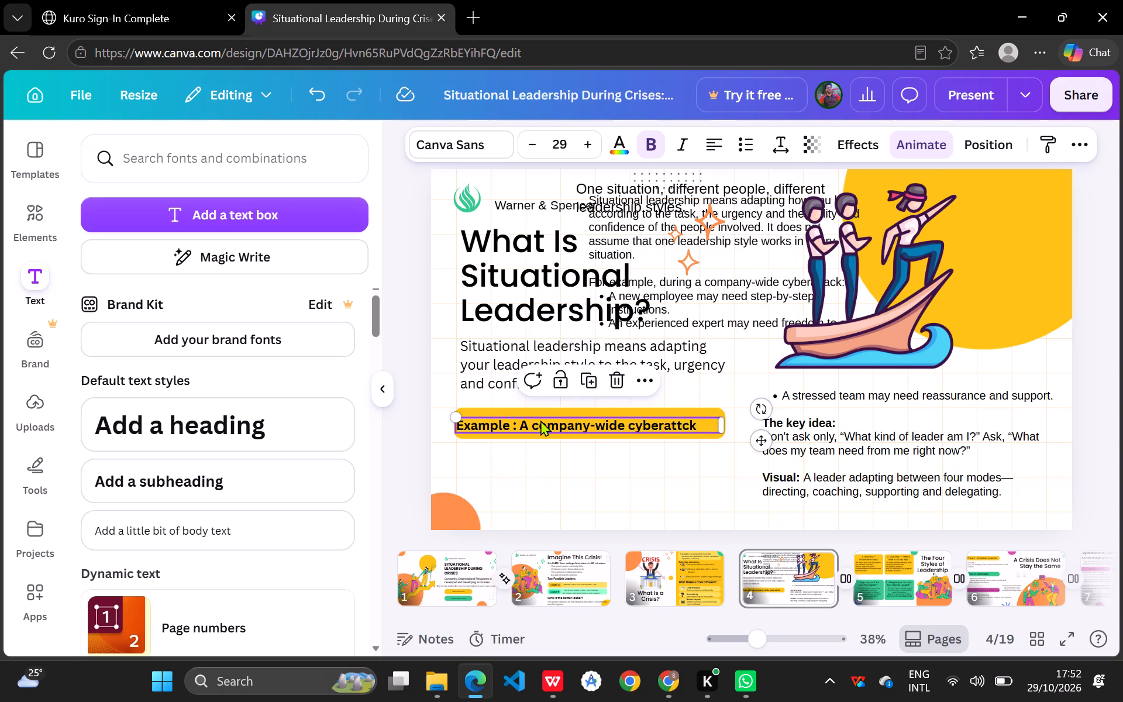
left_click_drag(540, 420, 542, 416)
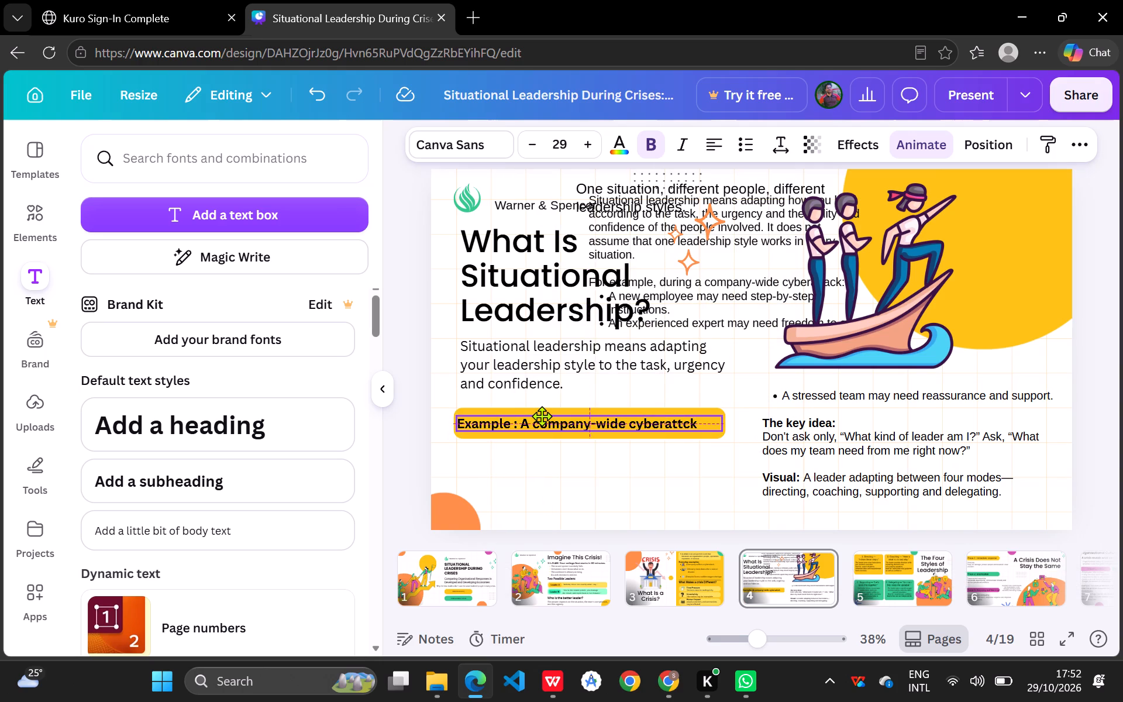
left_click_drag(542, 416, 542, 415)
left_click_drag(542, 415, 543, 414)
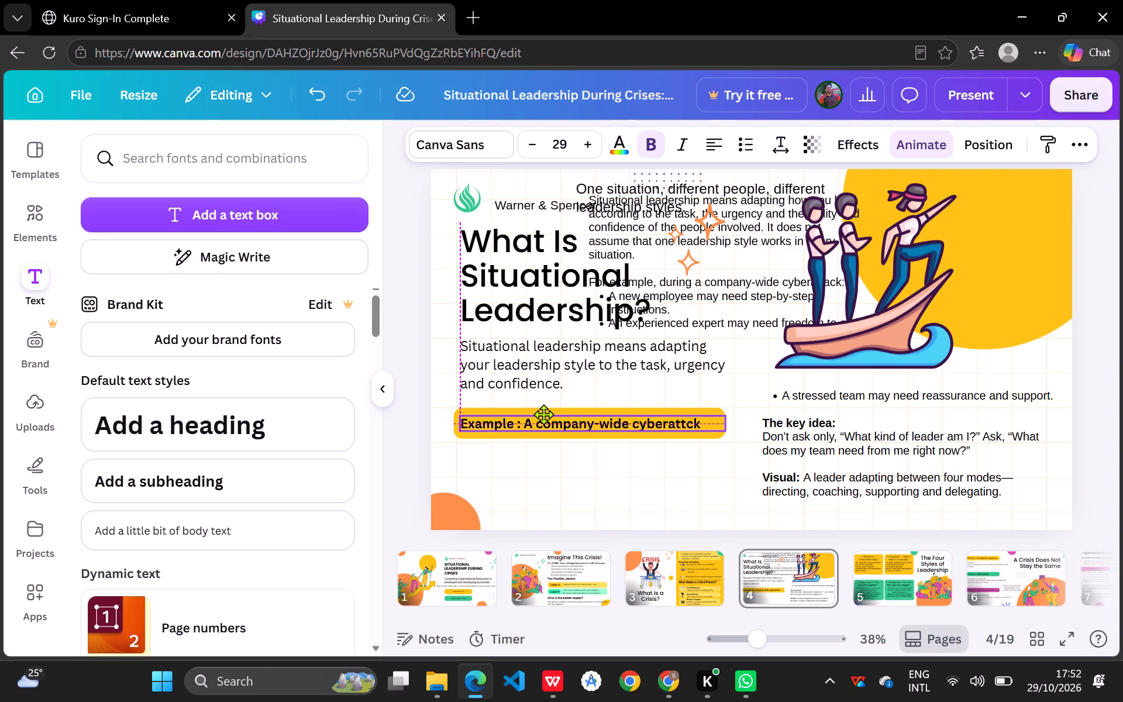
left_click_drag(543, 414, 544, 415)
left_click(552, 472)
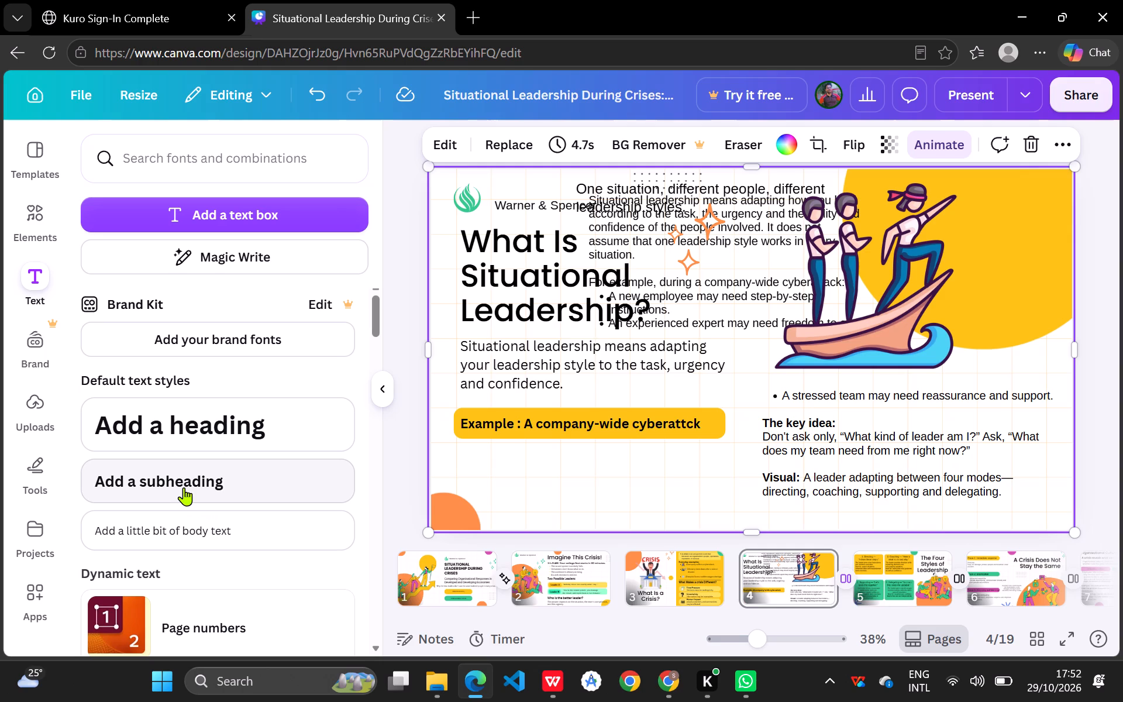
Add a body text box and place it just below the yellow example bar, near the bar's left edge.
left_click(181, 546)
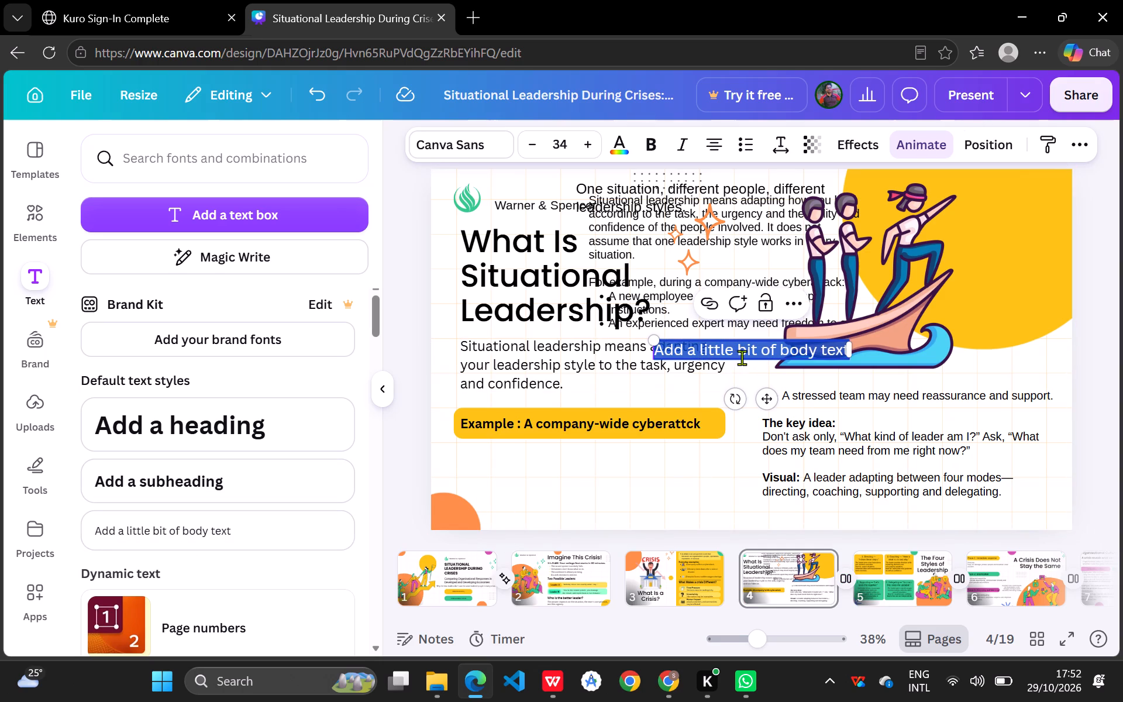
left_click_drag(743, 366, 647, 518)
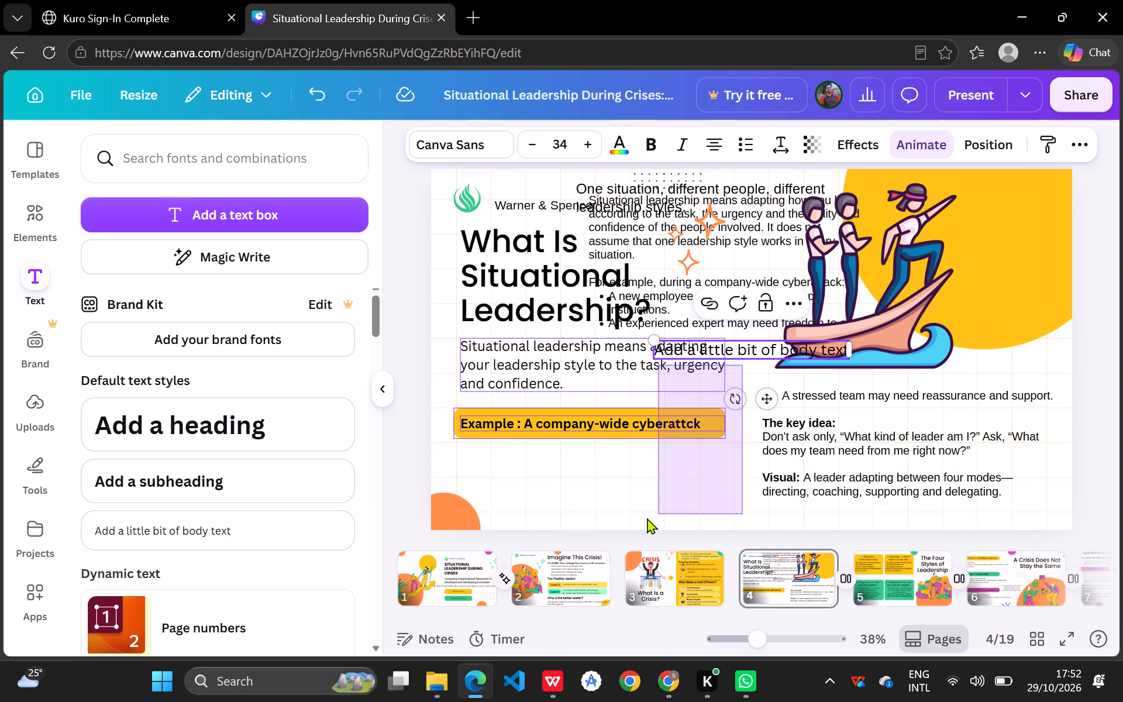
left_click_drag(647, 518, 687, 484)
left_click(653, 497)
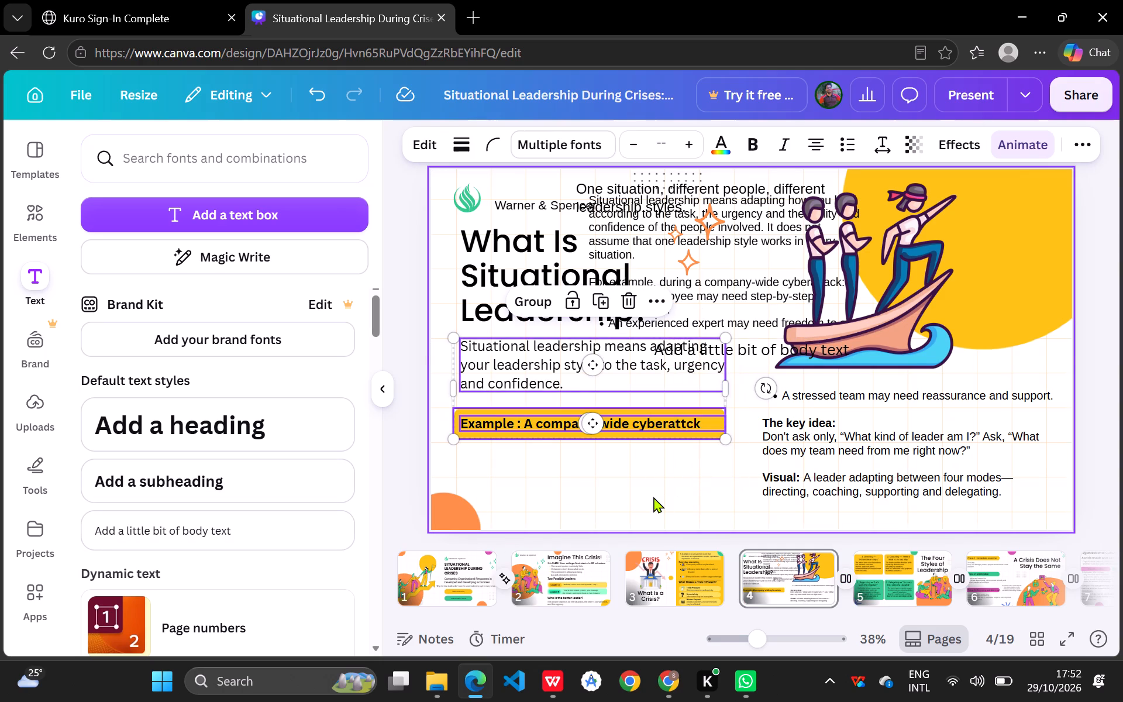
left_click(752, 353)
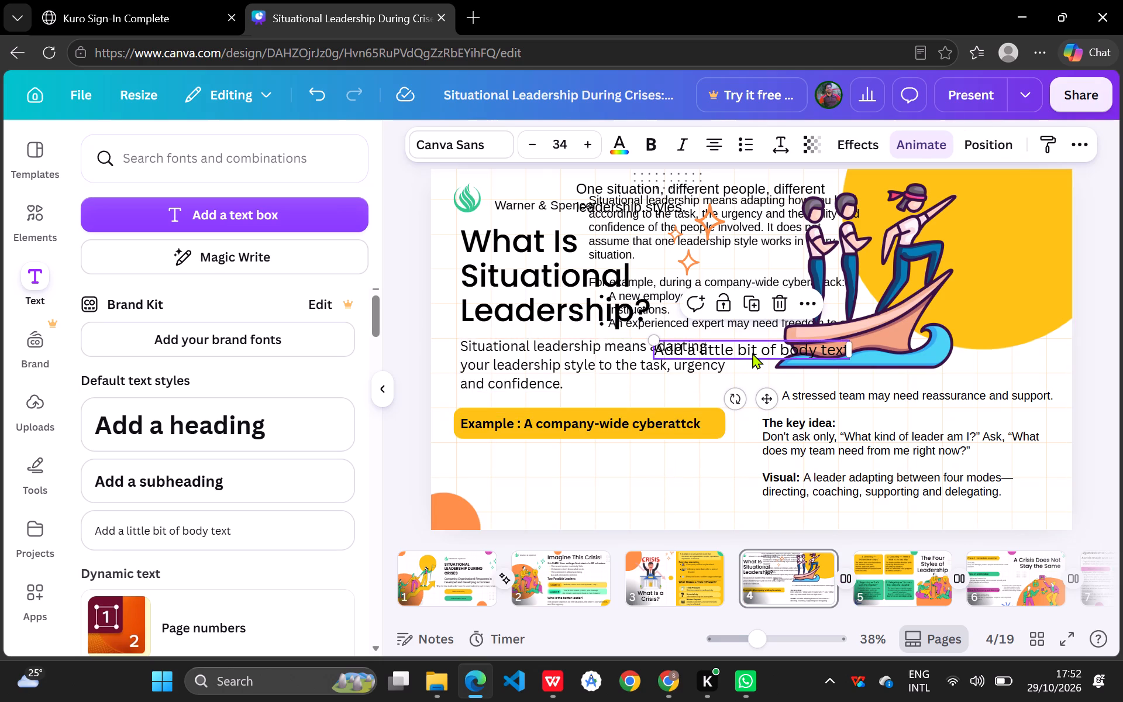
left_click_drag(752, 353, 707, 461)
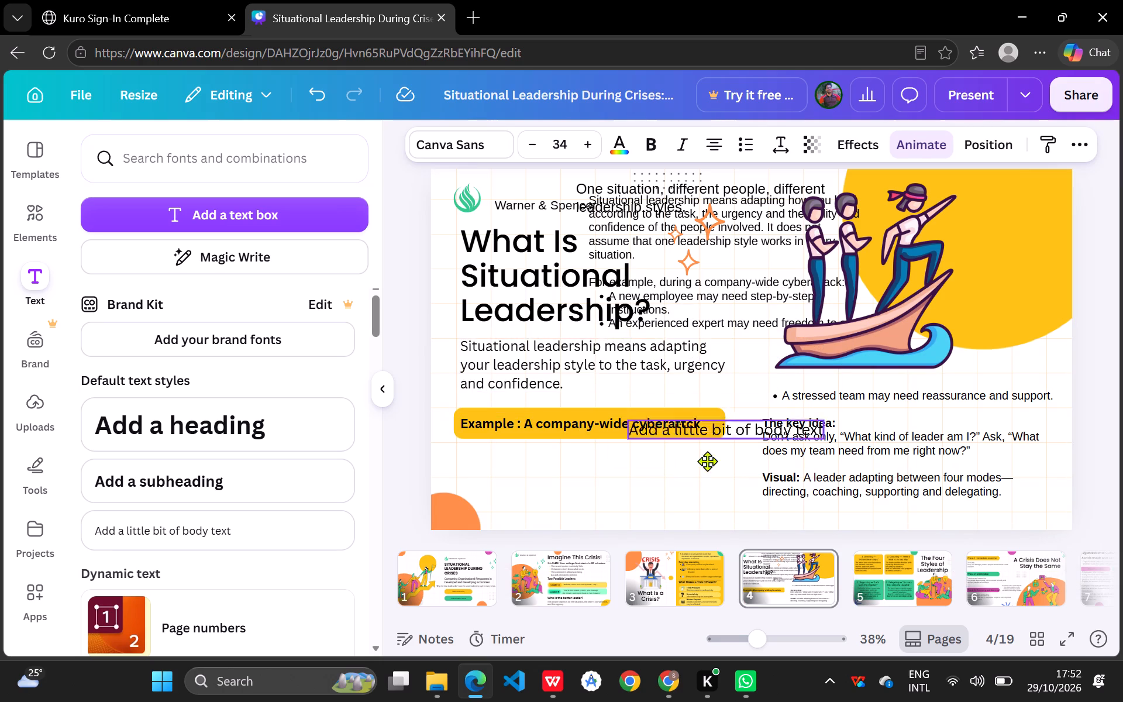
left_click_drag(707, 461, 557, 466)
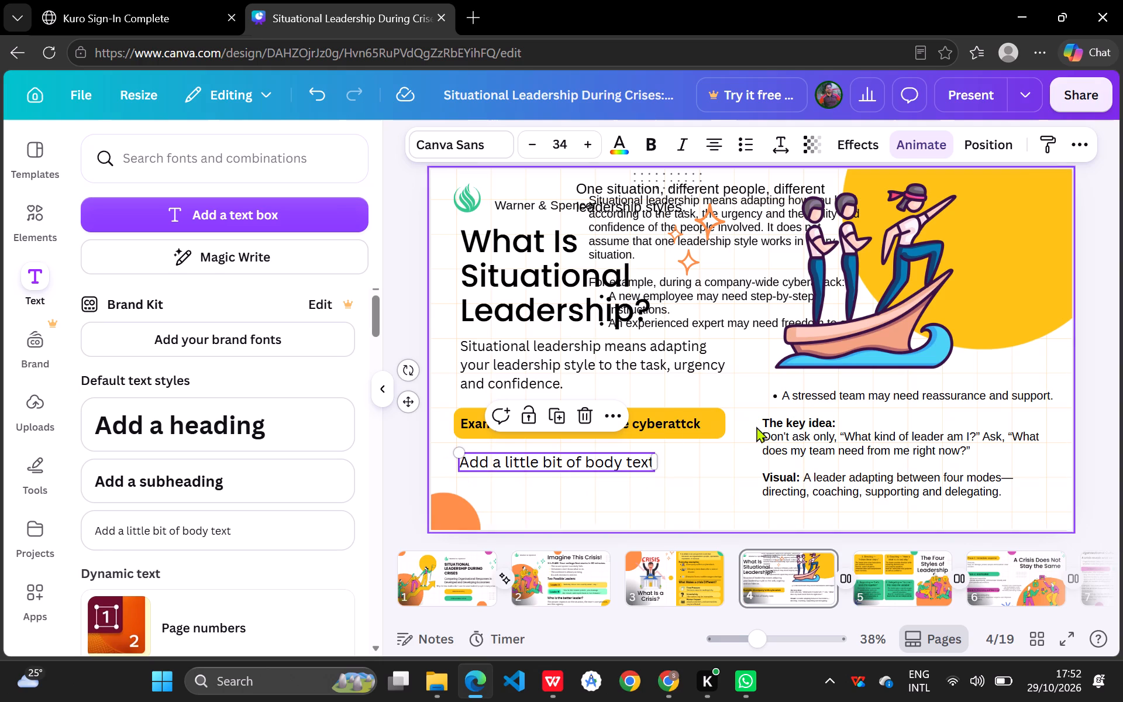
Nudge the yellow example bar slightly to the right.
left_click(716, 435)
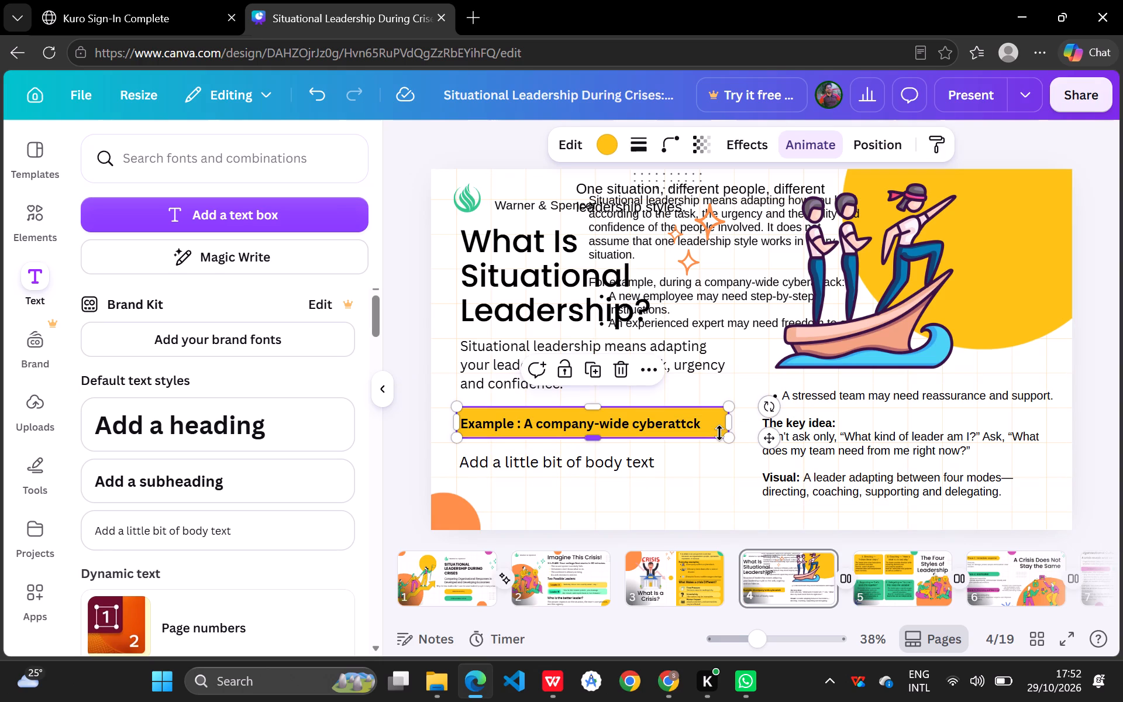
left_click(704, 486)
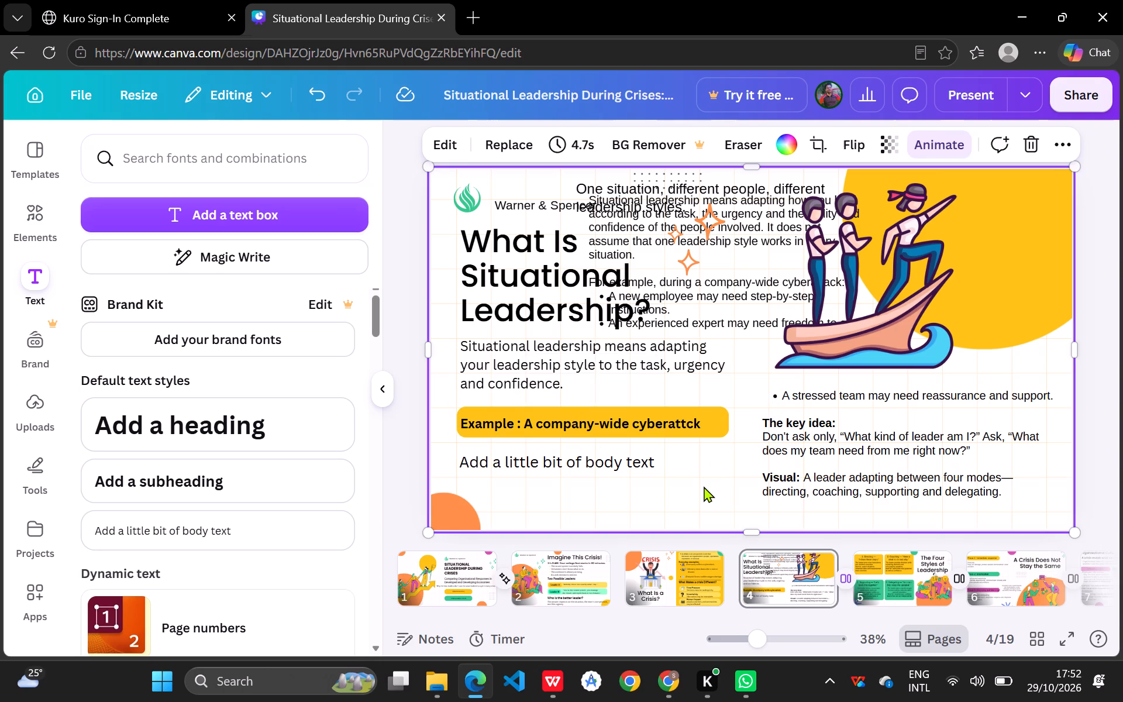
Move the new body text box up close beneath the yellow bar and widen it to the bar's right edge.
left_click(577, 460)
left_click_drag(577, 460, 578, 448)
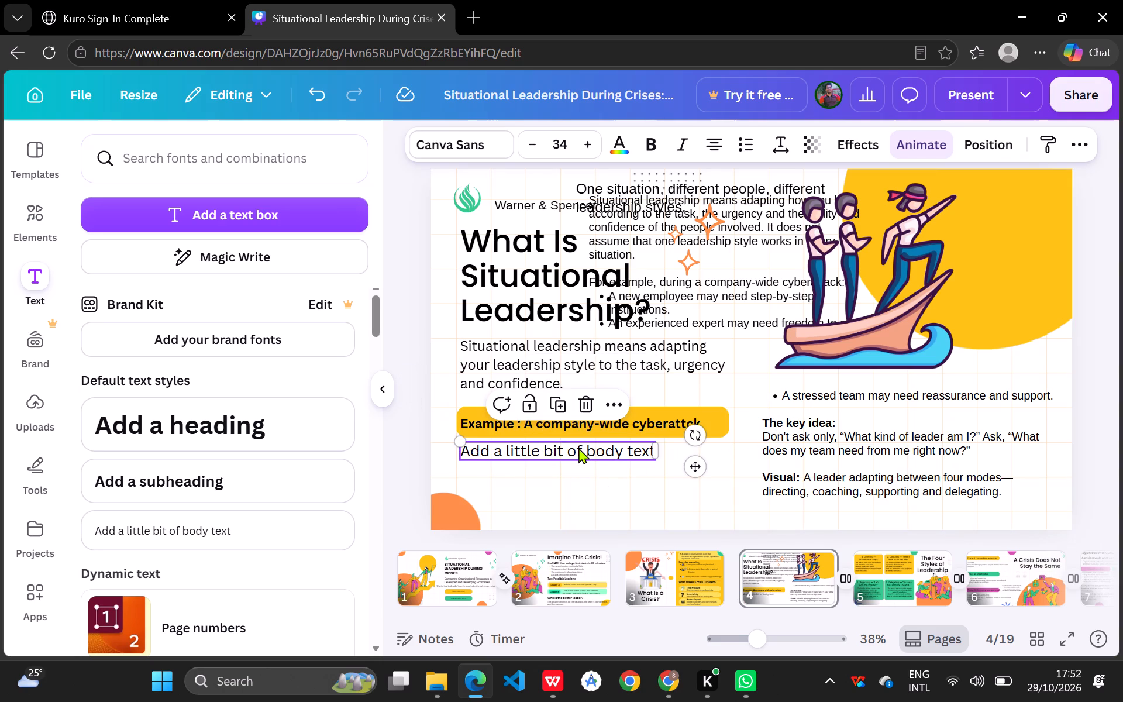
left_click_drag(656, 452, 724, 449)
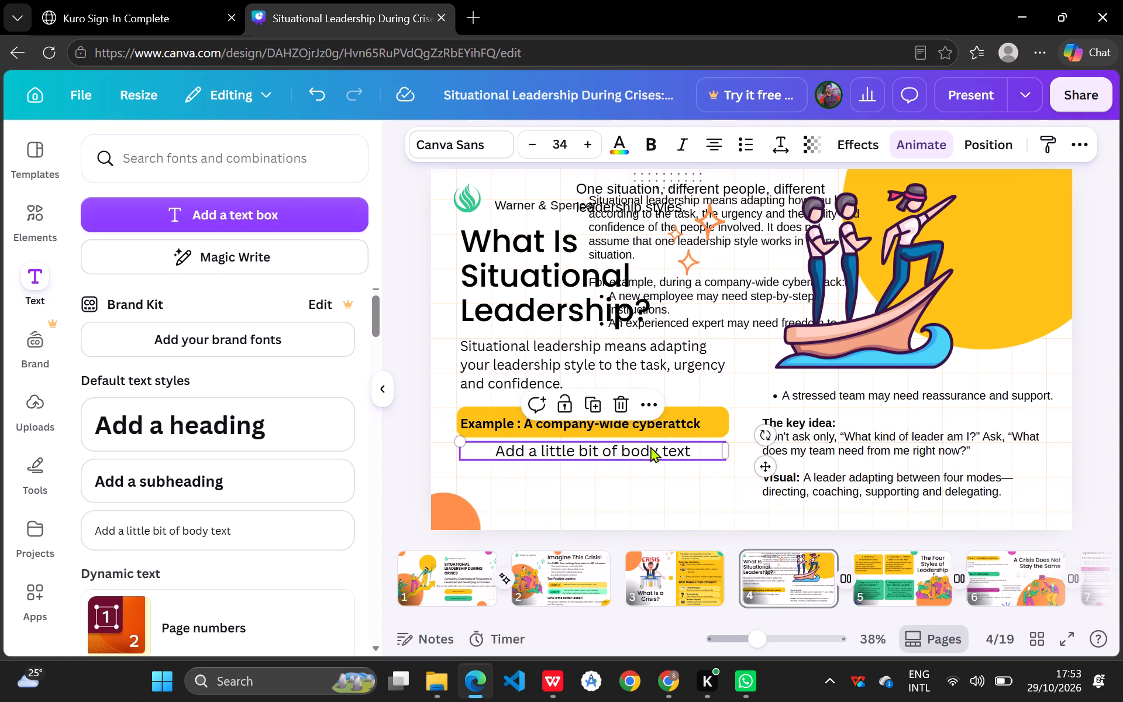
Format the placeholder body text as a left-aligned bulleted list in yellow.
left_click(695, 452)
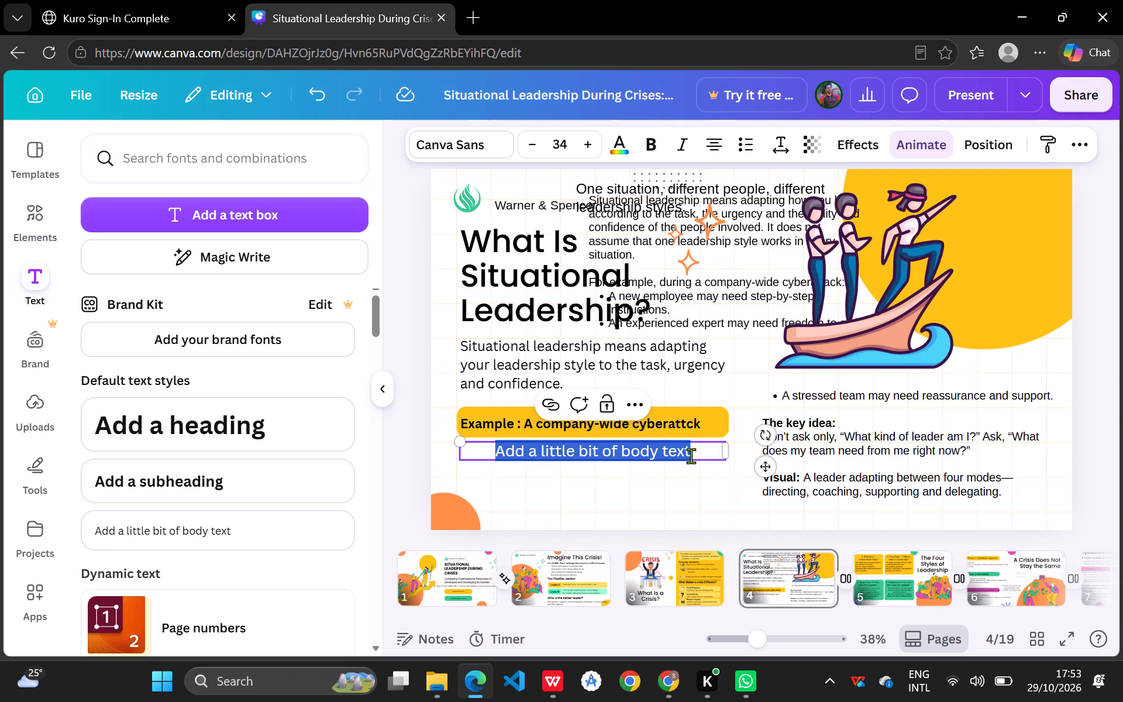
left_click(713, 149)
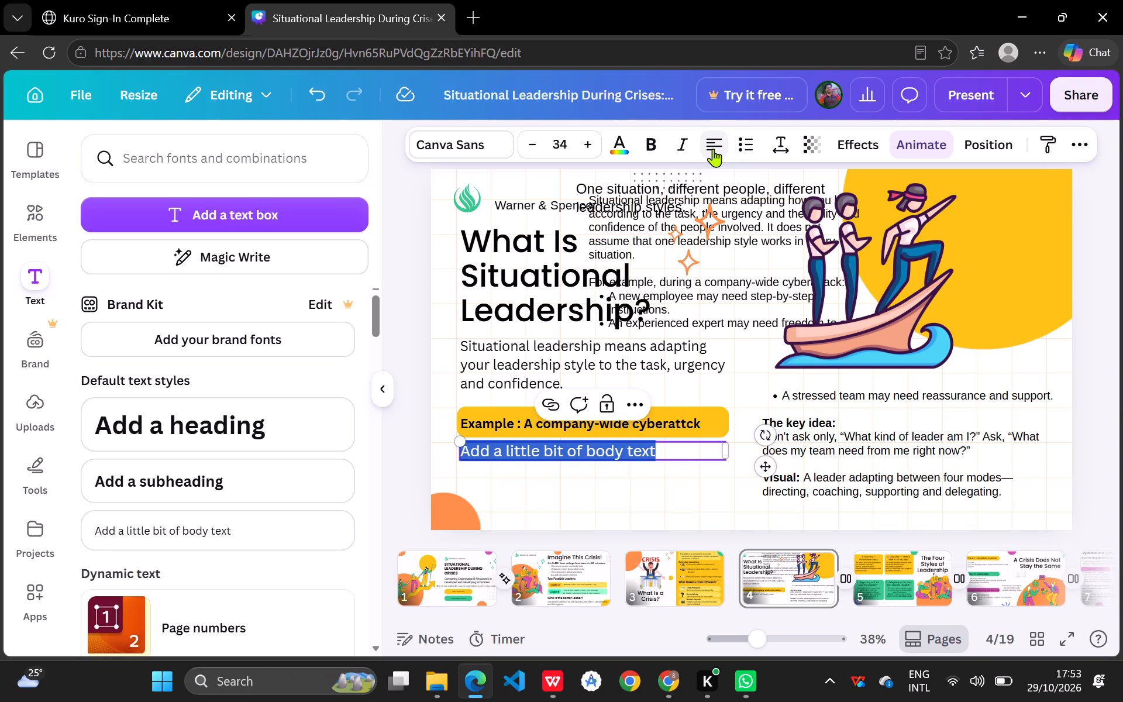
left_click(749, 147)
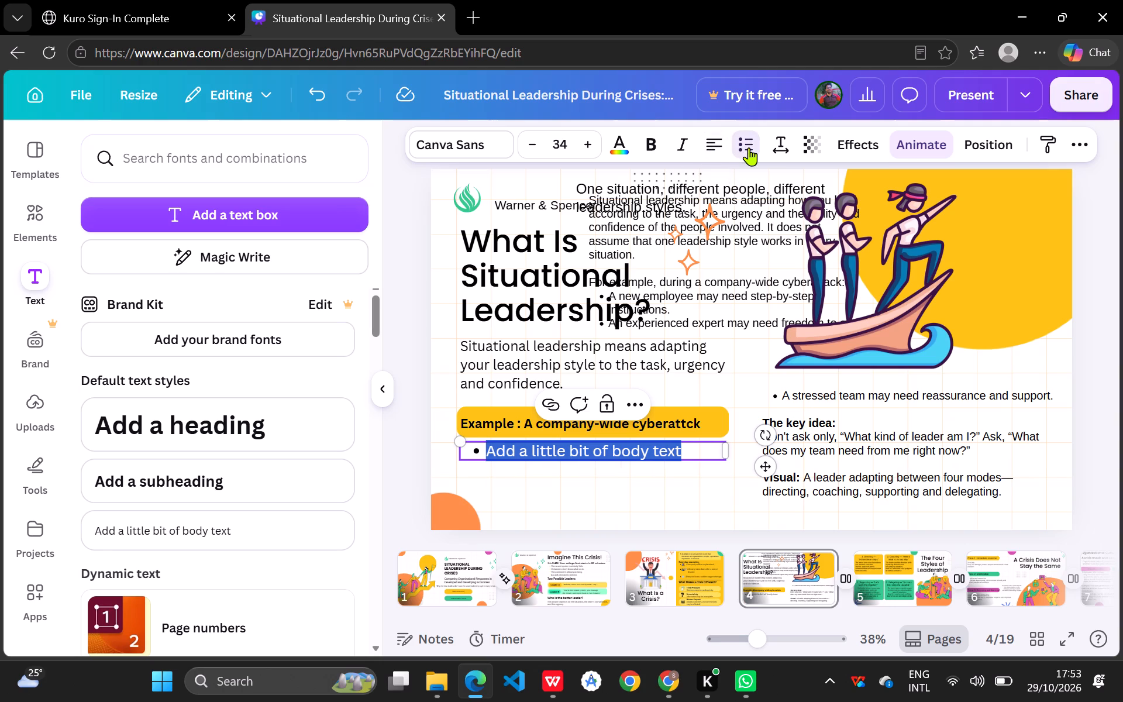
left_click(625, 150)
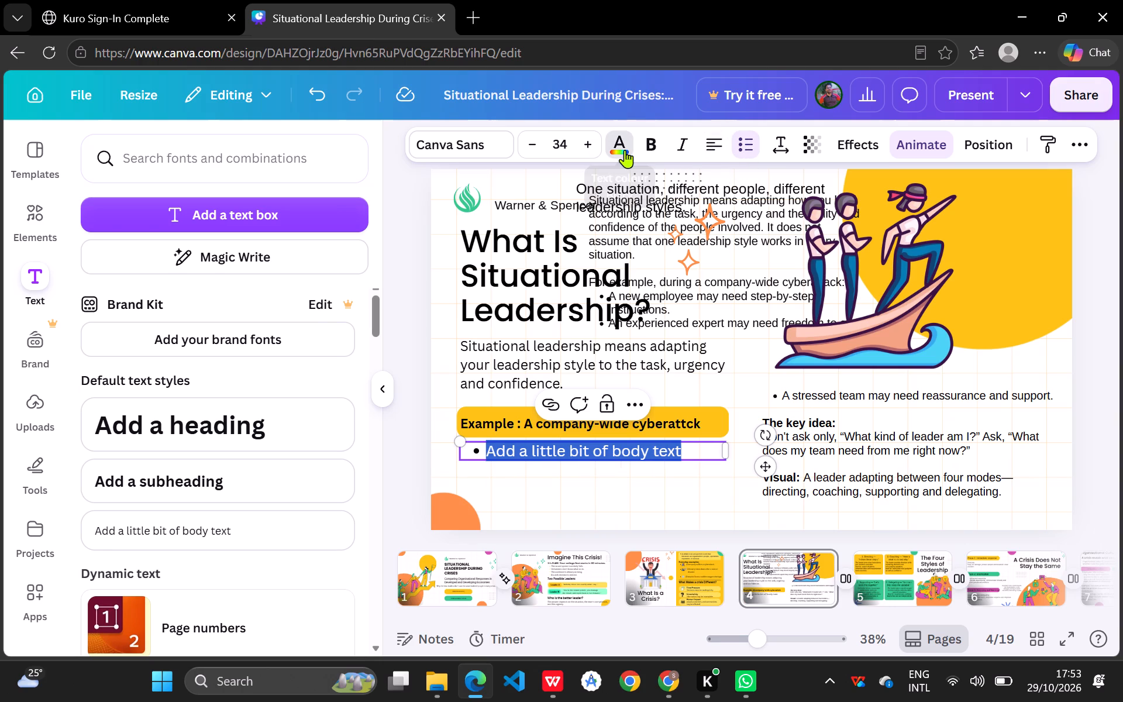
left_click(190, 278)
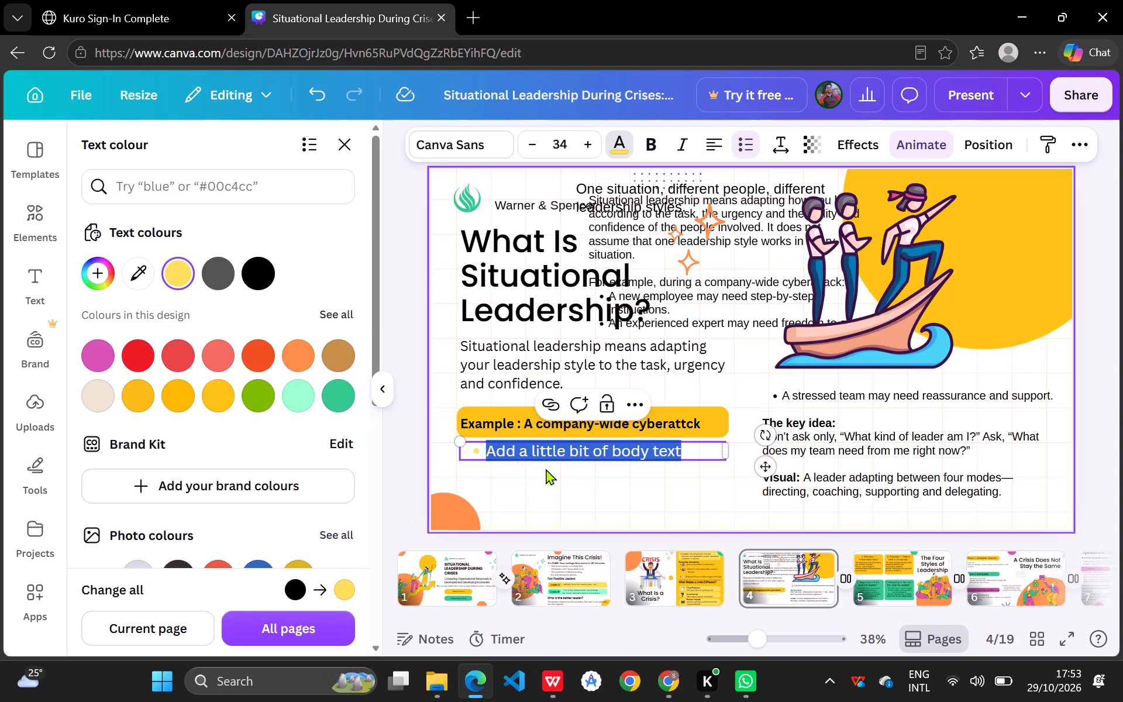
Clear the placeholder text, reapply a bullet in yellow, and set the colour for the bullet's text to black.
left_click(690, 448)
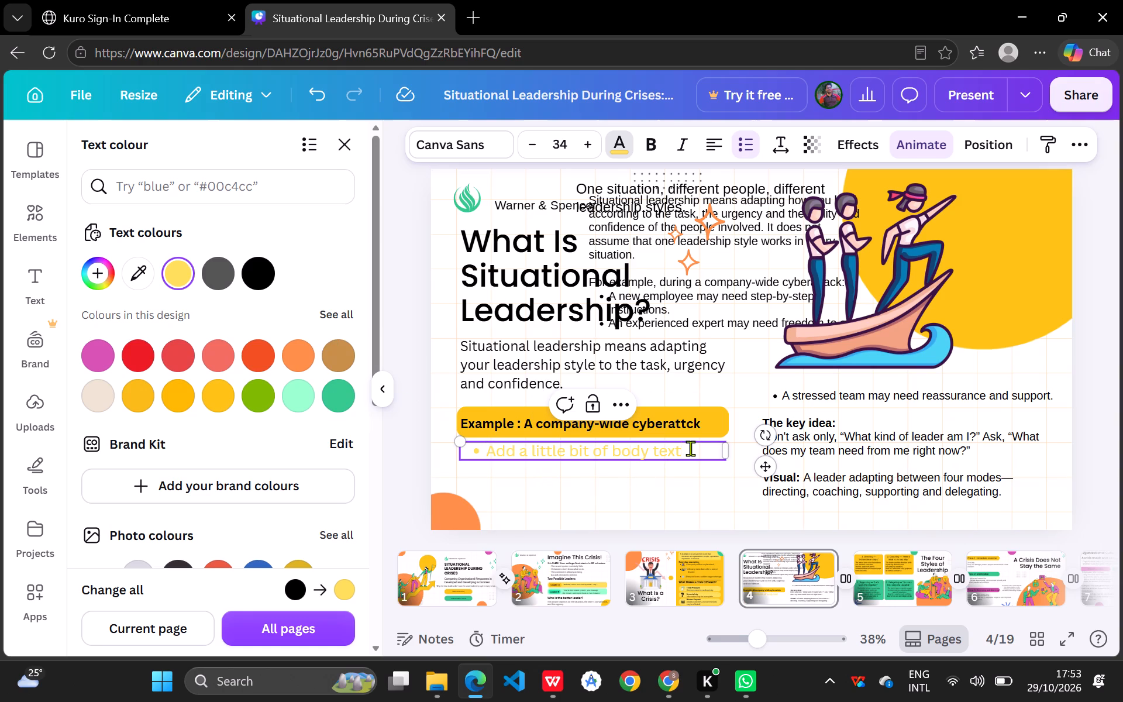
key("BackSpace")
key("BackSpace")
key("BackSpace")
key("BackSpace")
key("BackSpace")
key("BackSpace")
key("BackSpace")
key("BackSpace")
key("BackSpace")
key("BackSpace")
key("BackSpace")
key("BackSpace")
key("BackSpace")
key("BackSpace")
key("BackSpace")
key("BackSpace")
key("BackSpace")
key("BackSpace")
key("BackSpace")
key("BackSpace")
key("BackSpace")
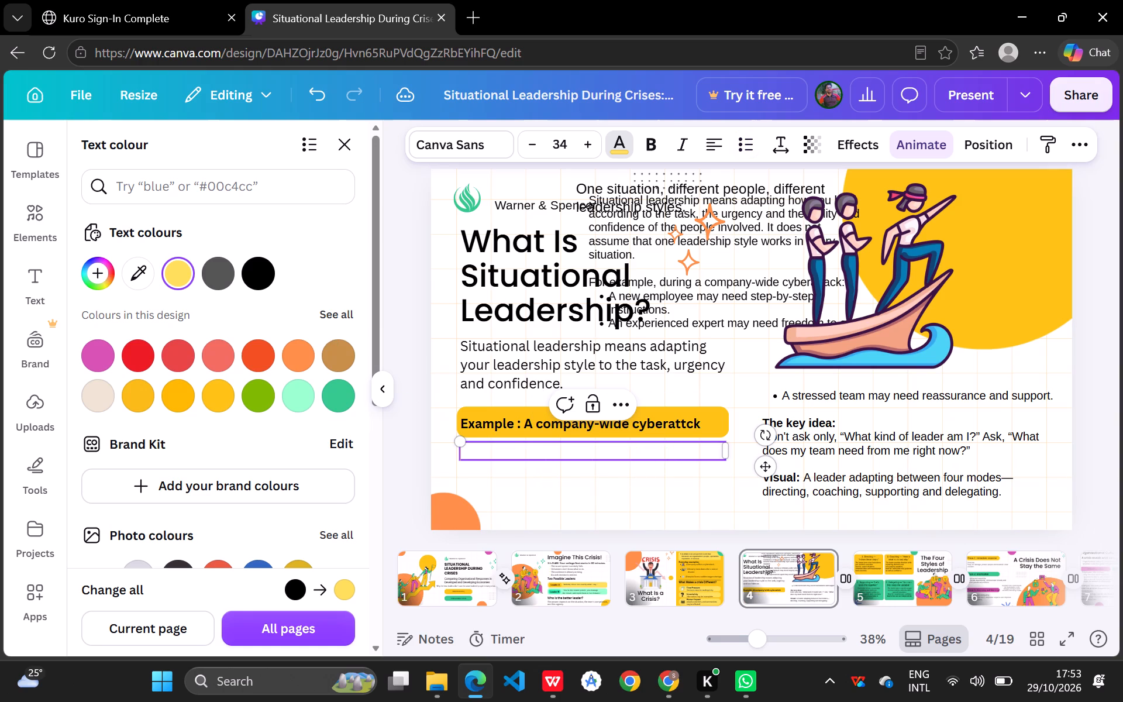
left_click(745, 154)
left_click(268, 269)
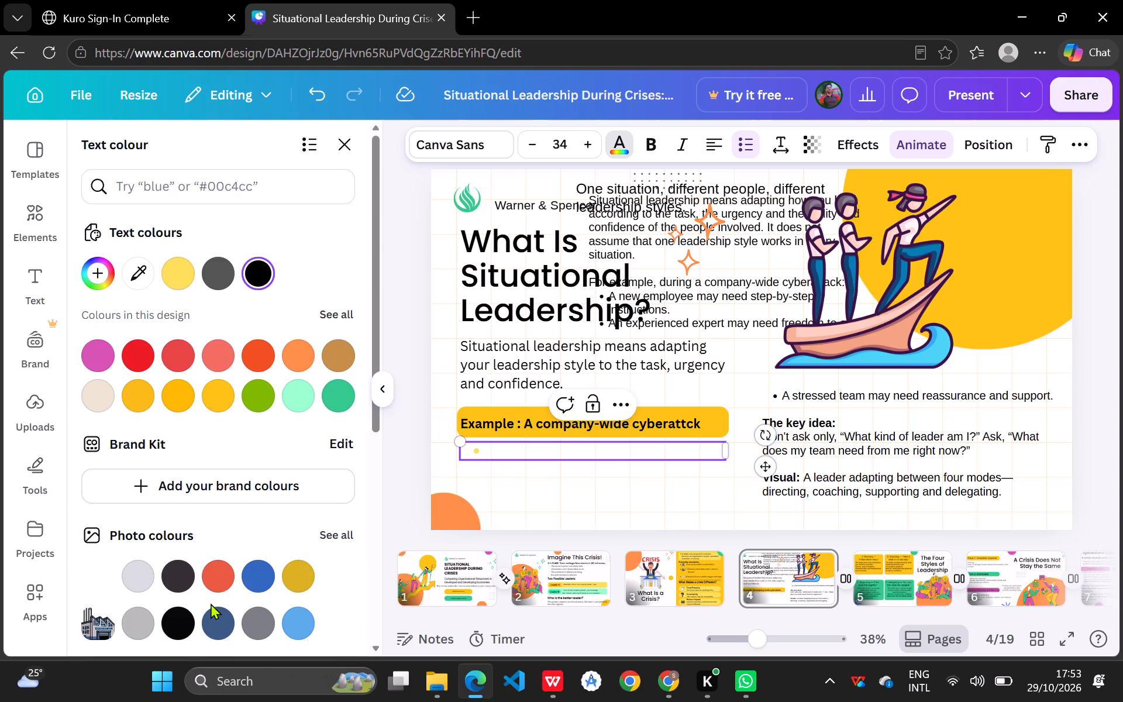
Write the first bullet as "A new employee may need step-by-step guidance.".
type("A")
key("space")
type("new")
key("space")
type("employee")
key("space")
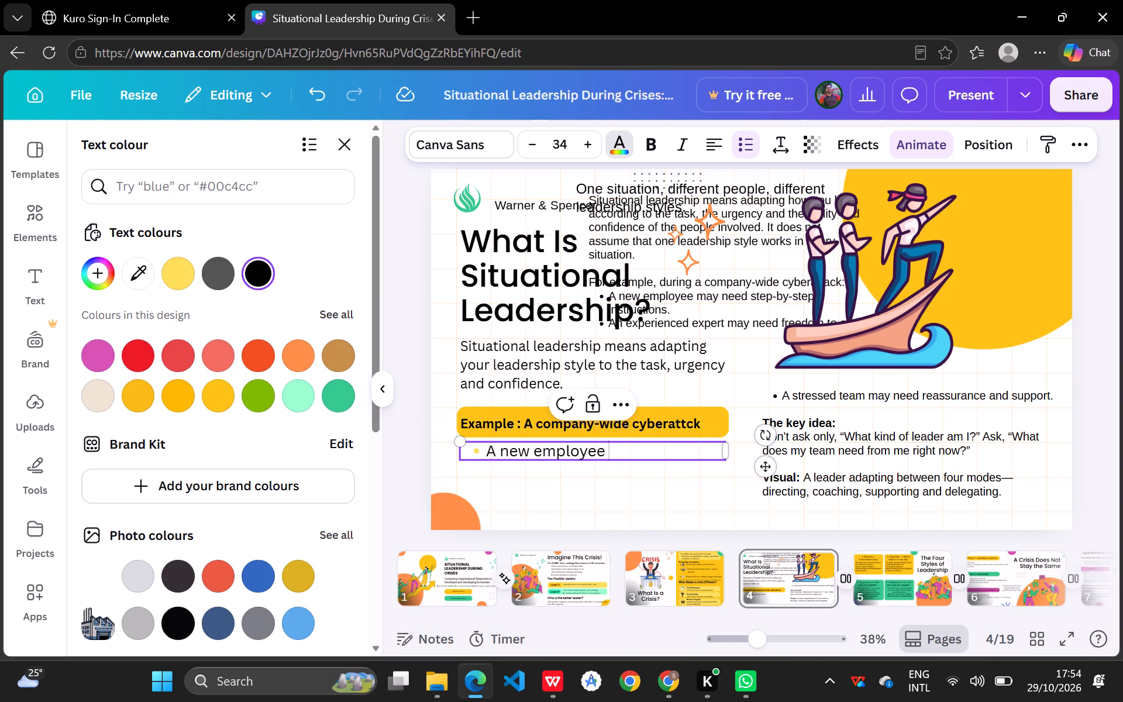
type("may need")
key("space")
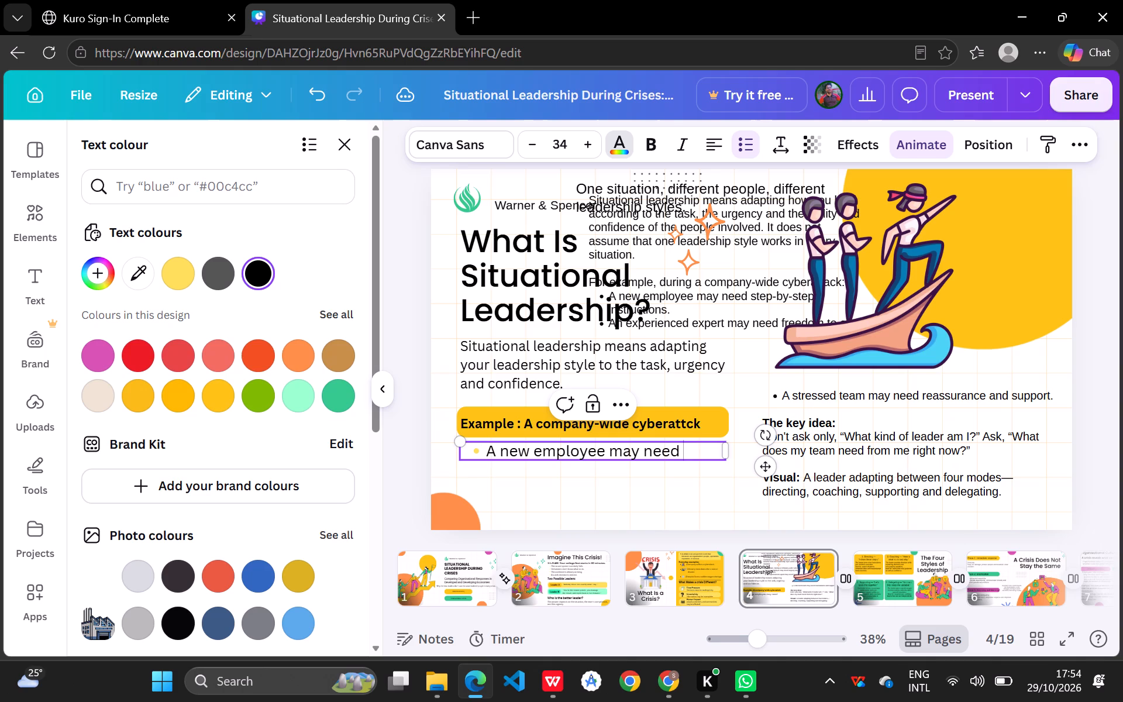
type("sterp")
key("space")
key("BackSpace")
key("BackSpace")
key("BackSpace")
type("p by")
key("space")
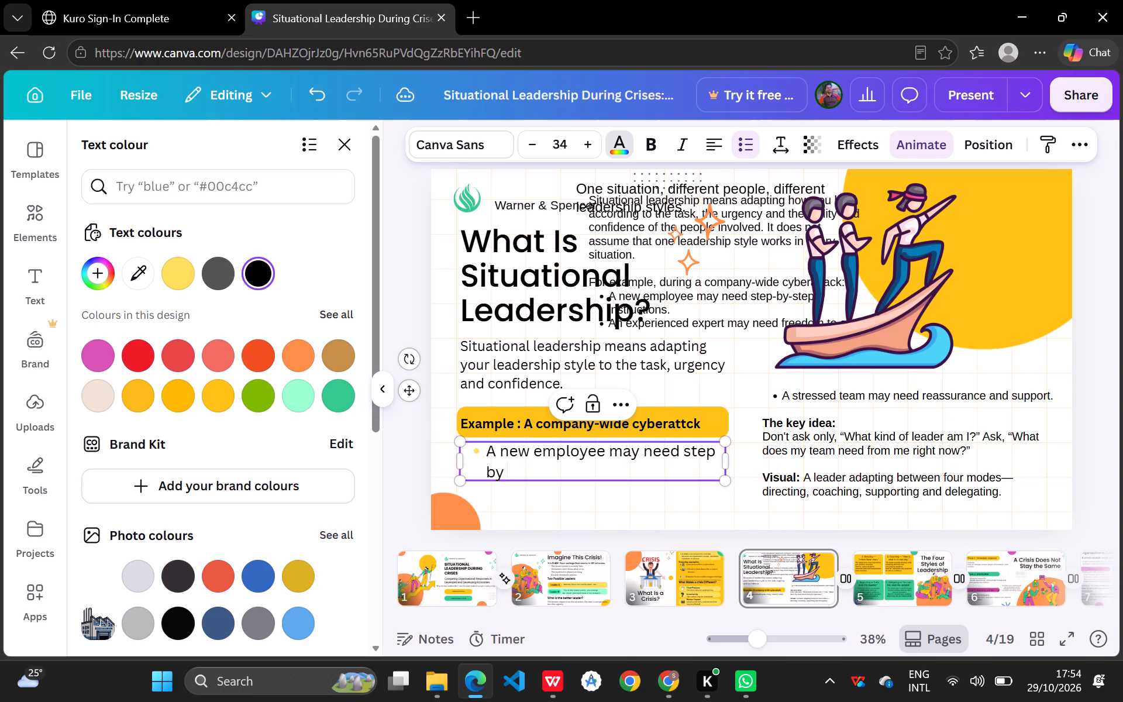
key("BackSpace")
key("BackSpace")
key("BackSpace")
key("BackSpace")
type("-")
key("space")
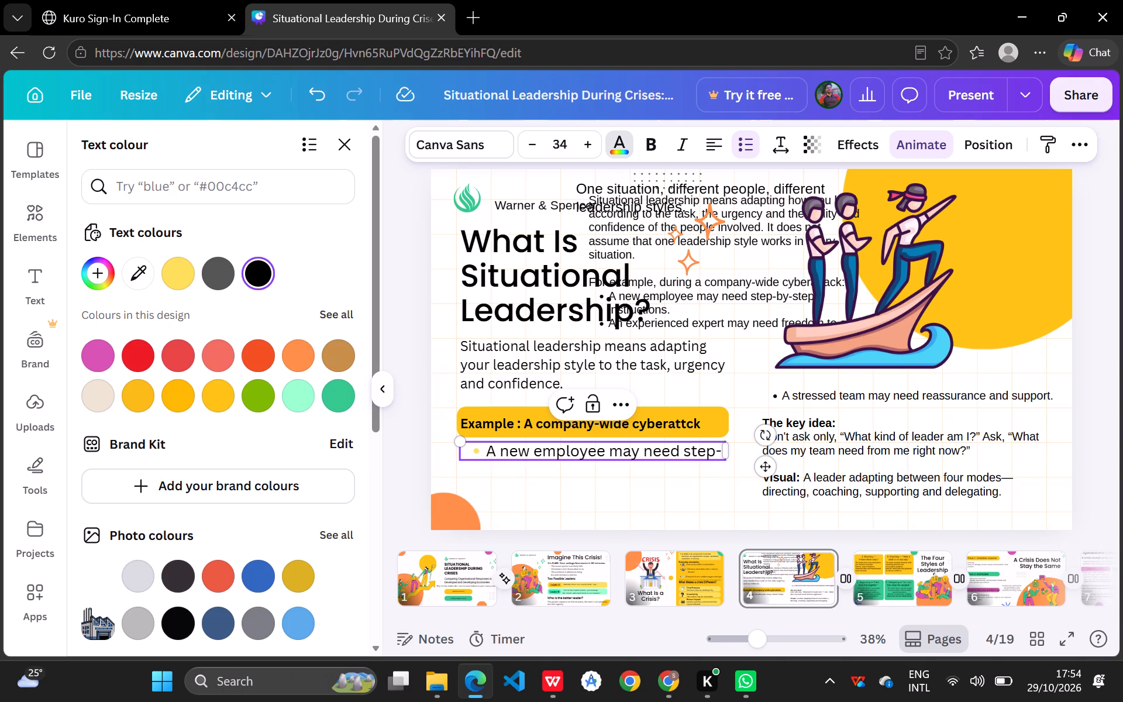
key("BackSpace")
type("by-step")
key("space")
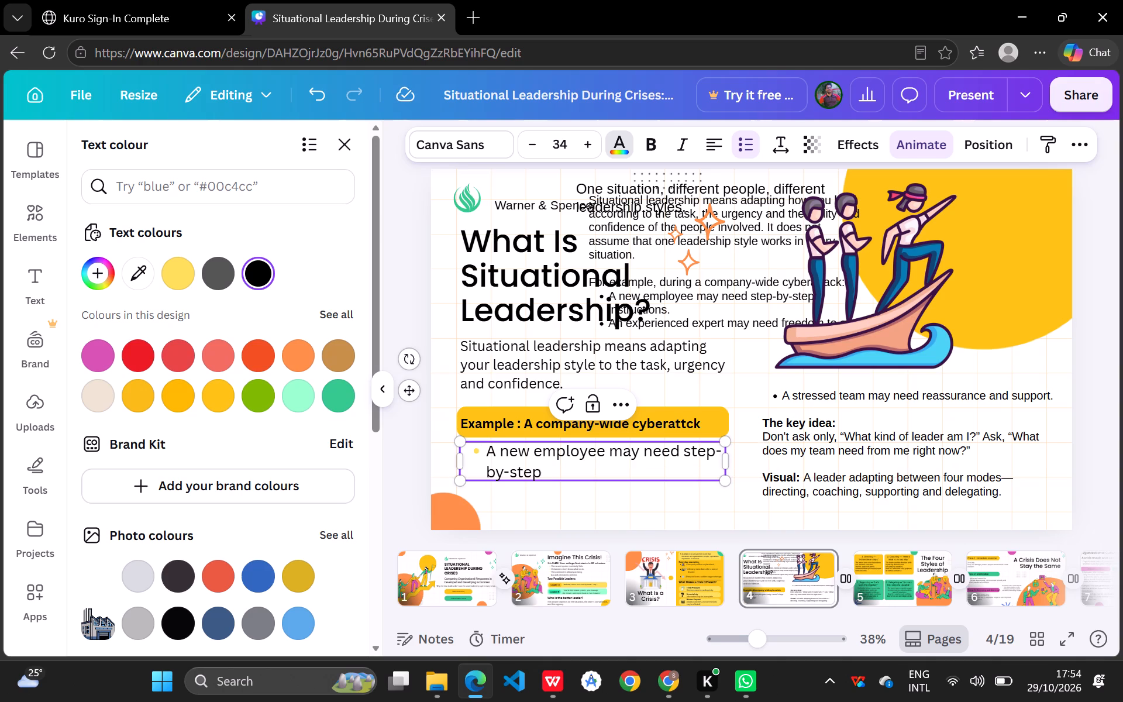
type("gudance")
key("Left")
key("Left")
key("Left")
key("Left")
key("Left")
key("i")
key("Right")
key("Right")
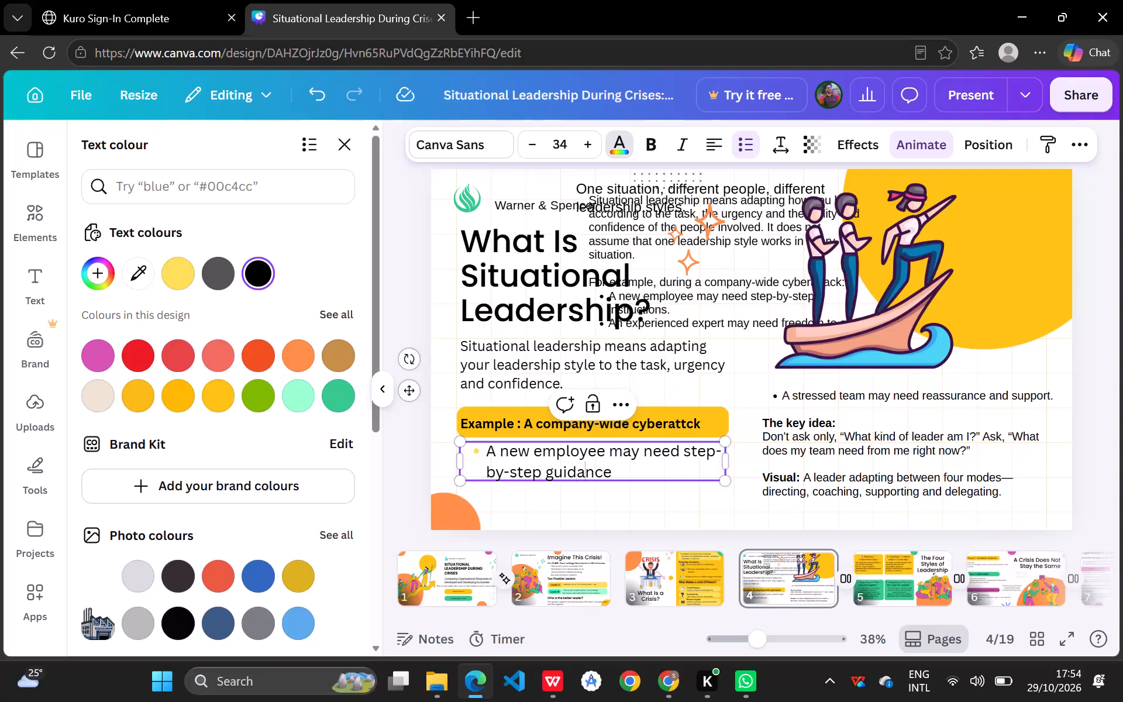
key("Right")
key("Right")
key("Right")
key("period")
Add a second bullet reading "An experienced expert may need freedom to act.".
key("Return")
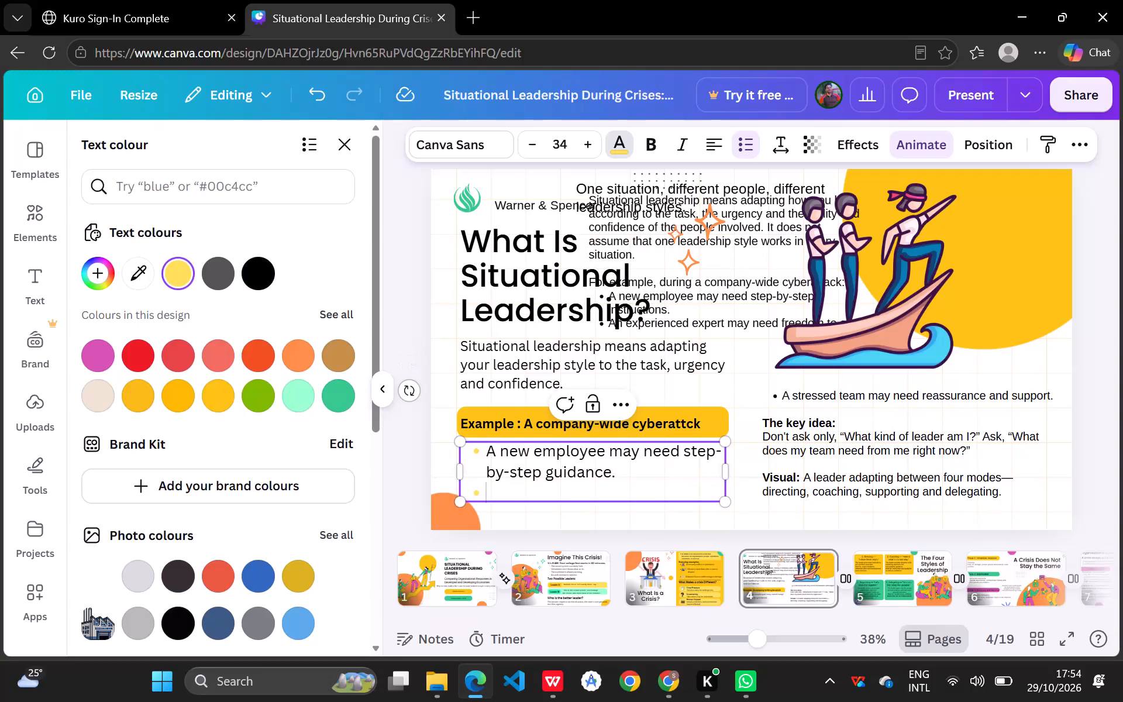
key("shift+a")
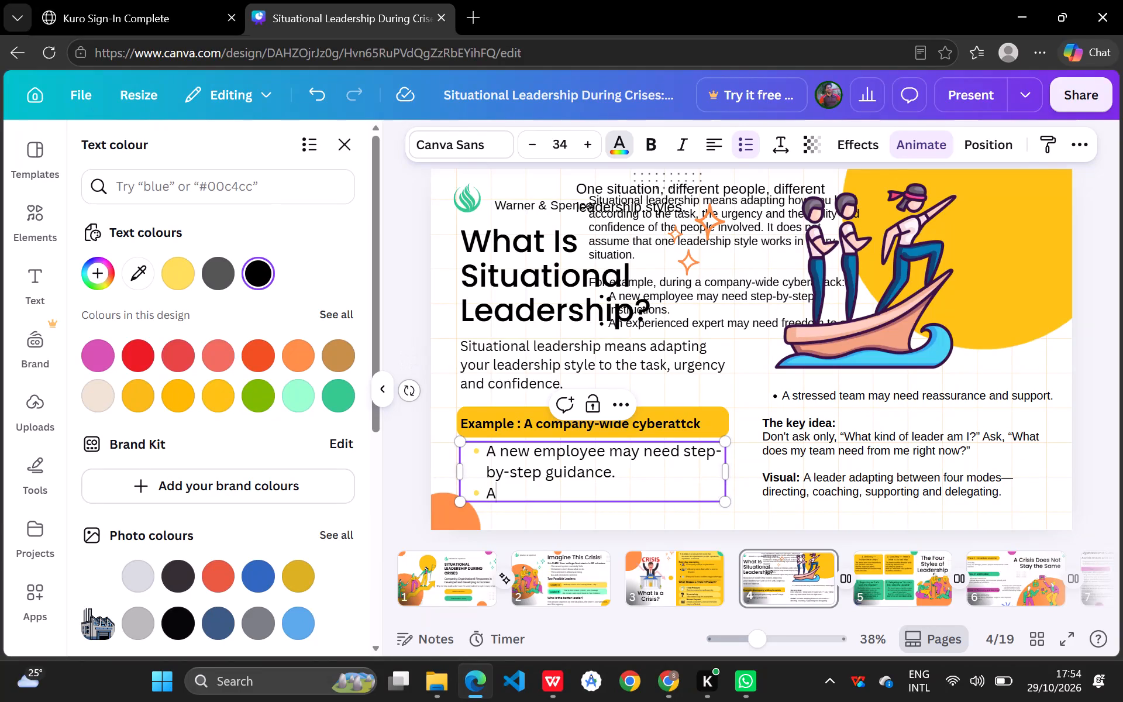
type("n")
key("space")
type("experir")
key("BackSpace")
type("enced")
key("space")
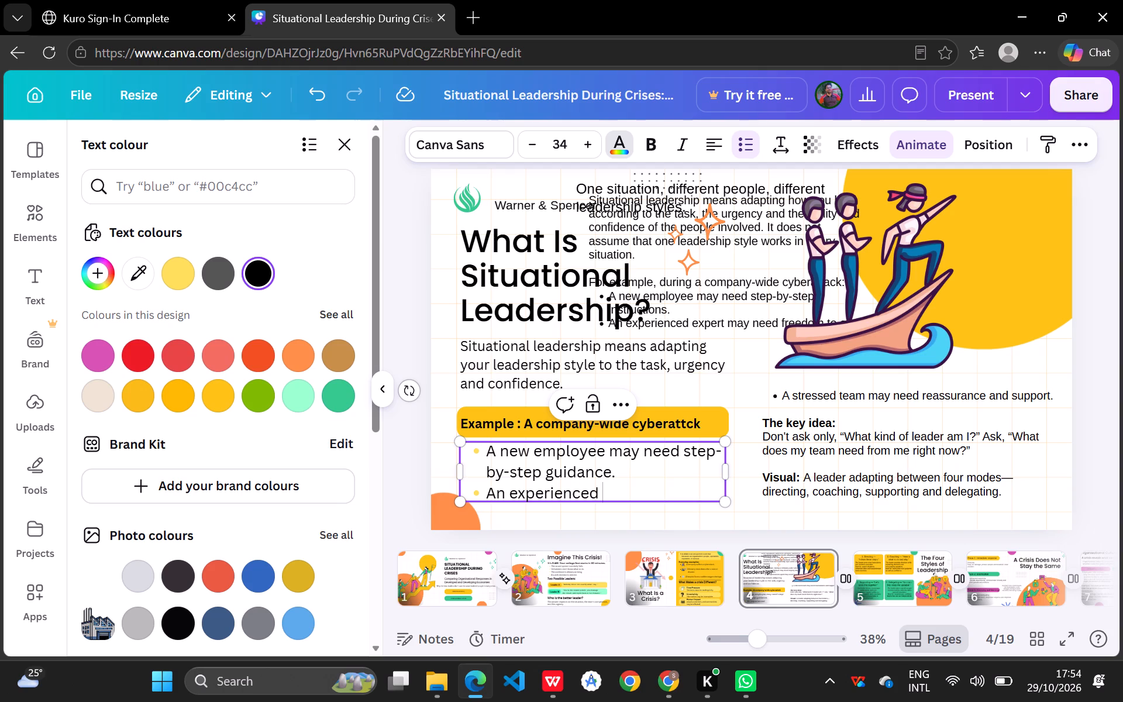
type("expert")
key("space")
type("may need")
key("space")
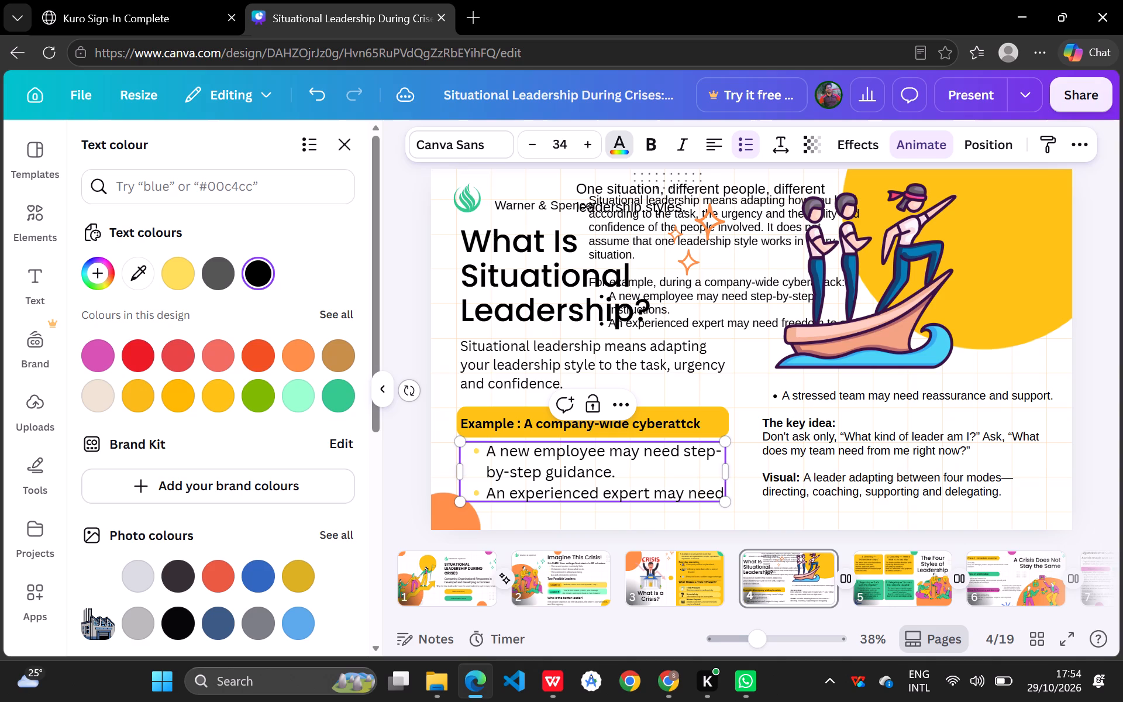
type("free")
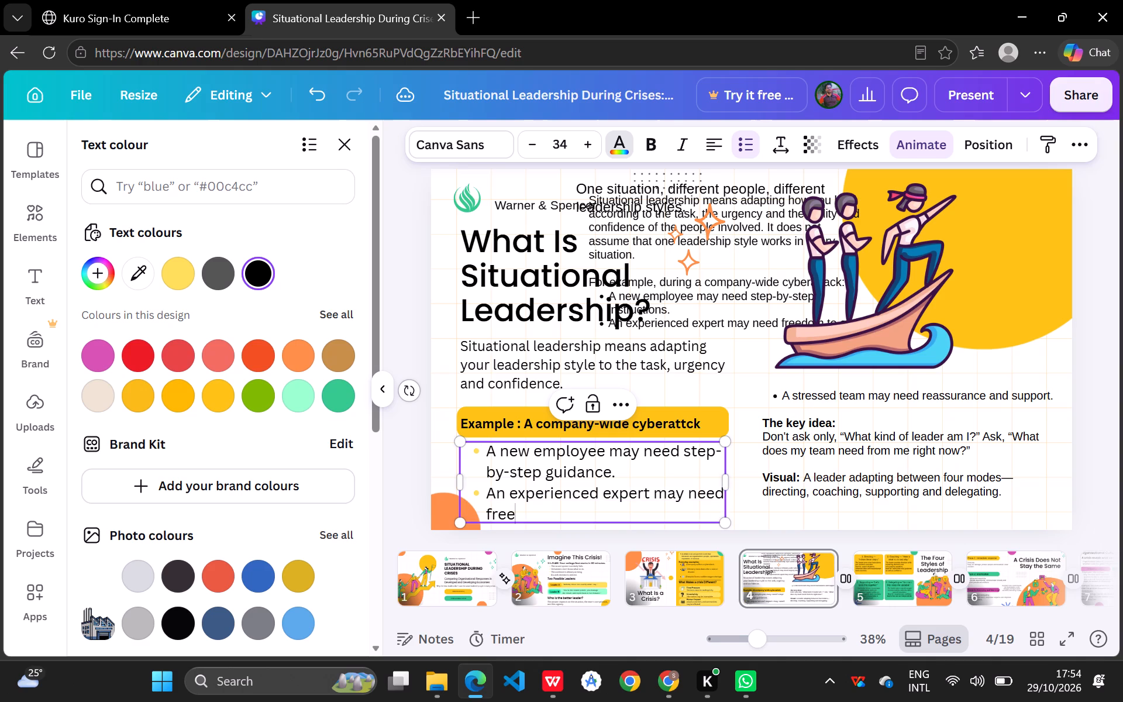
type("dom")
key("space")
type("to act")
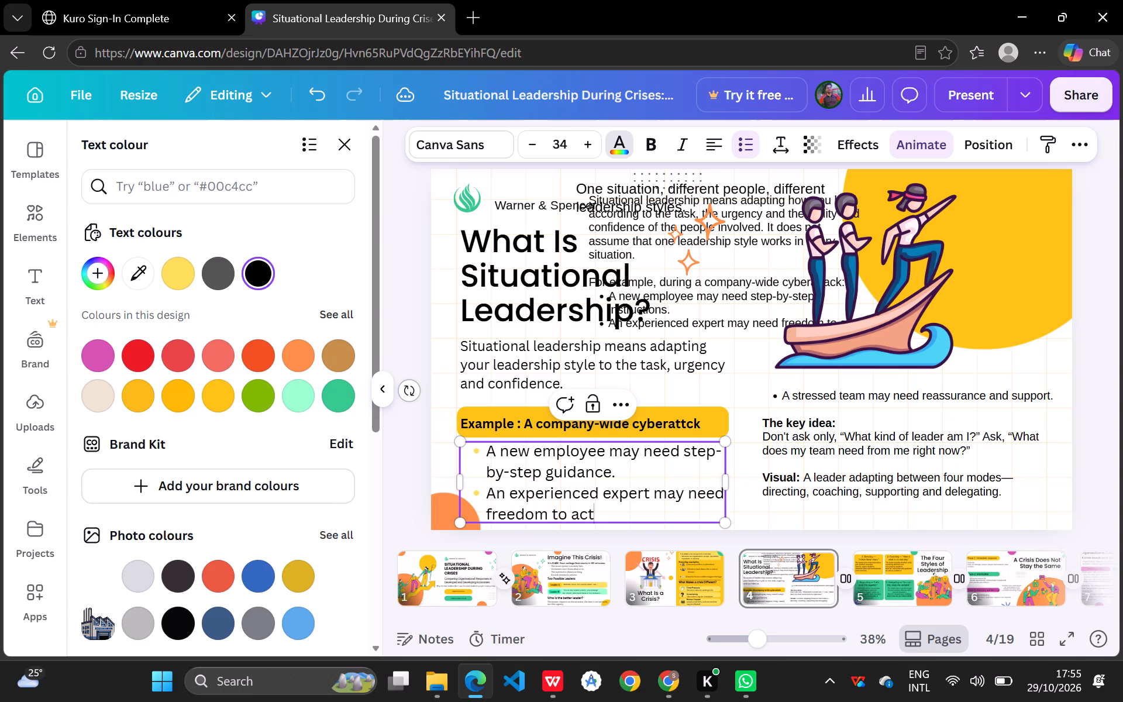
key("space")
key("BackSpace")
key("period")
Set the font size of both bullets in the example list to 28.
left_click(535, 141)
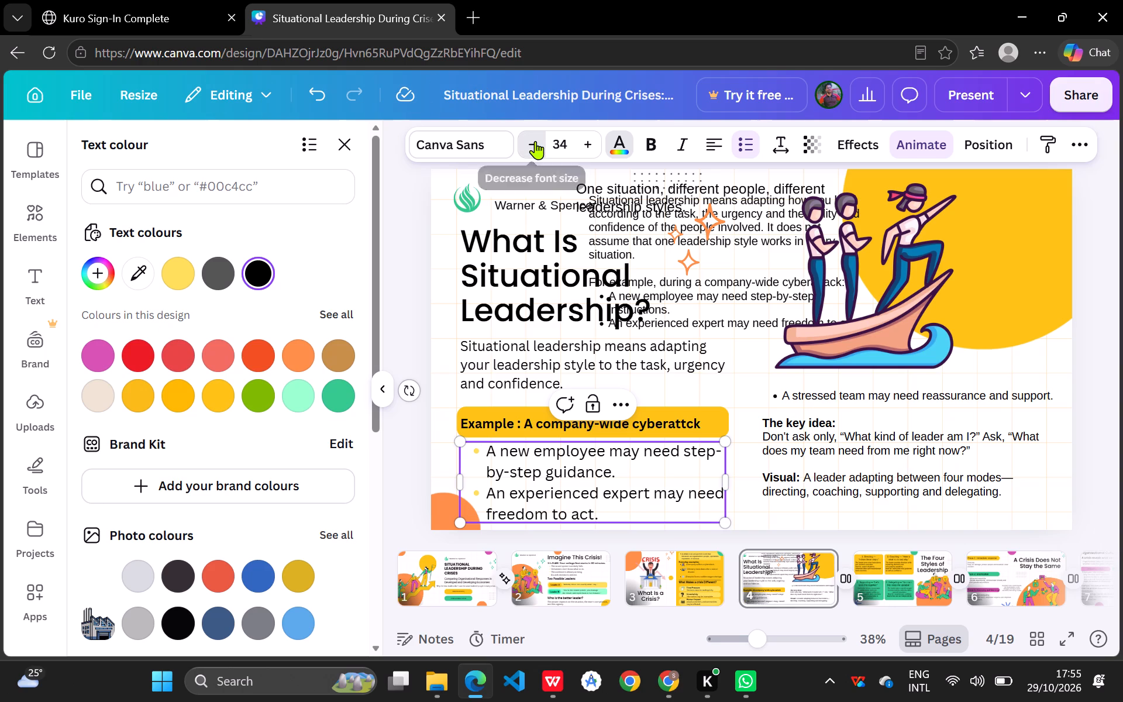
left_click(535, 141)
left_click(535, 141)
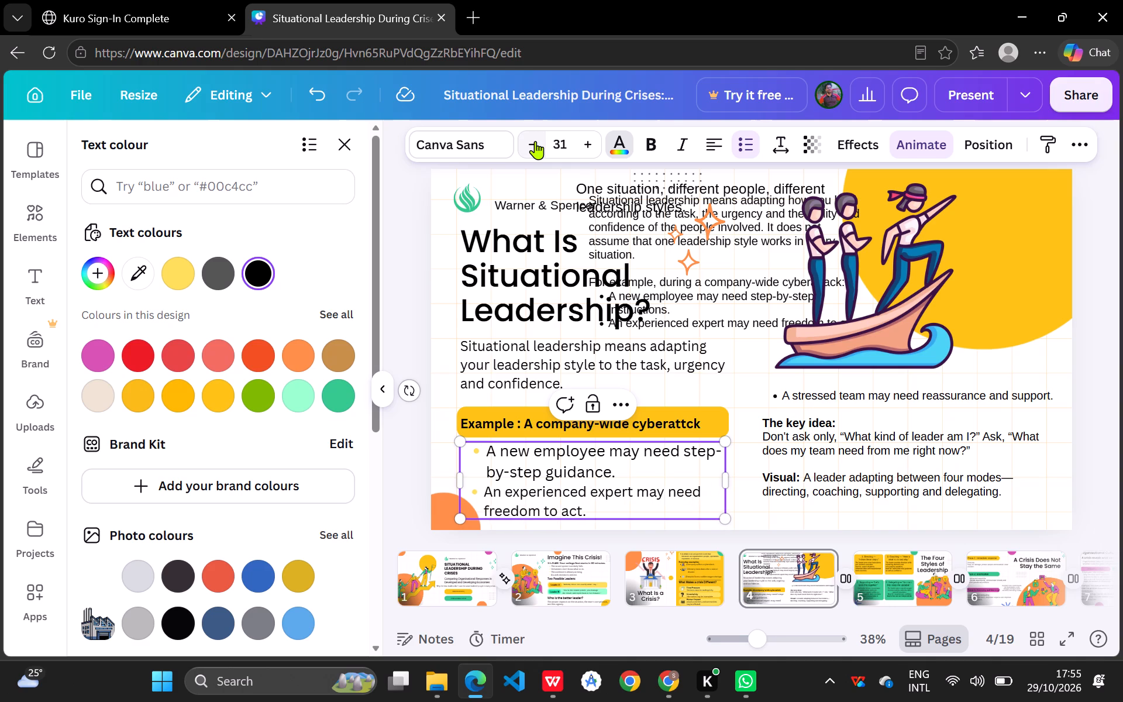
left_click(535, 141)
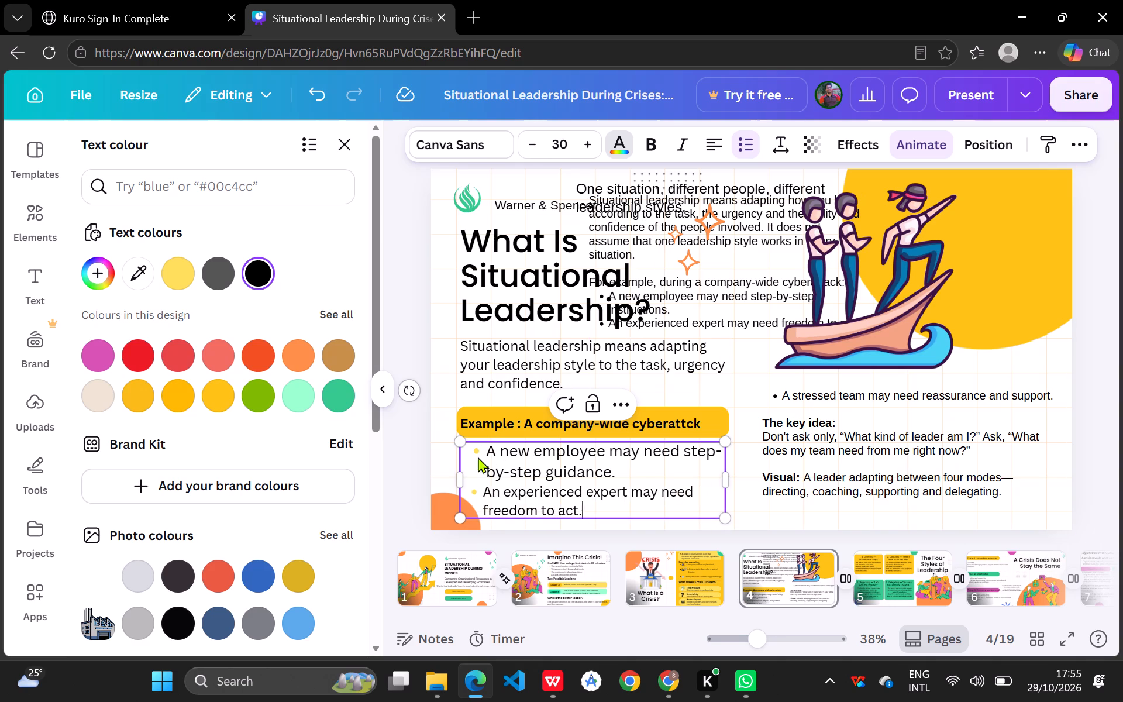
left_click_drag(472, 449, 591, 513)
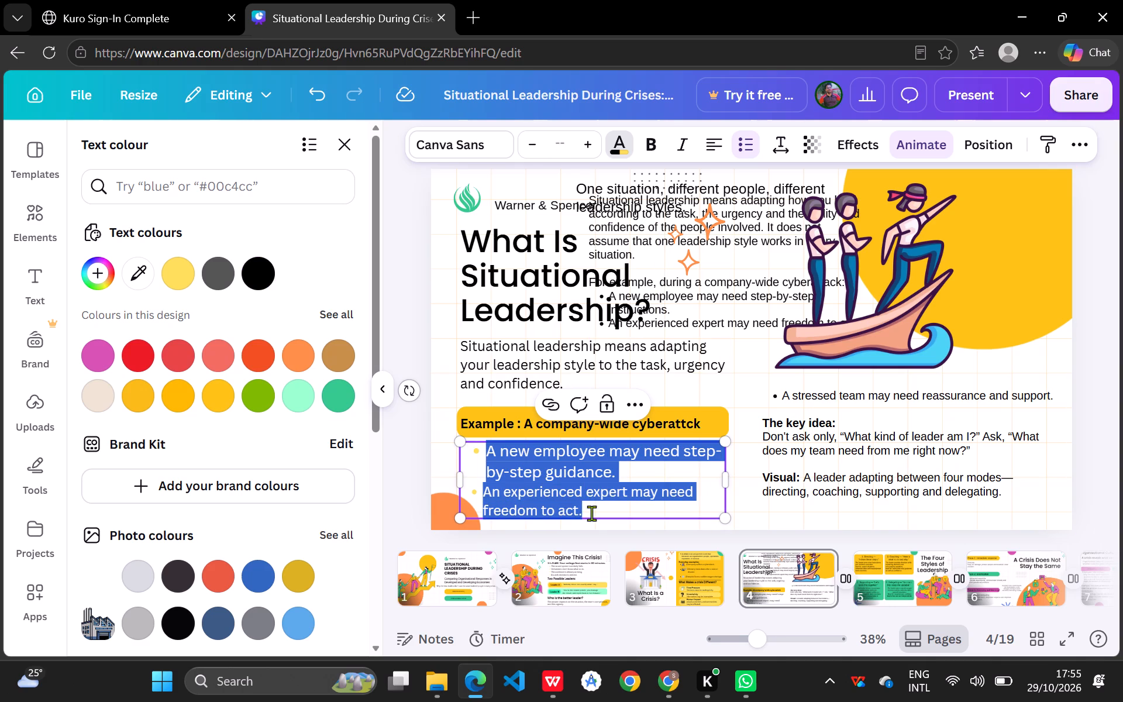
left_click(566, 143)
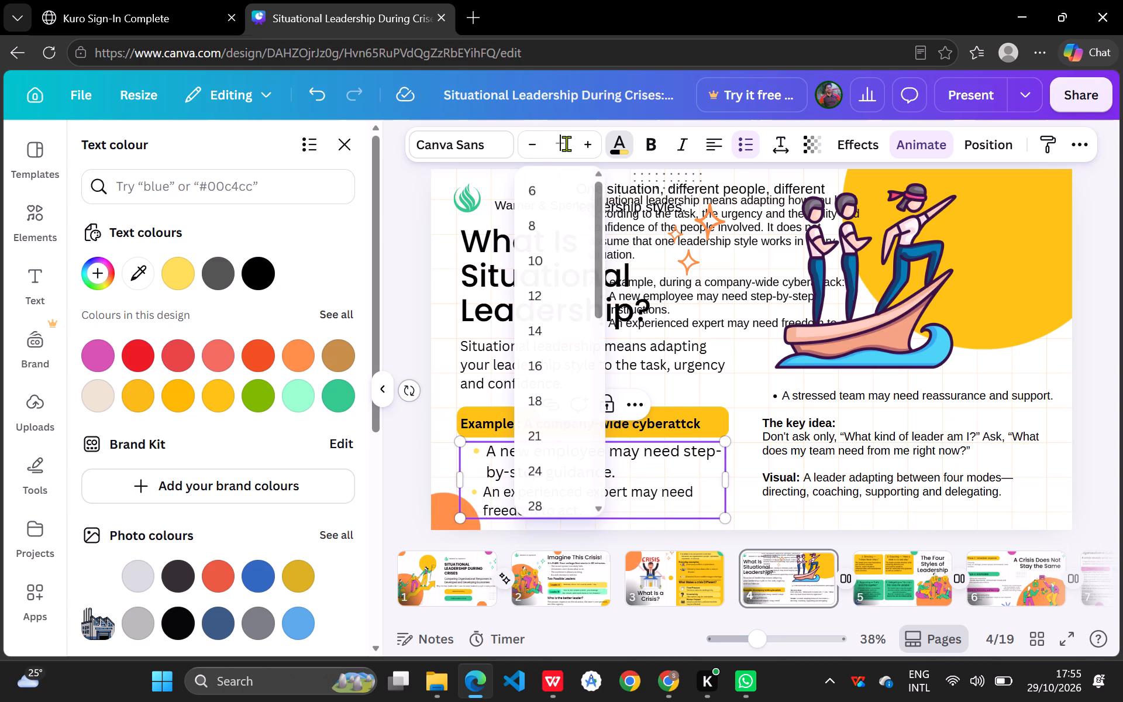
left_click(544, 506)
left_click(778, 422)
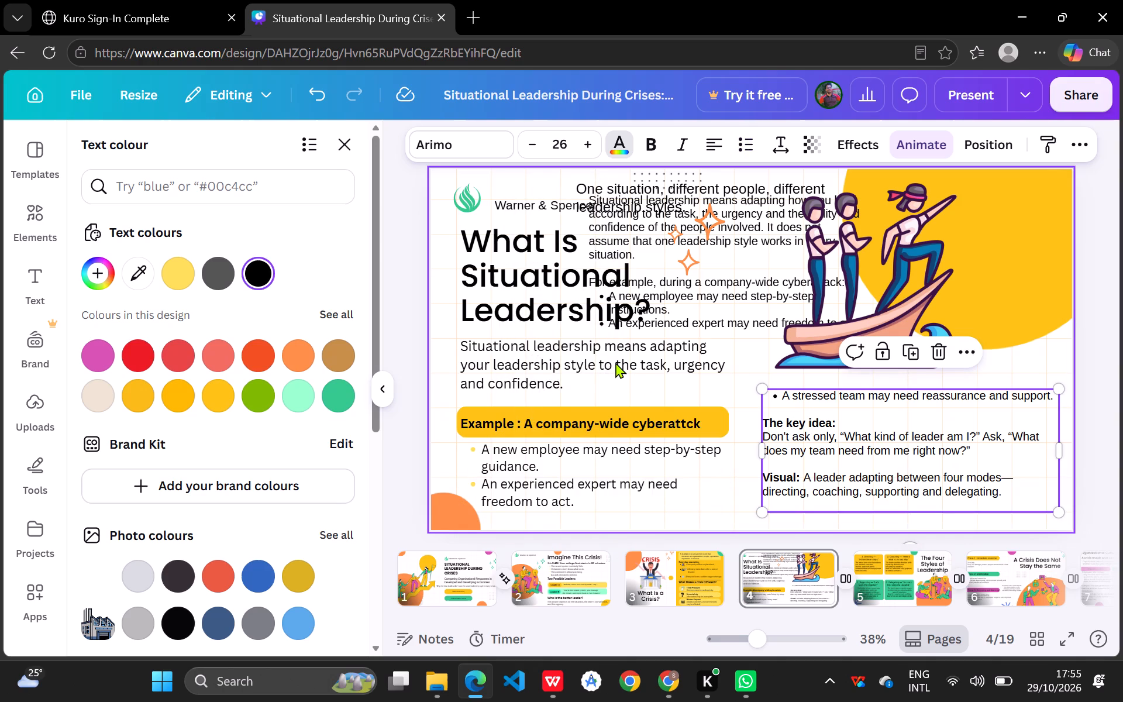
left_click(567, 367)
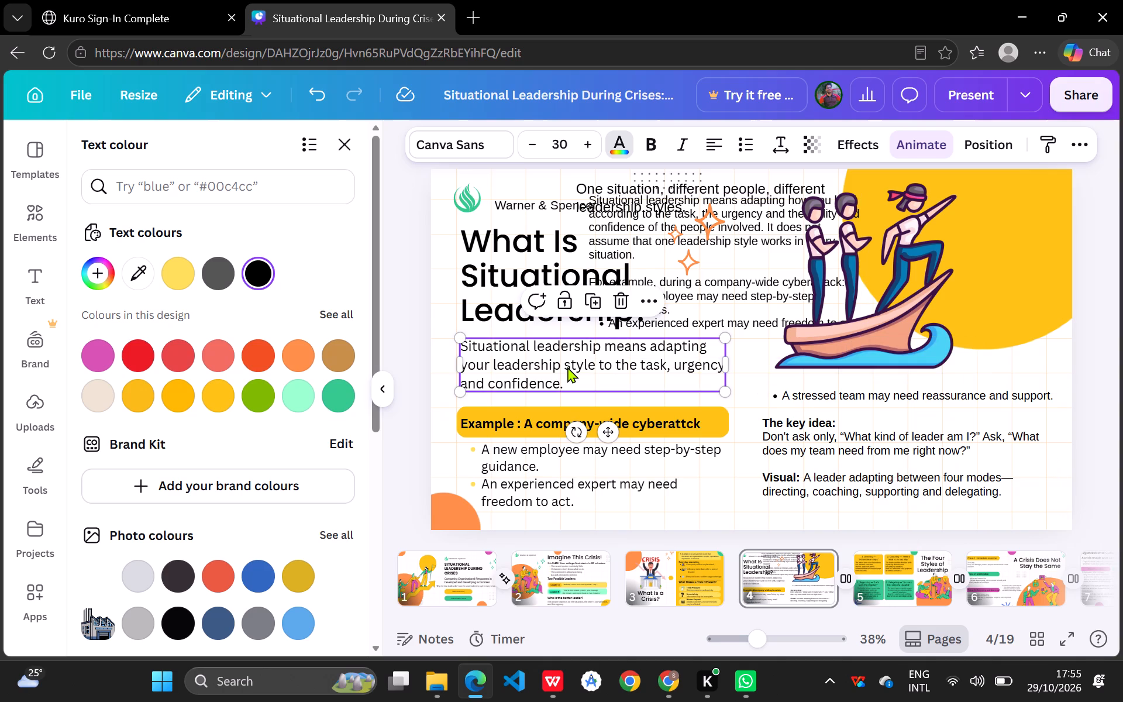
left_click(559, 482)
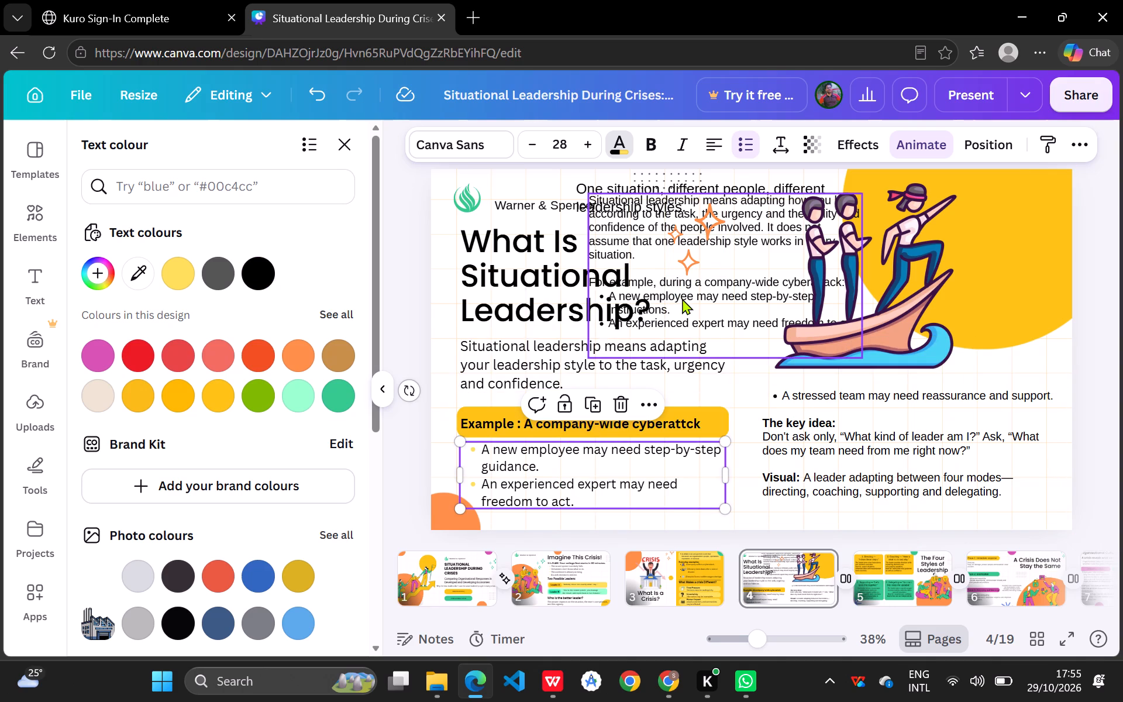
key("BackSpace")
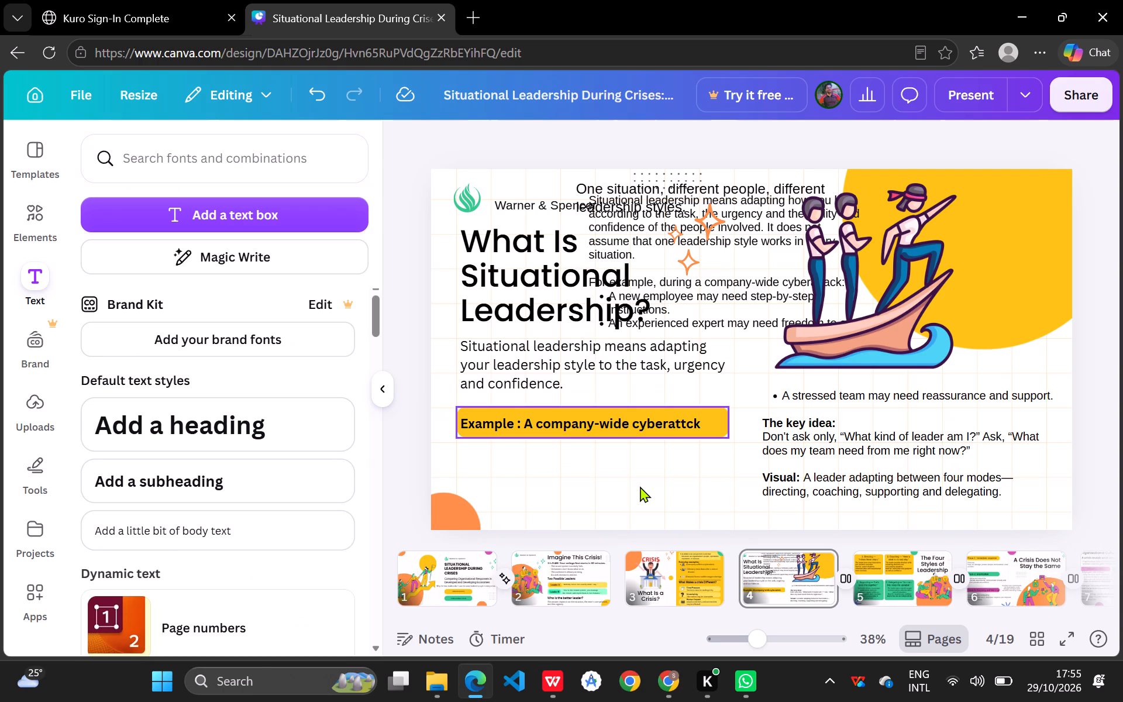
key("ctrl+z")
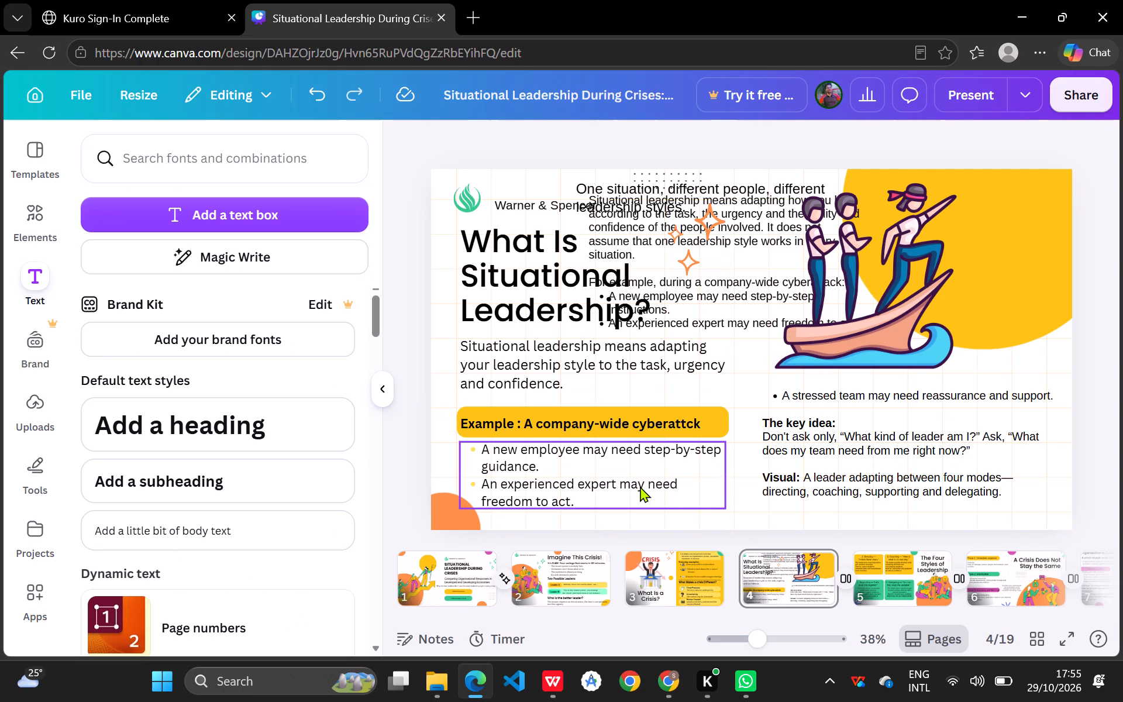
Remove the old long text box that overlaps the heading and the boat illustration.
left_click(673, 294)
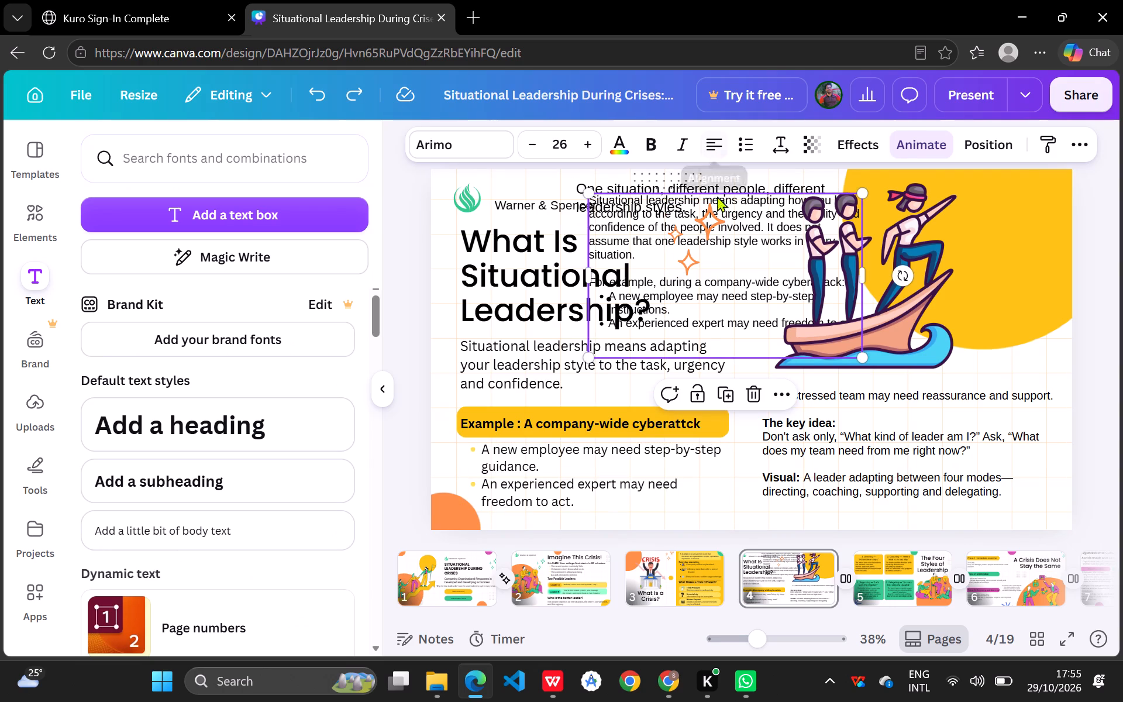
left_click(769, 233)
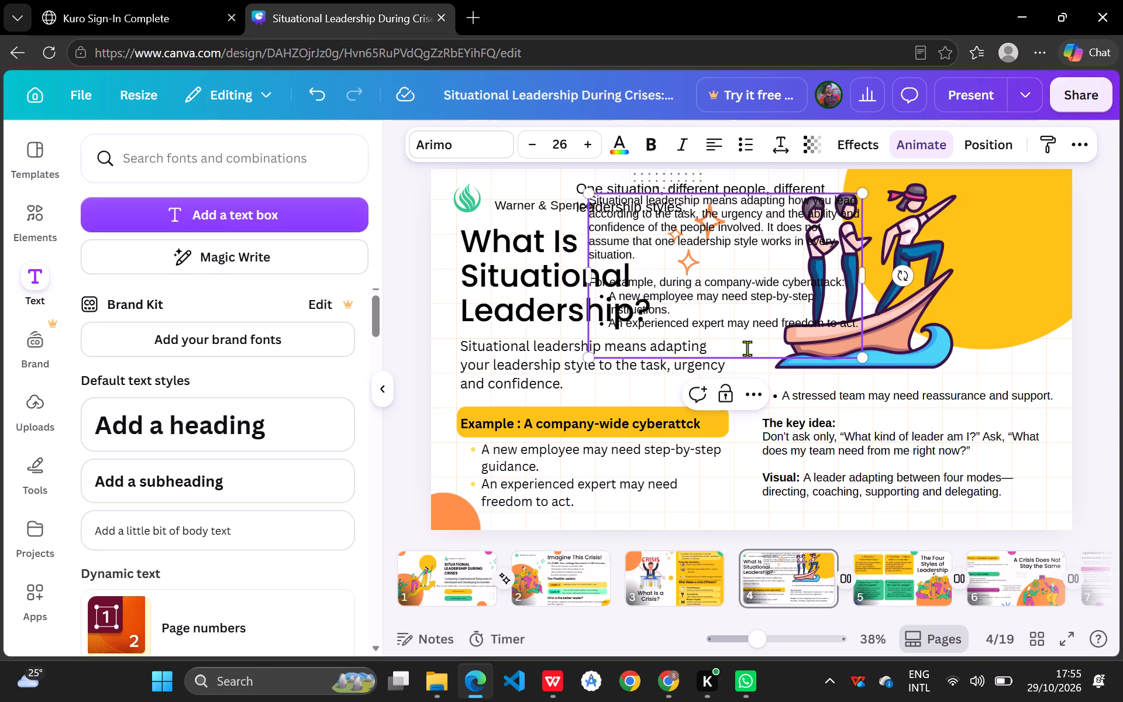
left_click_drag(776, 357, 768, 360)
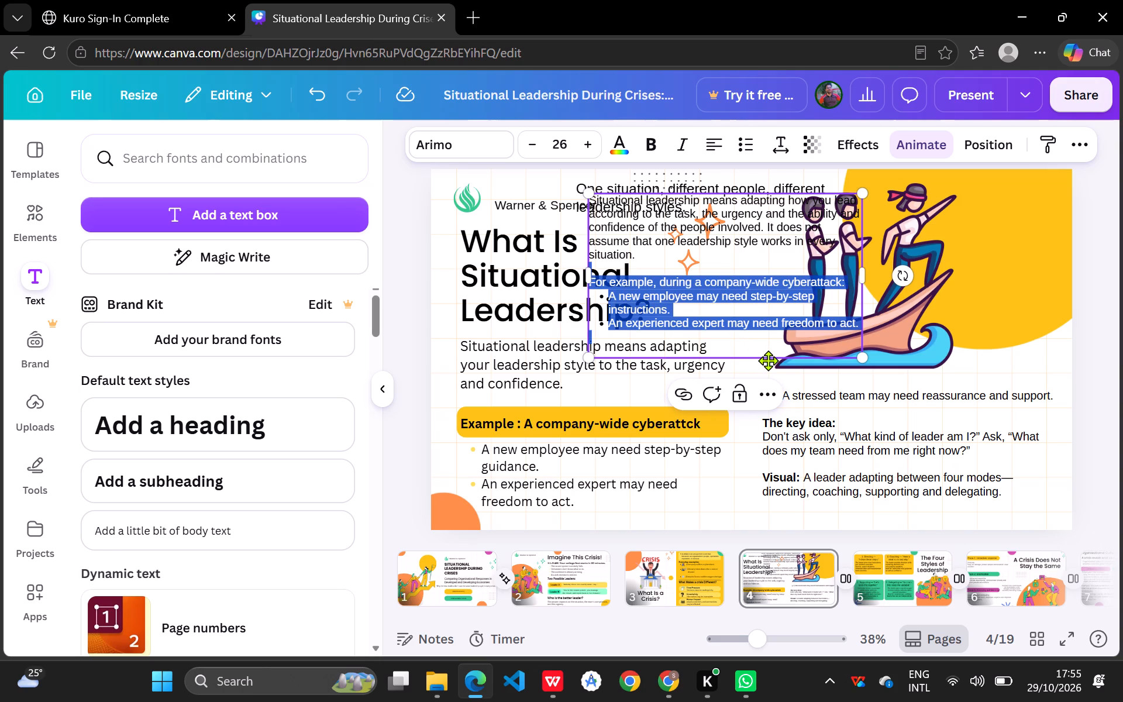
left_click(768, 360)
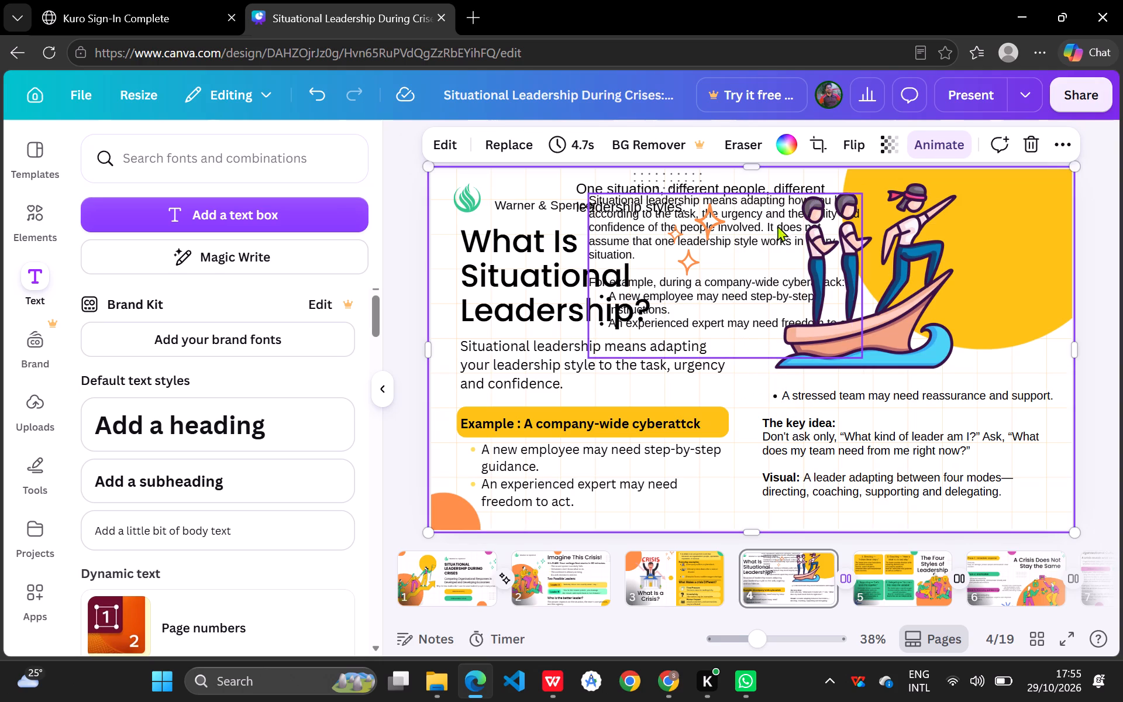
right_click(772, 250)
left_click(839, 297)
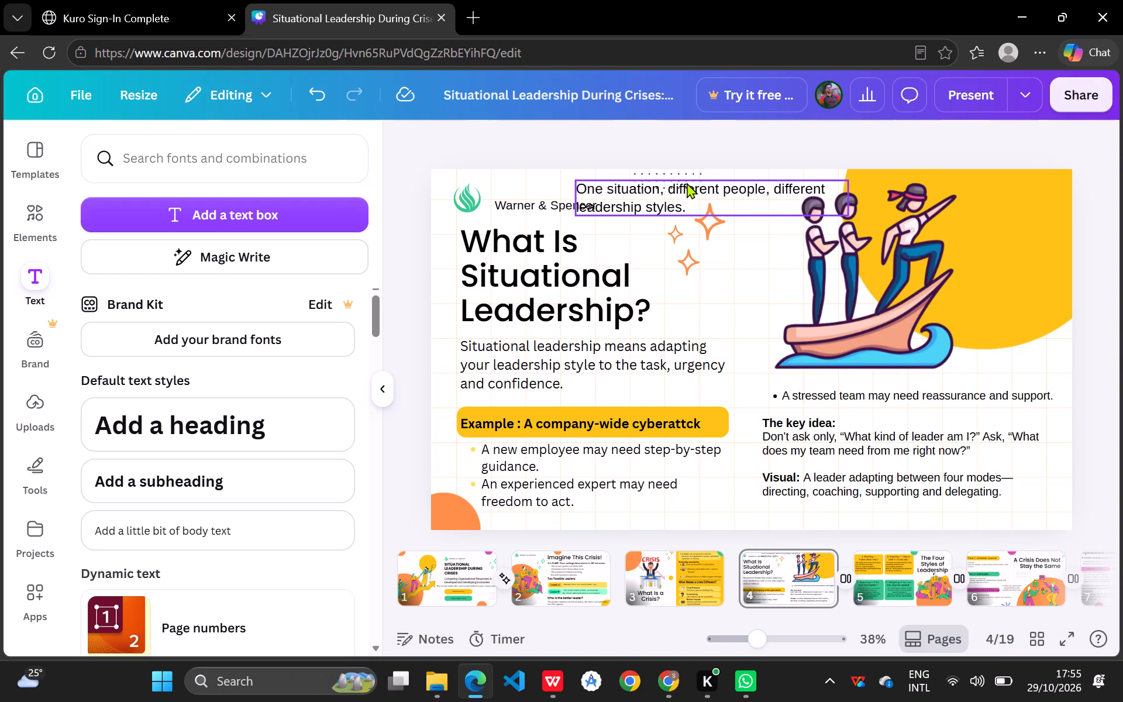
Remove the "One situation, different people, different leadership styles." text box at the top of the page.
right_click(687, 183)
left_click(731, 311)
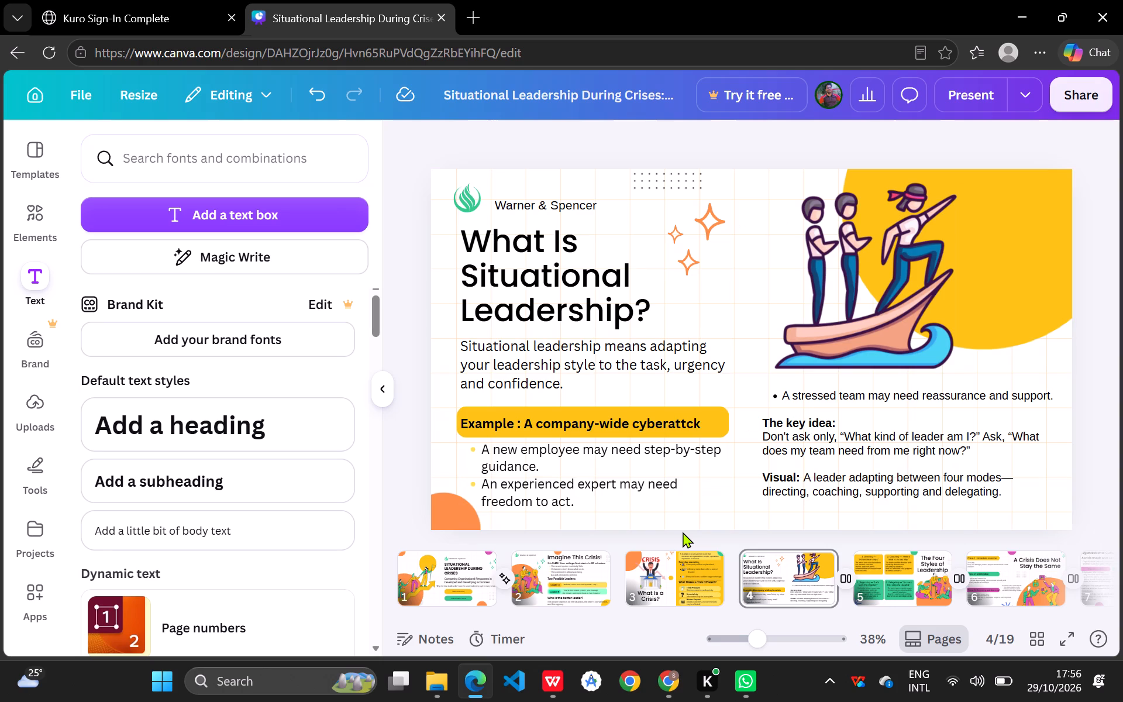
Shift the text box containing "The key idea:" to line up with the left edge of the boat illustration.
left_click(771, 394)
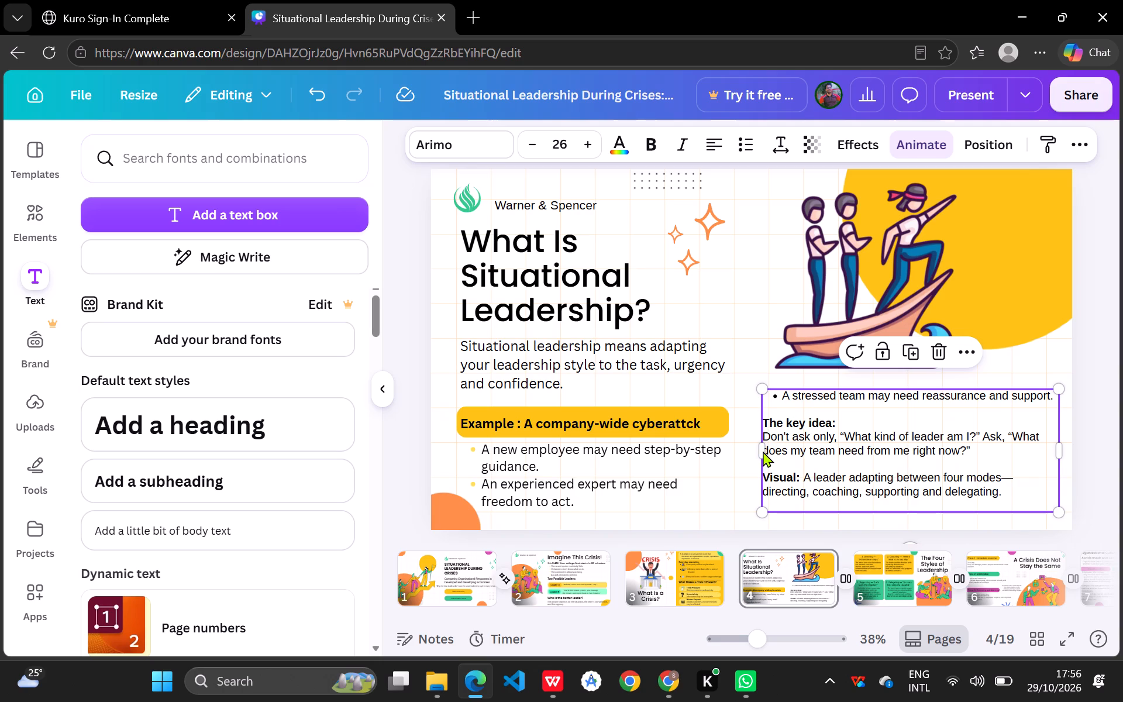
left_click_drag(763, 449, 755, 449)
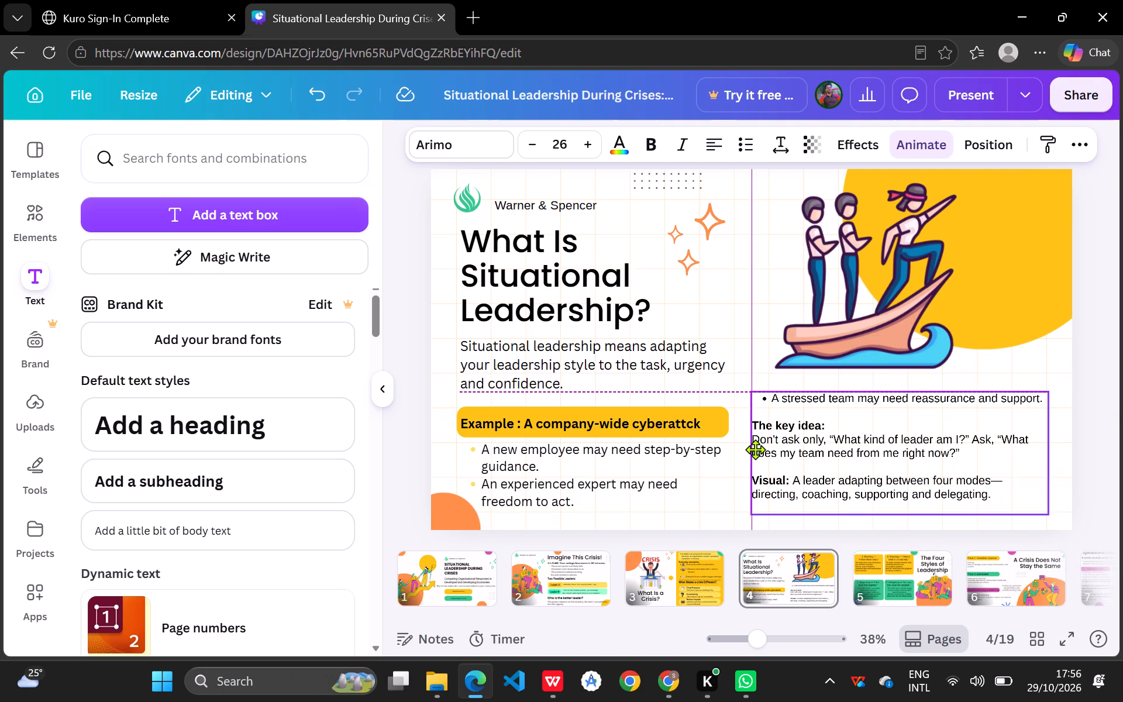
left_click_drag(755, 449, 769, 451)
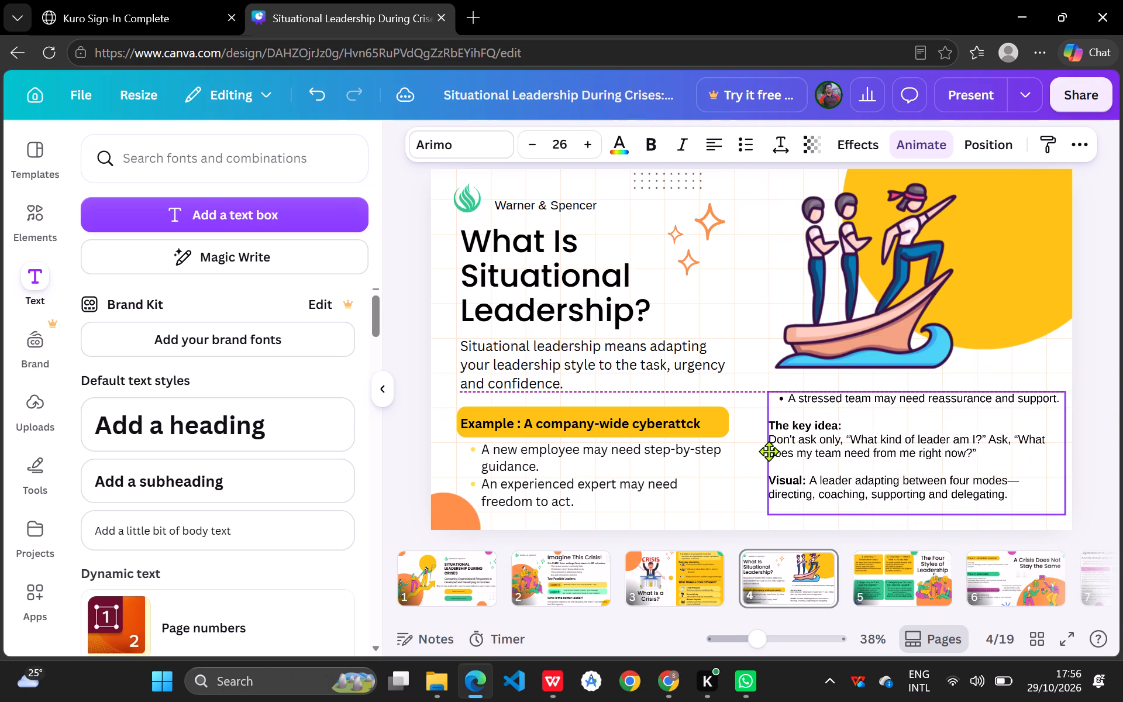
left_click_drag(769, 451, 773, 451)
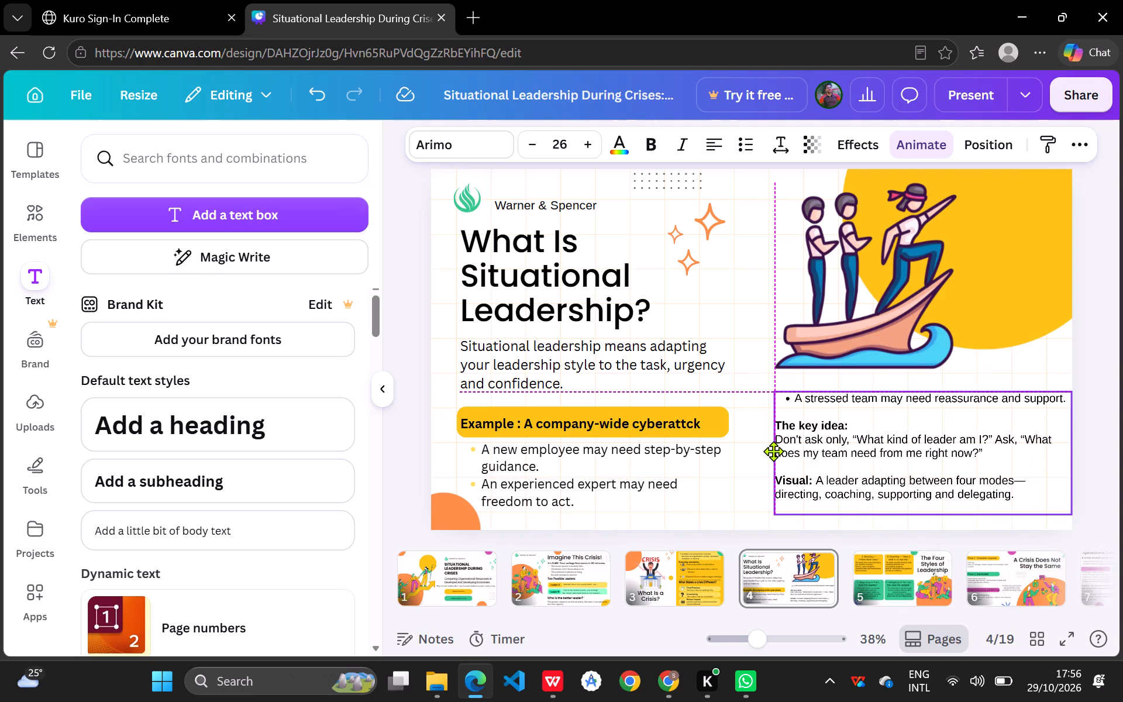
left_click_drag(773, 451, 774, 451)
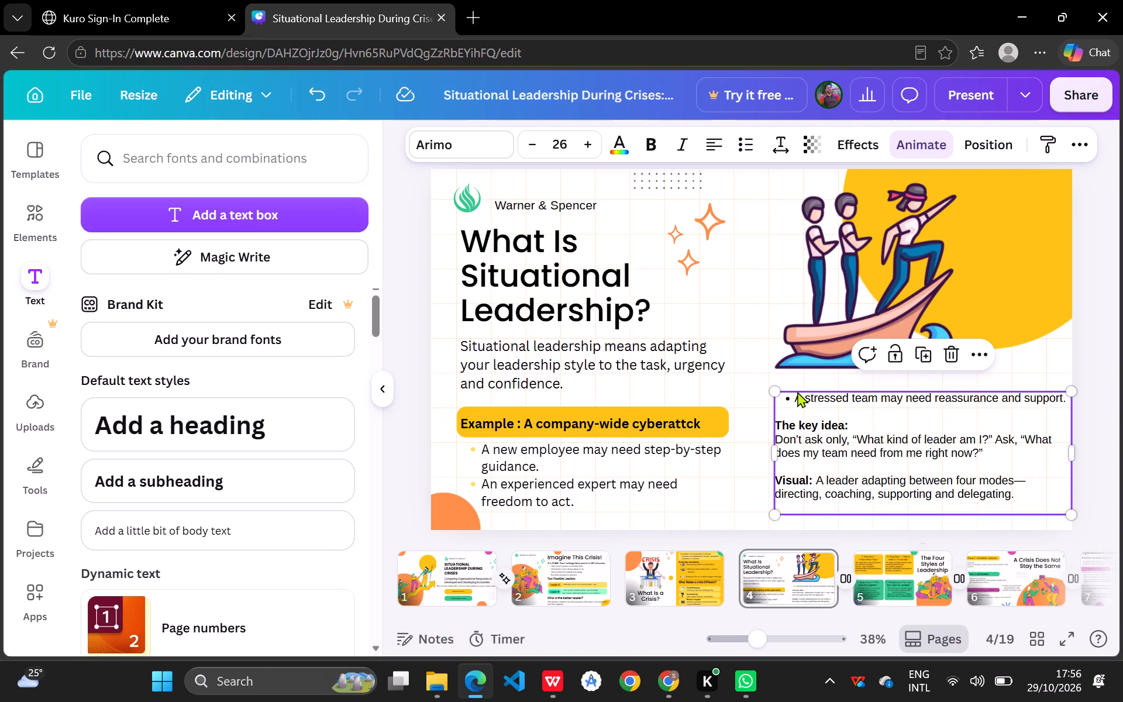
Move the text box containing "The key idea:" from beneath the illustration onto the body paragraph under the heading.
left_click(797, 391)
left_click(794, 398)
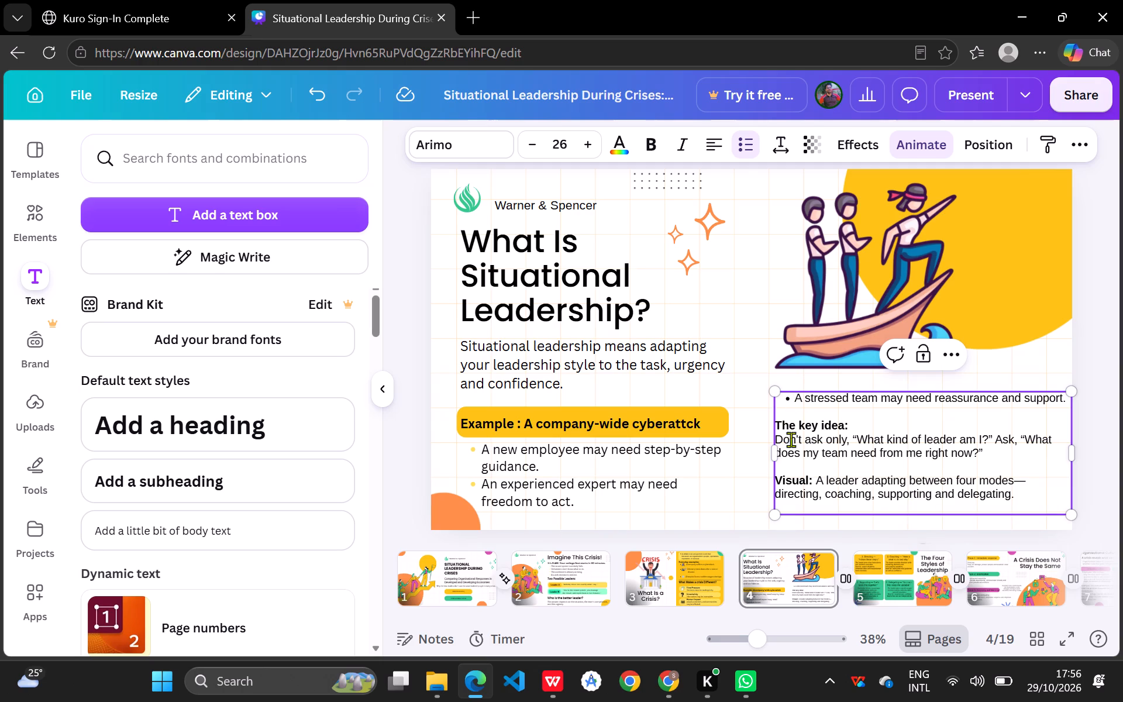
left_click(755, 356)
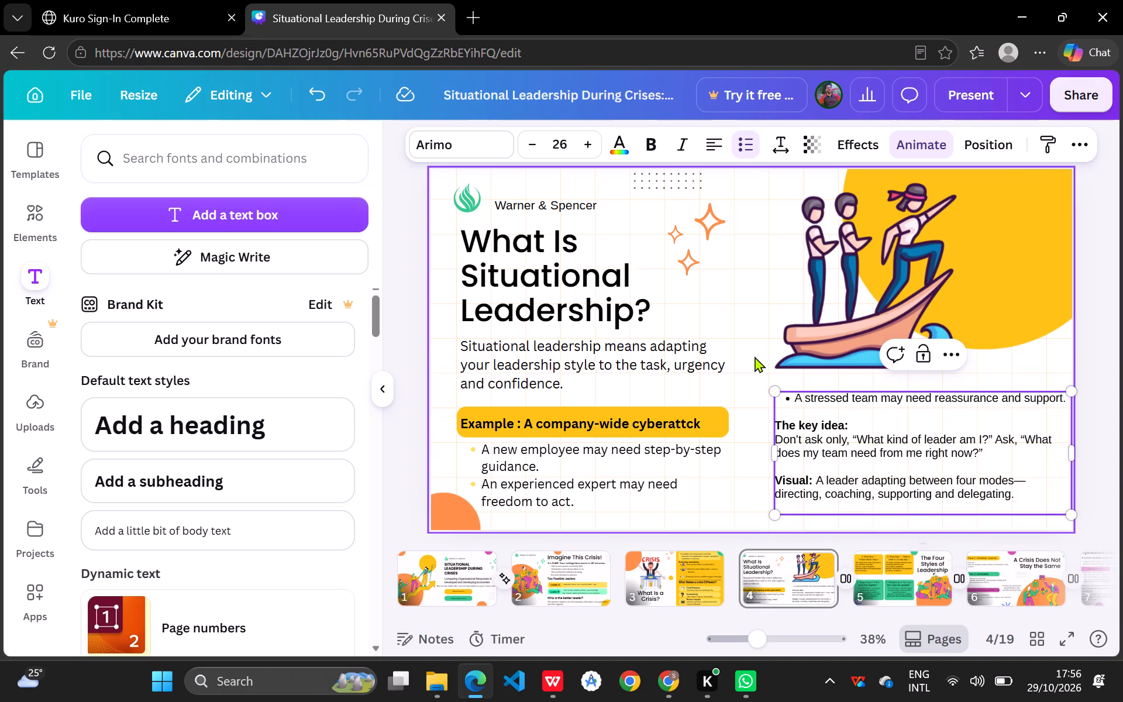
left_click_drag(801, 445, 504, 343)
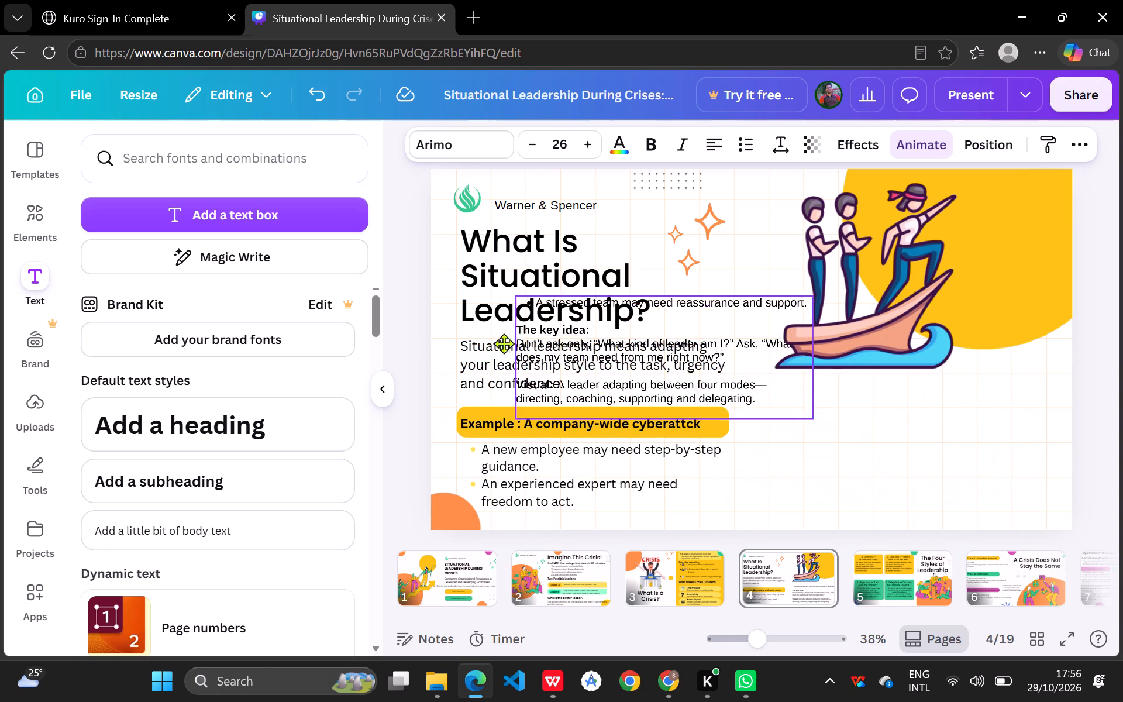
left_click_drag(504, 343, 492, 338)
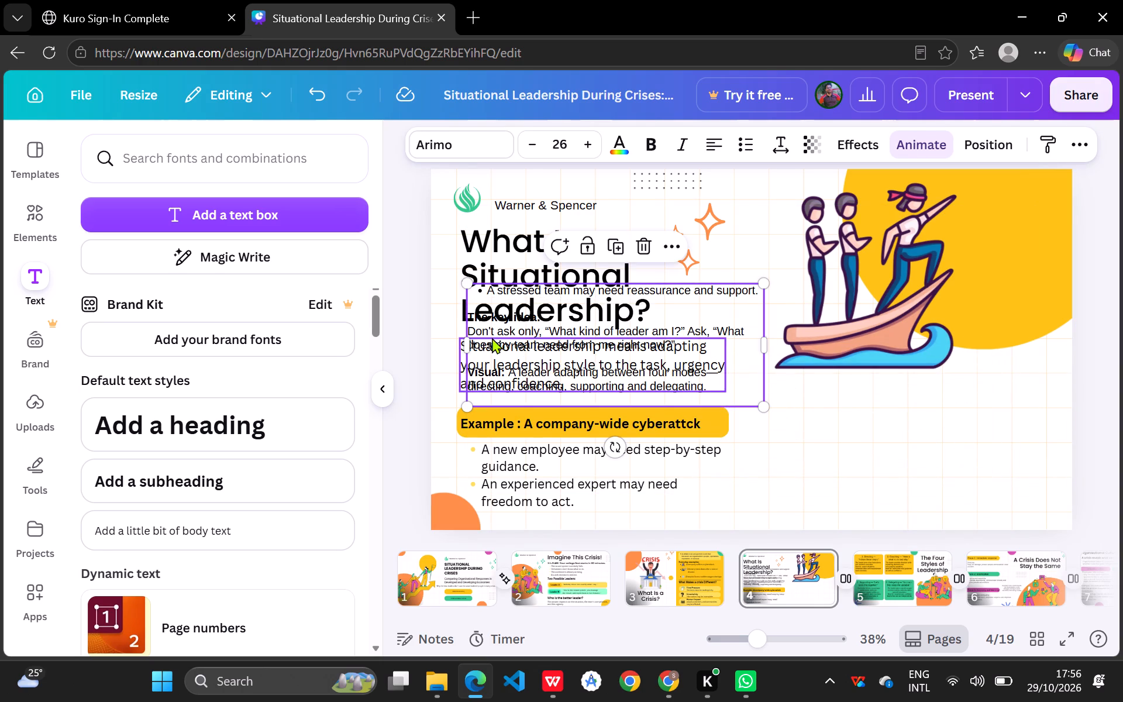
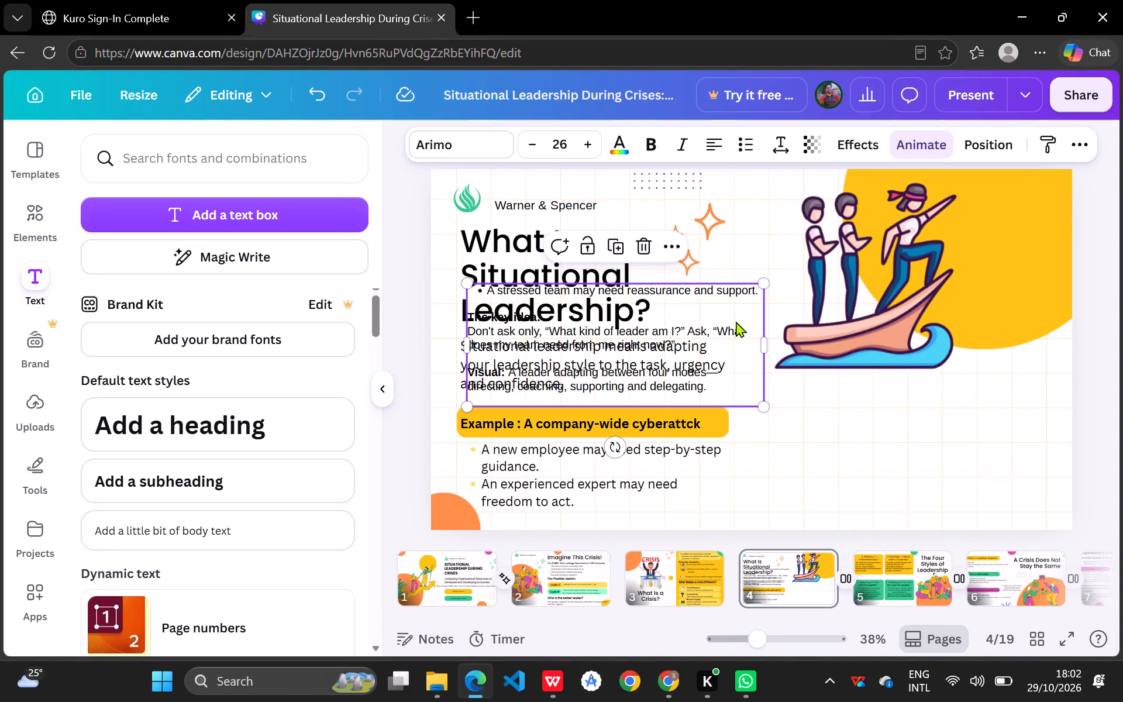
Move the text box containing "The key idea:" off the body paragraph, up between the heading and the boat illustration.
left_click_drag(749, 379, 875, 288)
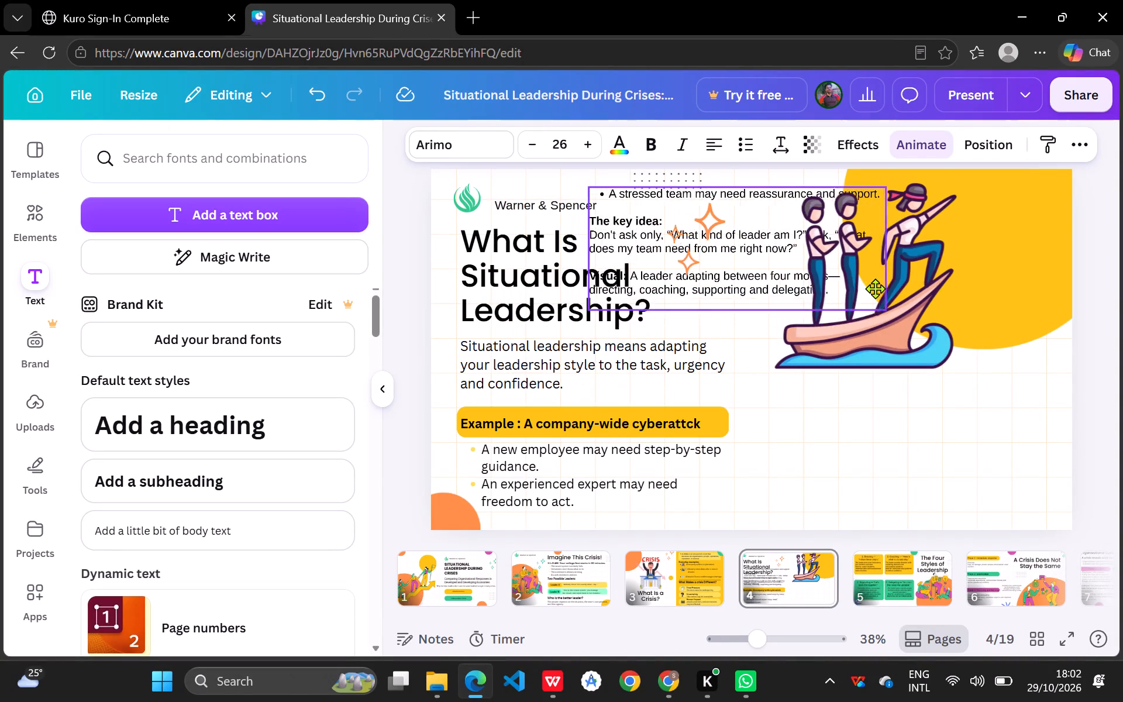
left_click_drag(875, 288, 846, 328)
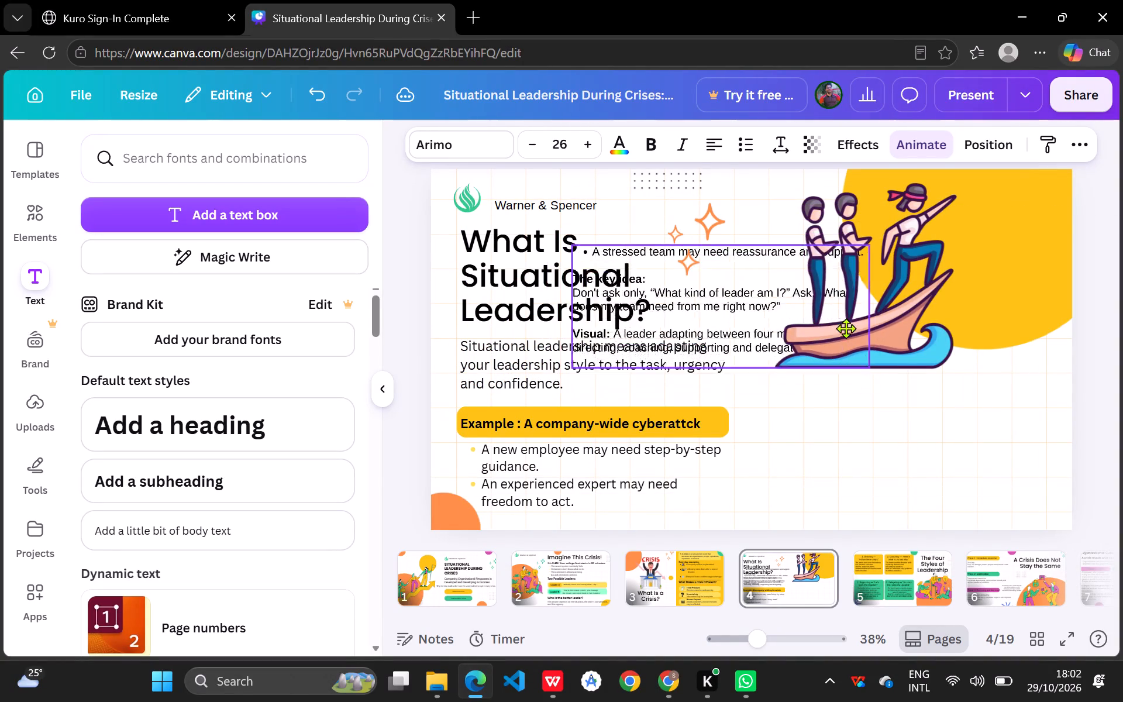
left_click_drag(846, 328, 813, 302)
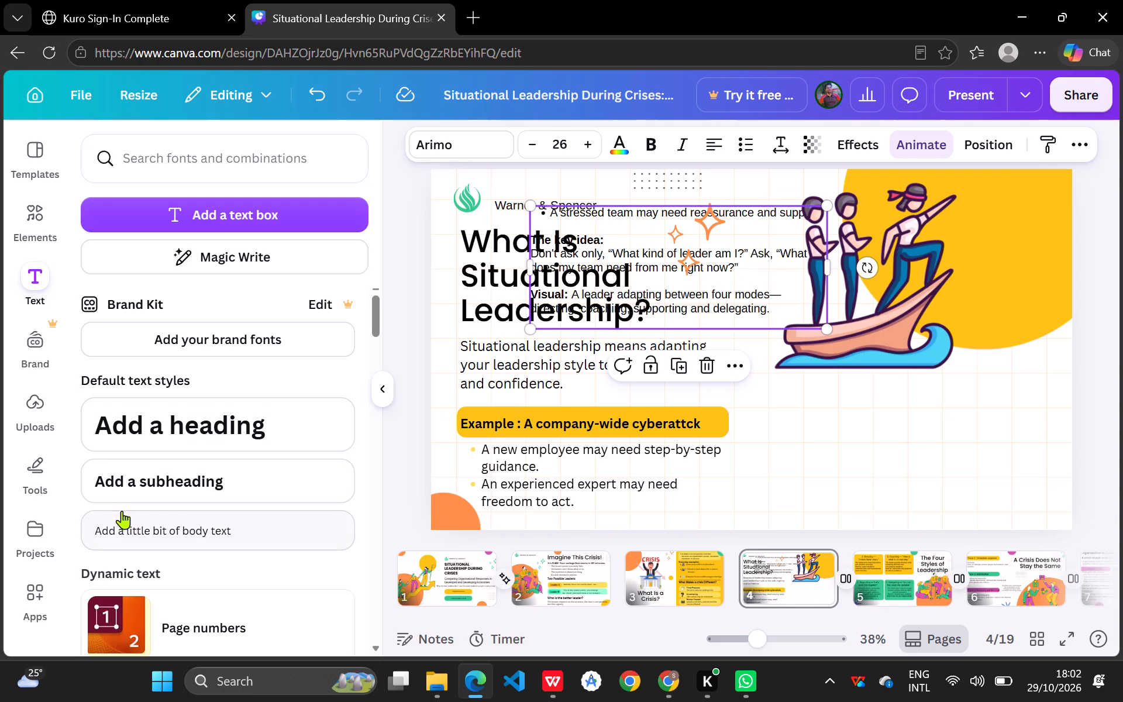
Add a body text box and place it directly beneath the boat illustration.
left_click(159, 531)
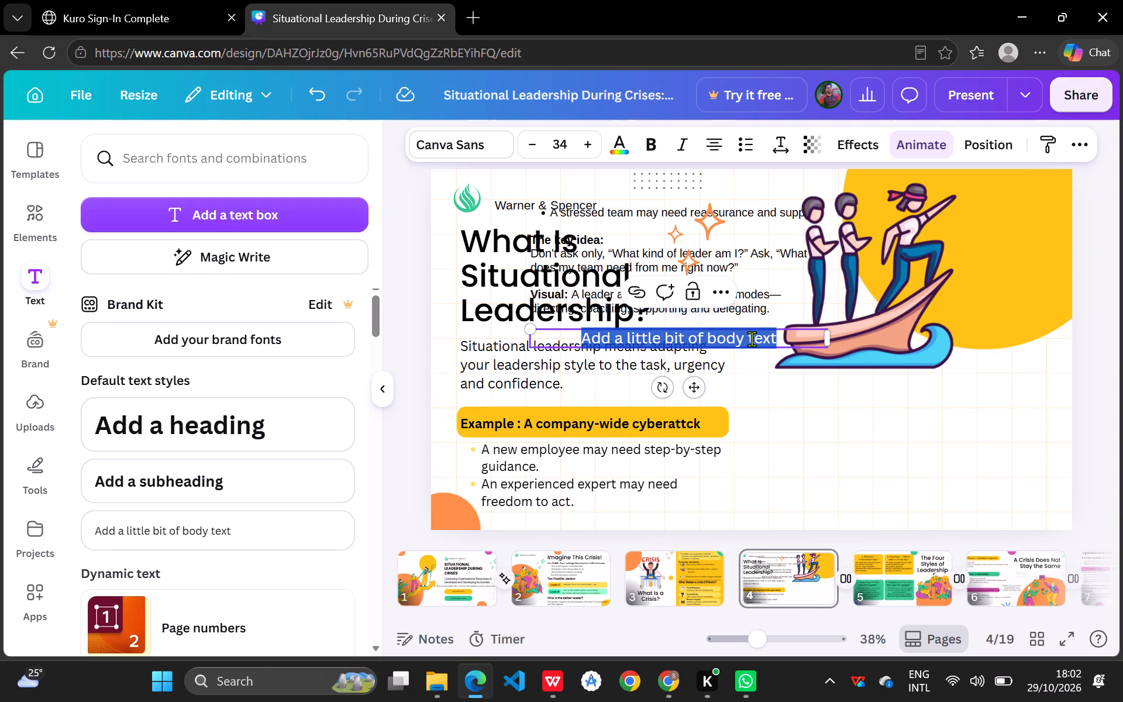
left_click_drag(752, 347, 894, 403)
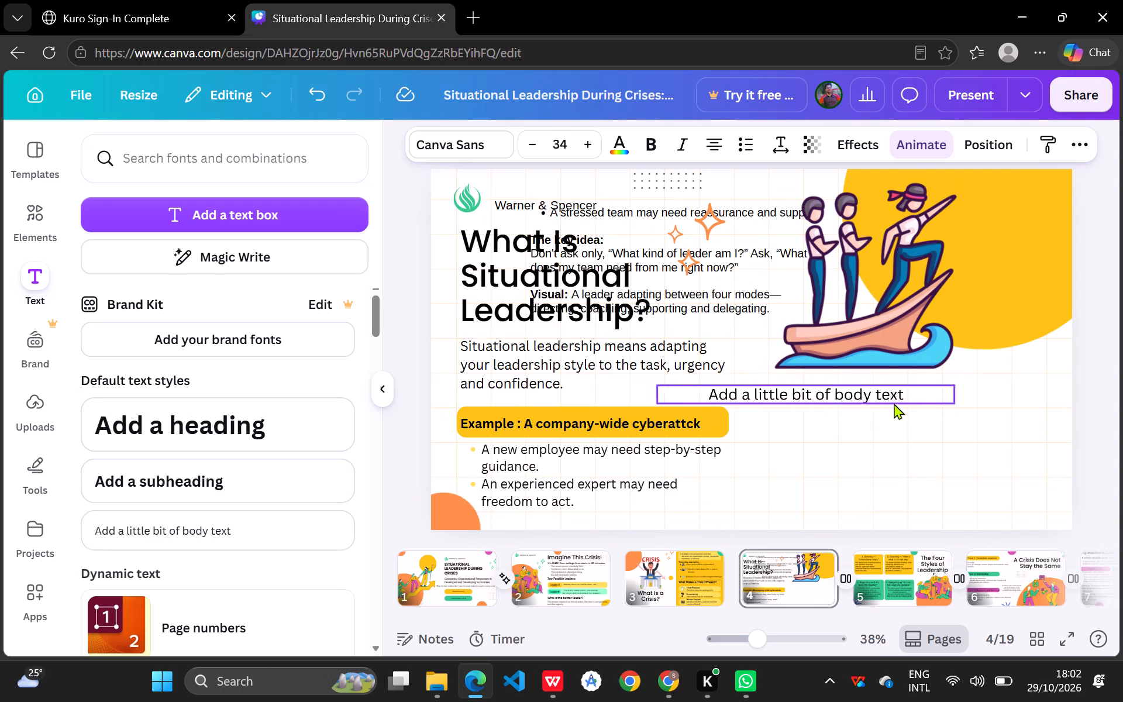
left_click_drag(894, 403, 988, 397)
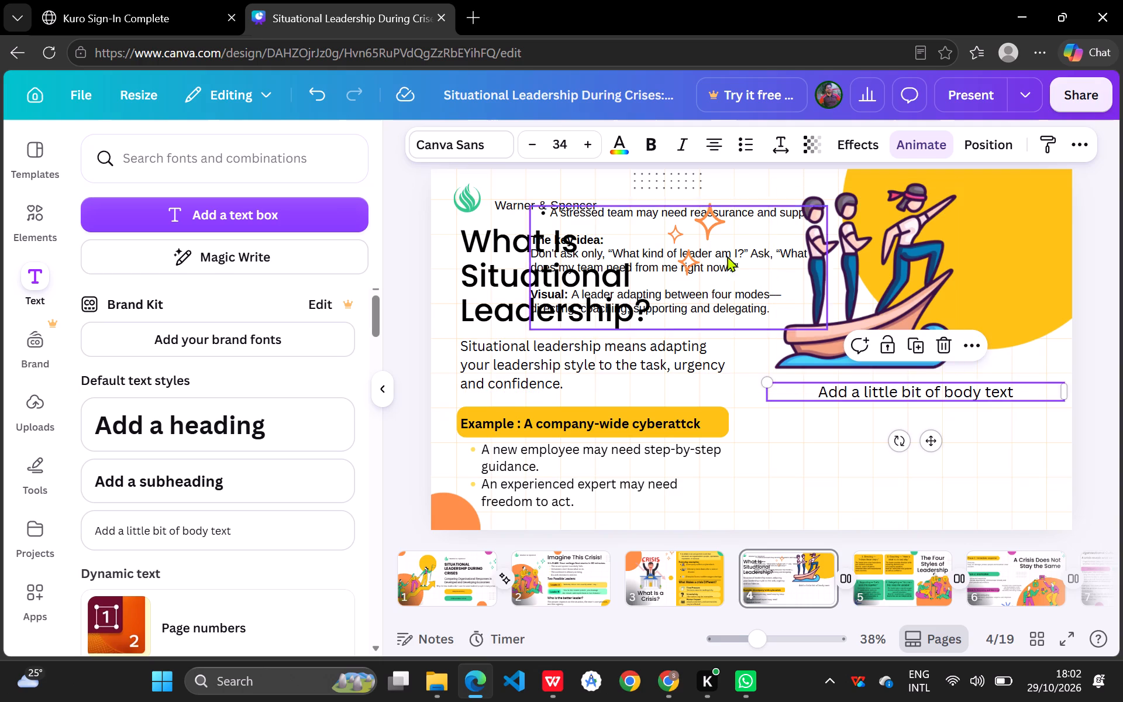
Copy the line "A stressed team may need reassurance and support." from the text box containing "The key idea:".
left_click(548, 211)
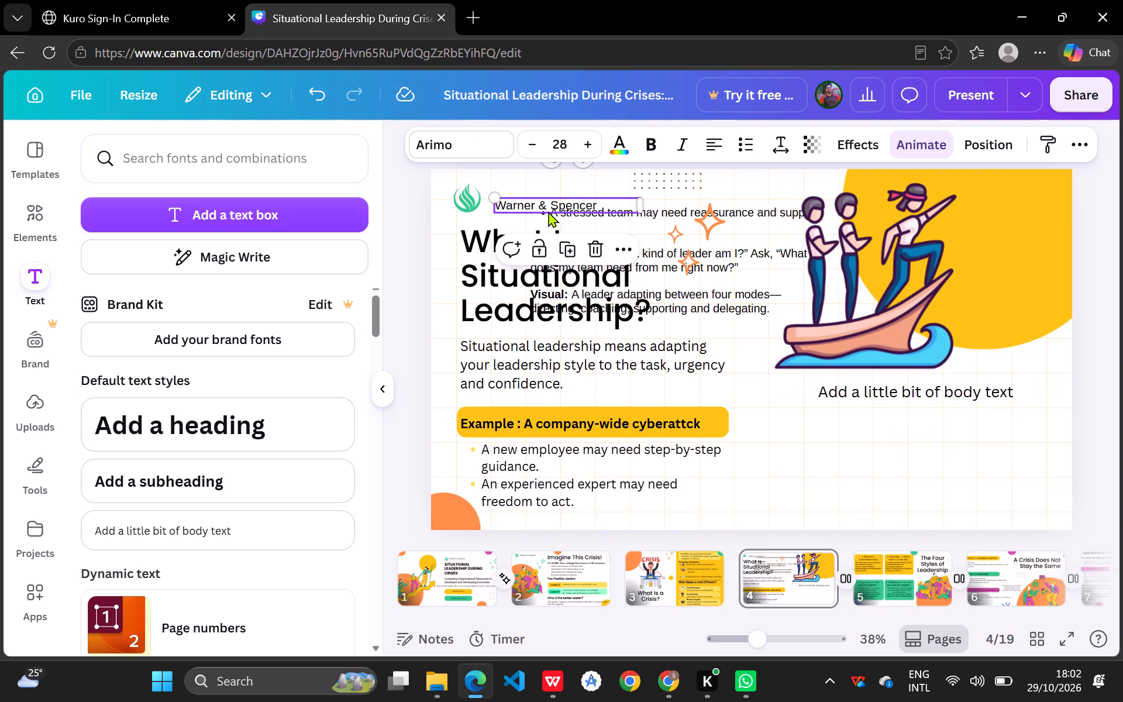
left_click(641, 219)
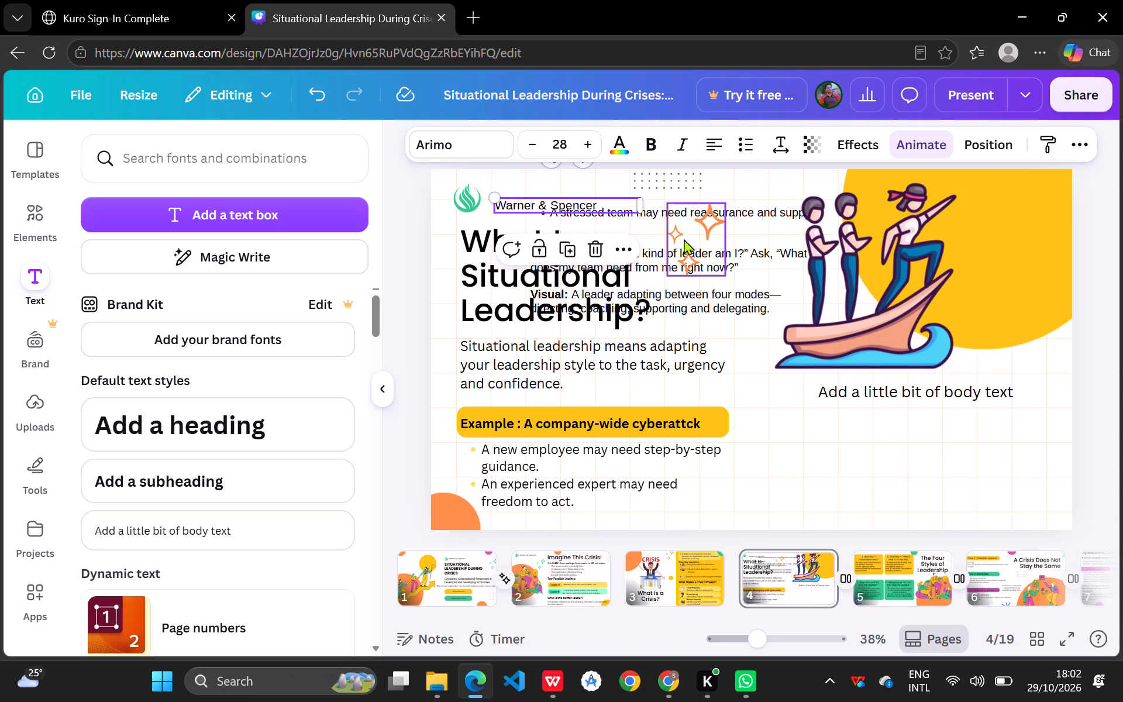
left_click(654, 218)
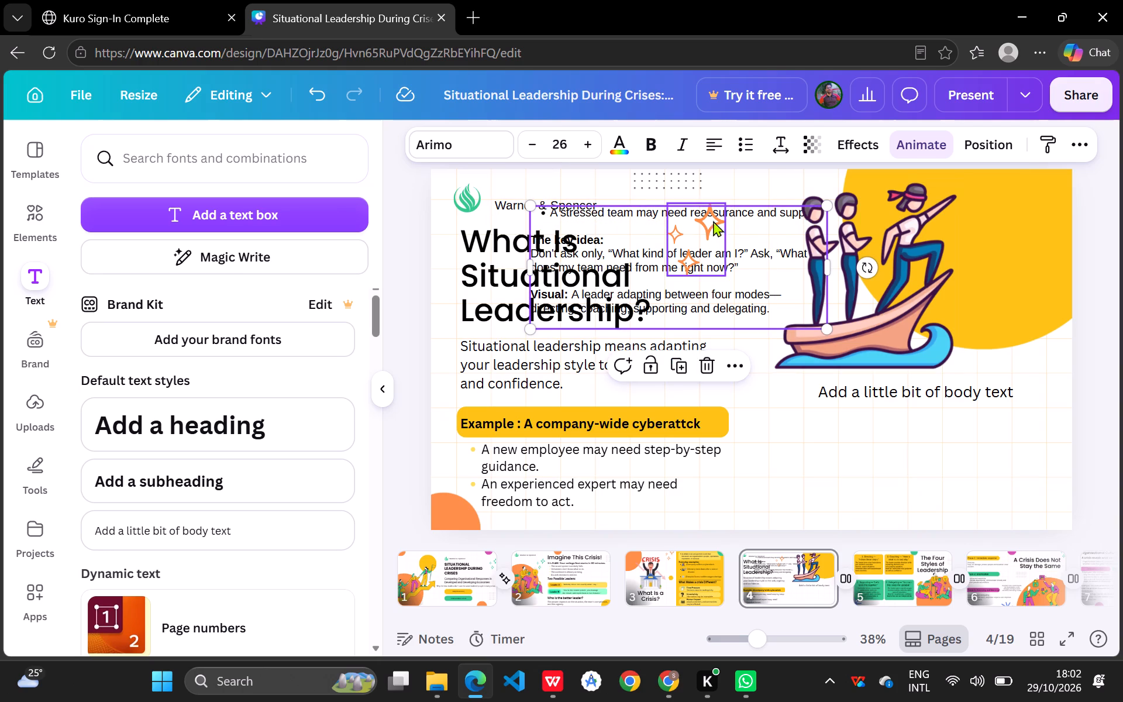
double_click(623, 223)
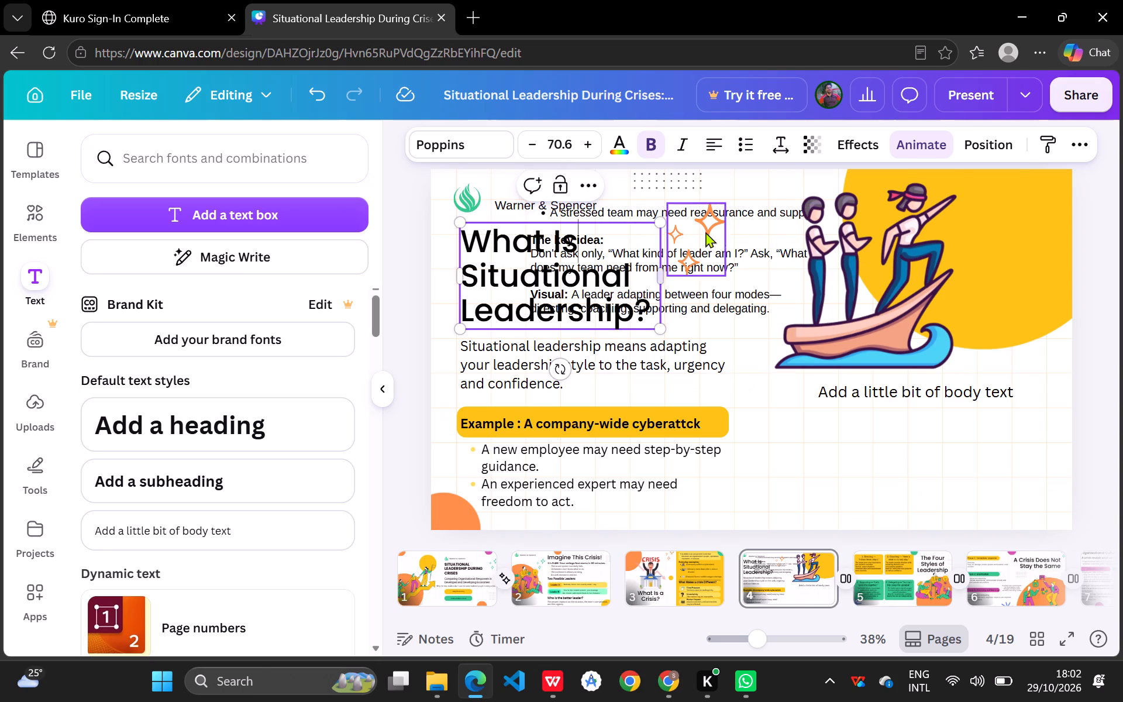
double_click(749, 234)
left_click(749, 234)
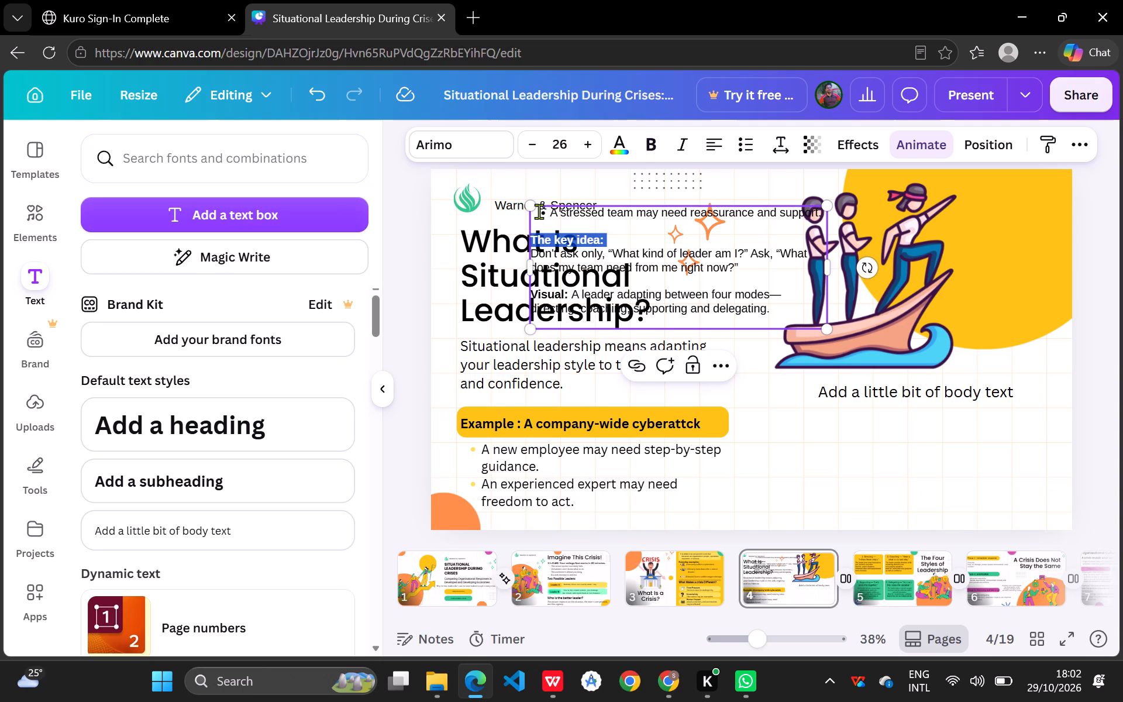
left_click_drag(539, 211, 831, 214)
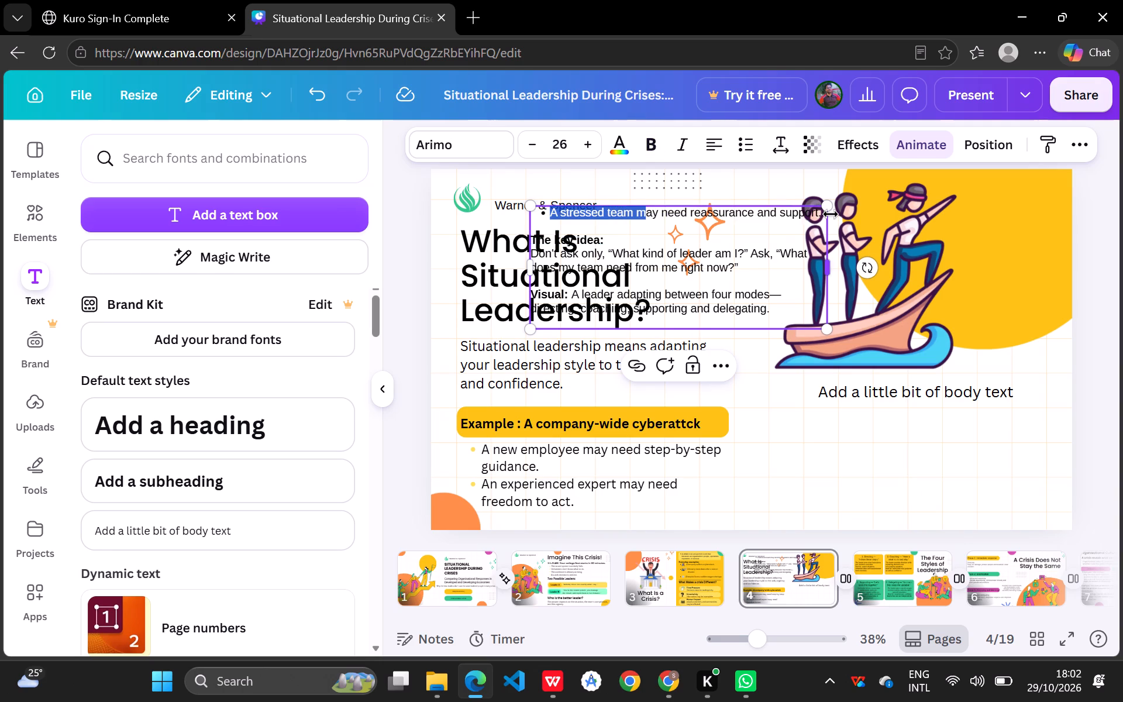
left_click_drag(831, 214, 822, 214)
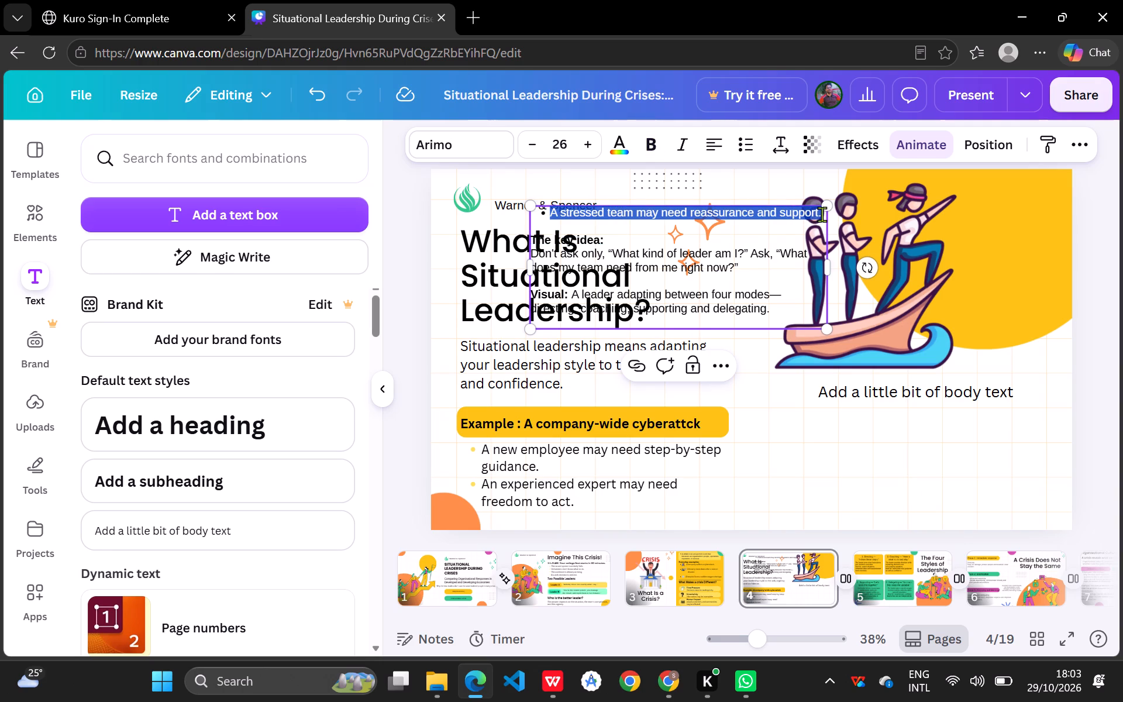
left_click_drag(822, 214, 822, 215)
key("ctrl+c")
Format the text box beneath the boat illustration as a bulleted list and clear its placeholder text, leaving an empty bullet.
left_click(883, 470)
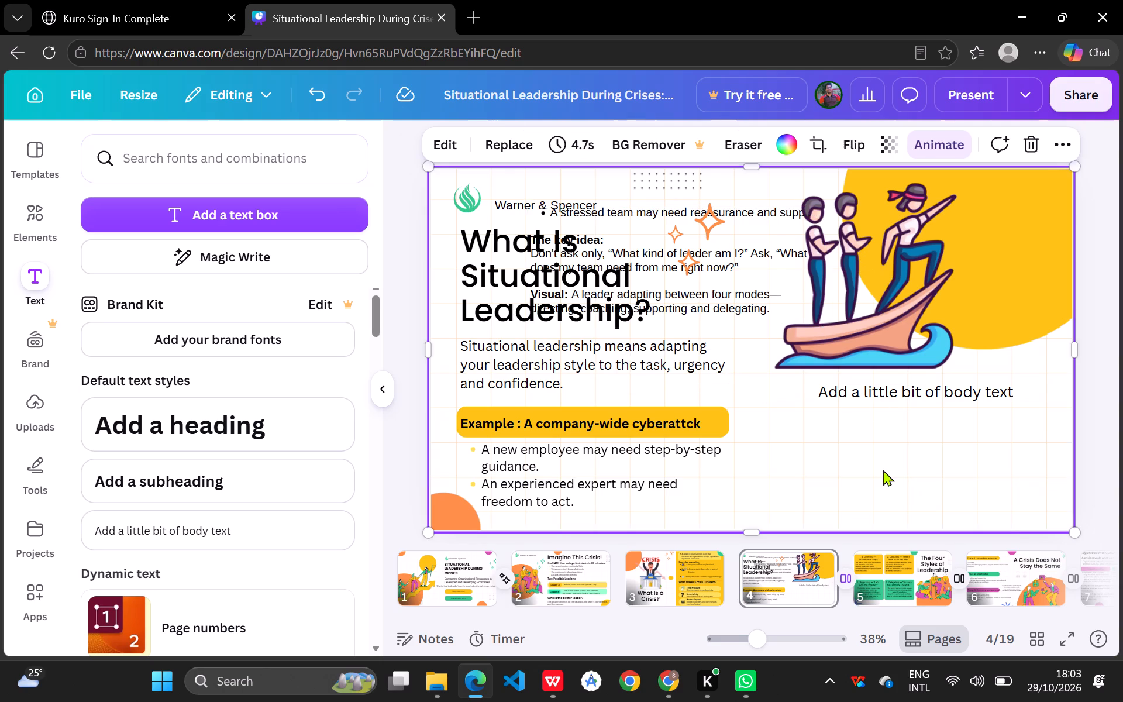
left_click(850, 397)
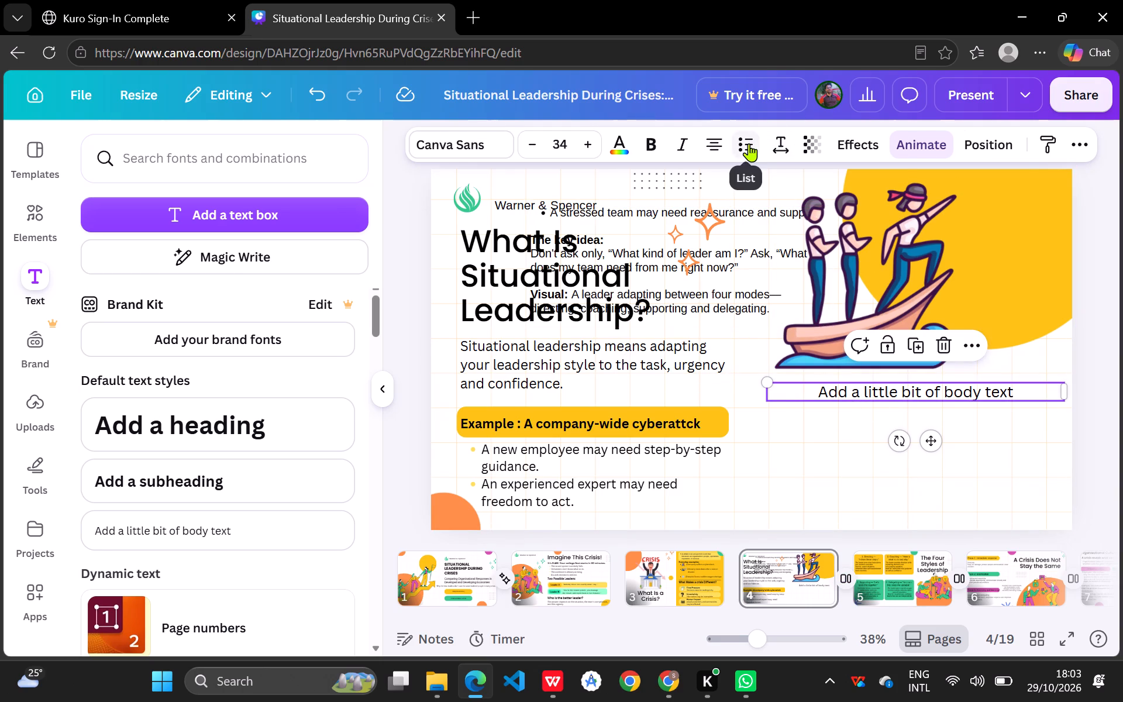
left_click(749, 143)
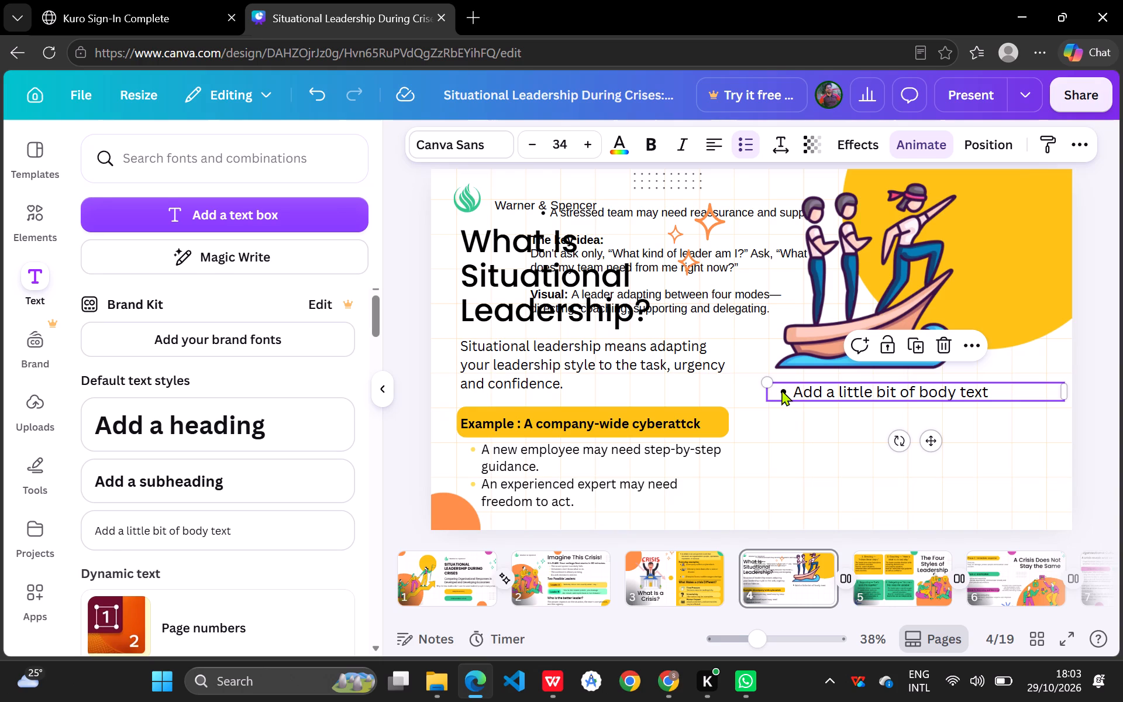
left_click(781, 390)
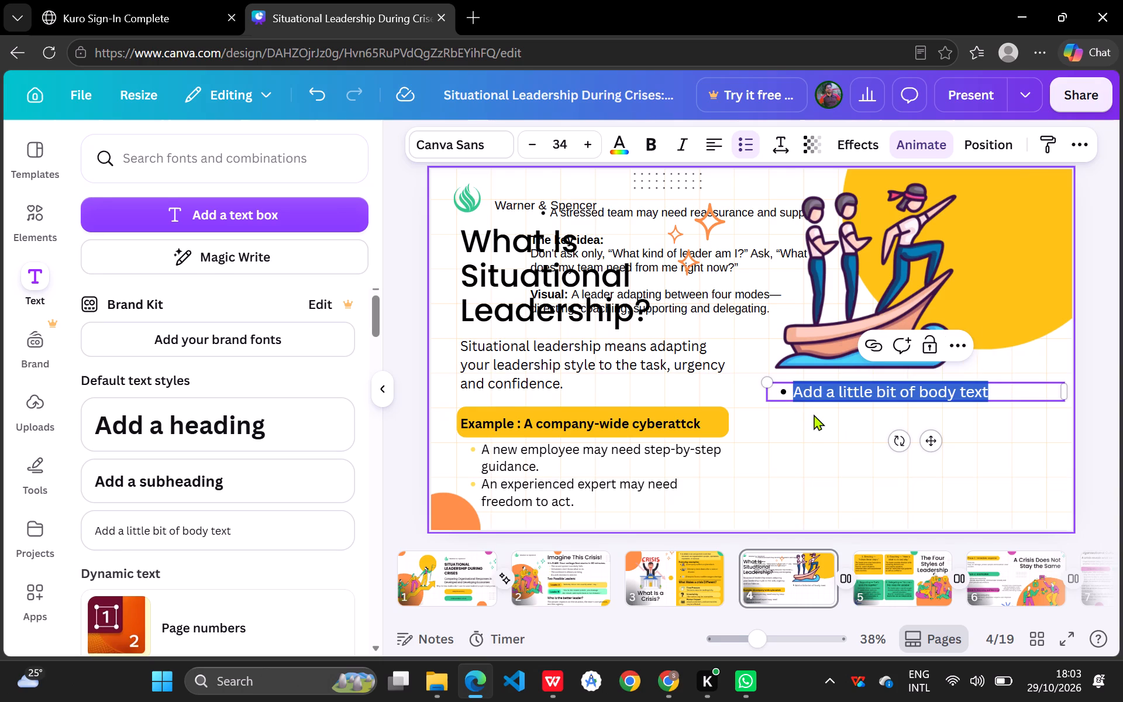
key("BackSpace")
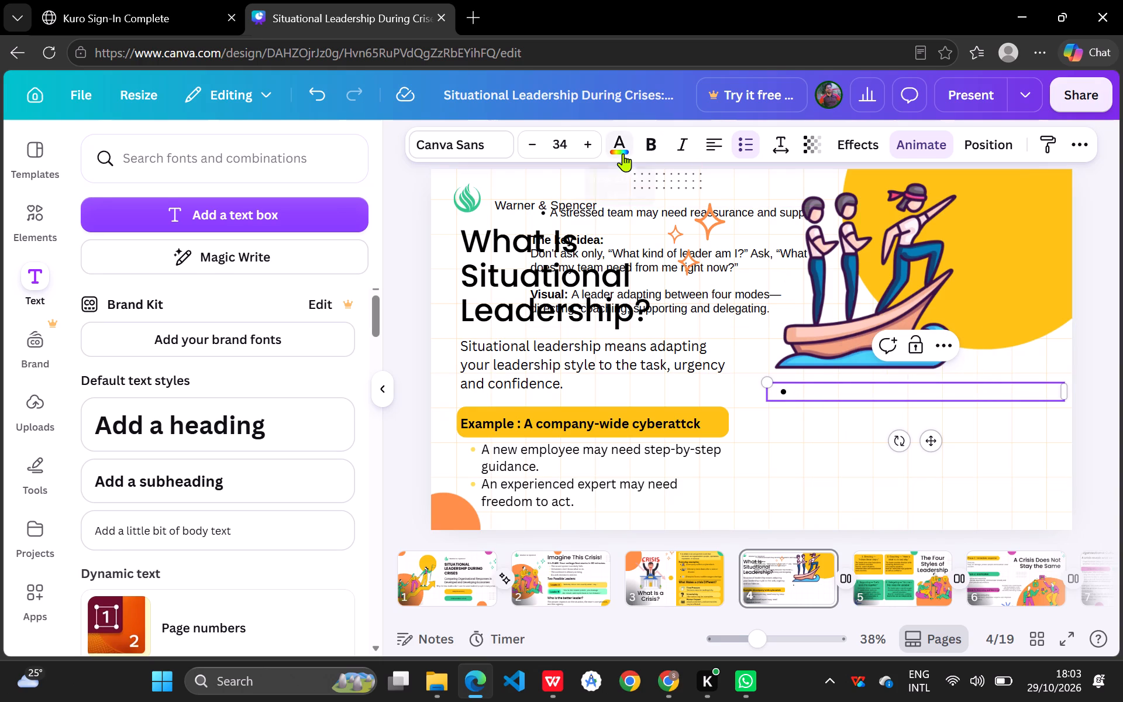
key("BackSpace")
left_click(752, 148)
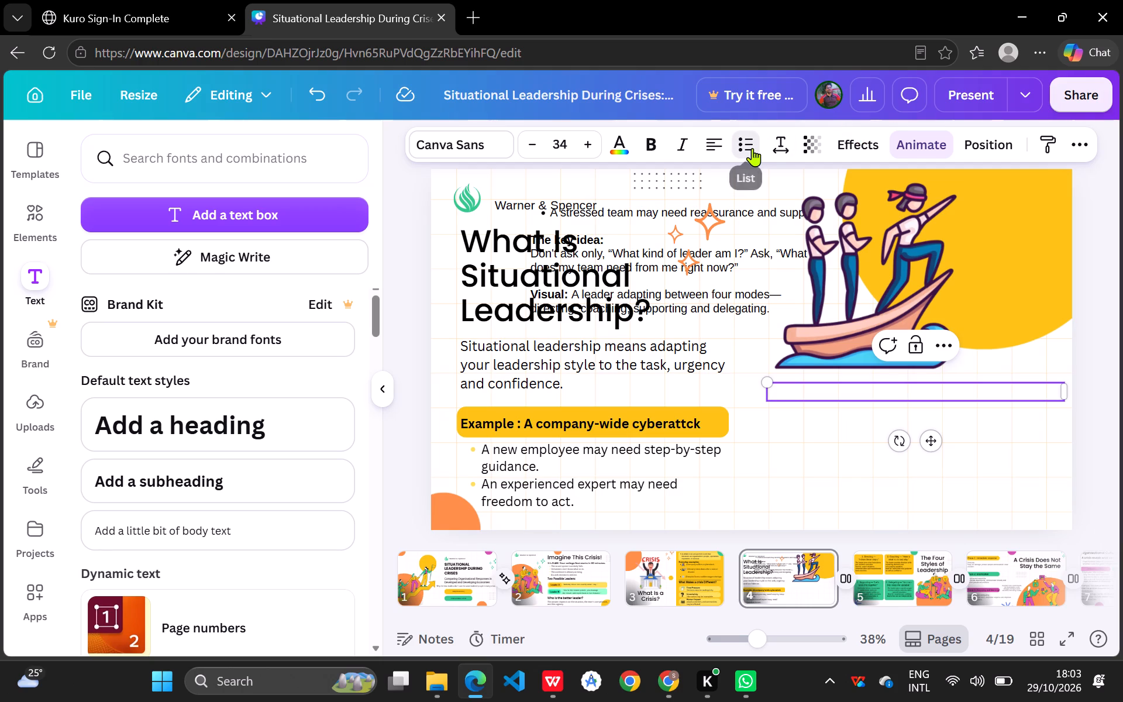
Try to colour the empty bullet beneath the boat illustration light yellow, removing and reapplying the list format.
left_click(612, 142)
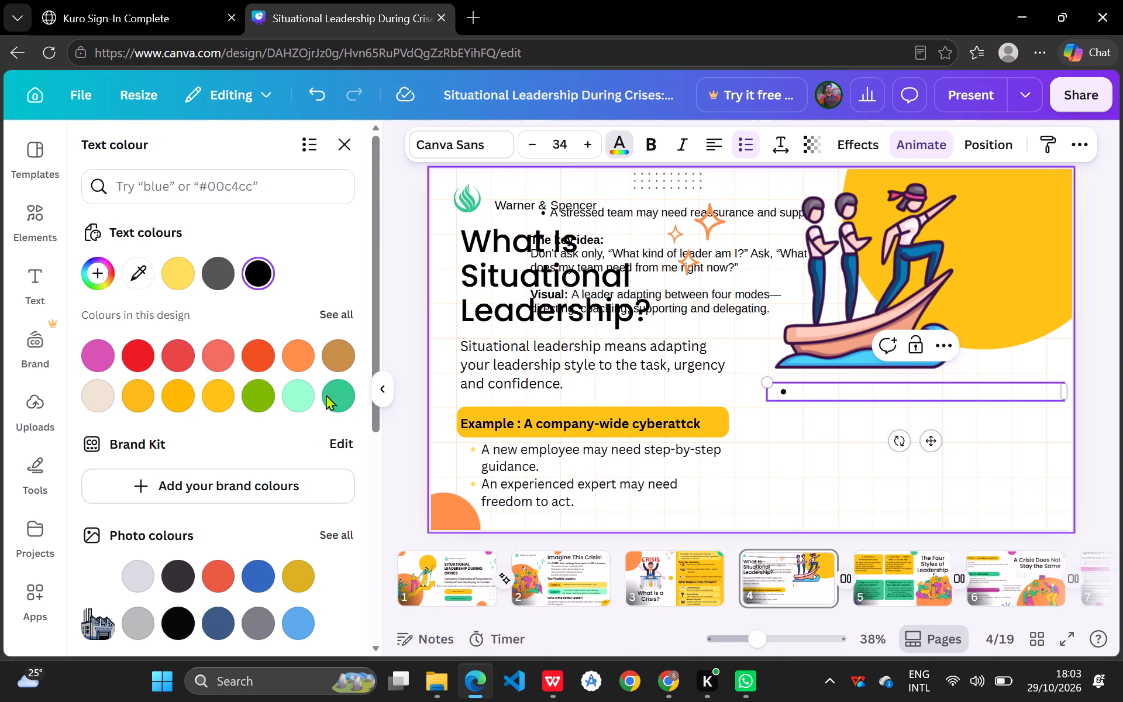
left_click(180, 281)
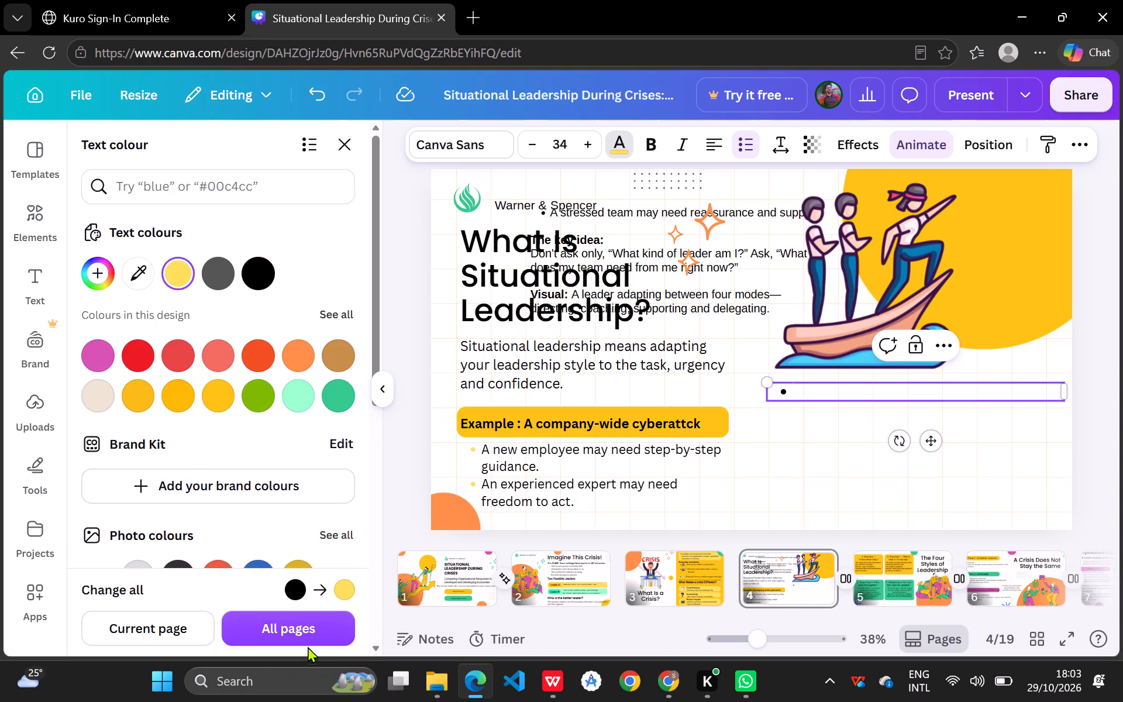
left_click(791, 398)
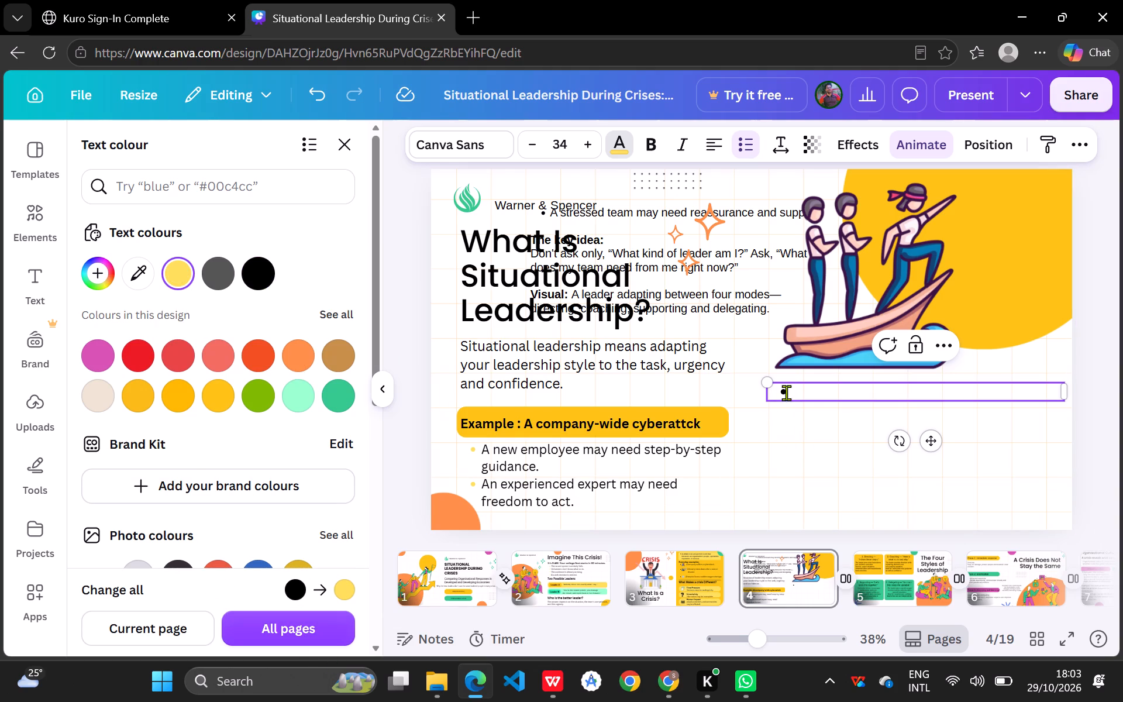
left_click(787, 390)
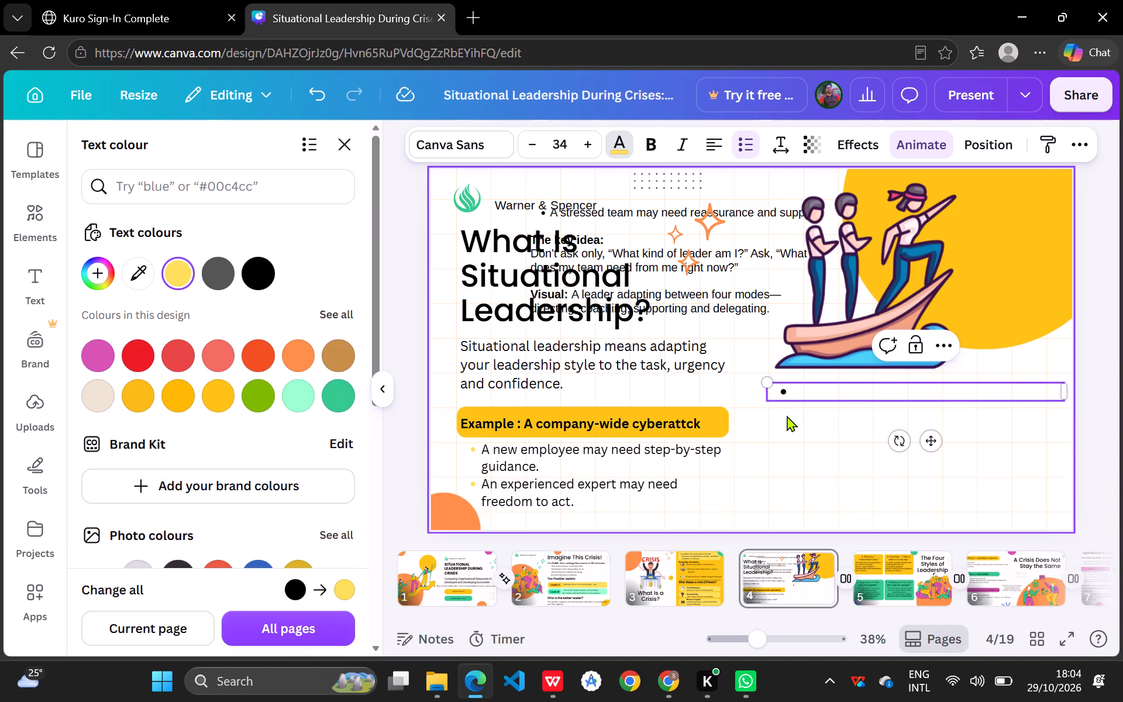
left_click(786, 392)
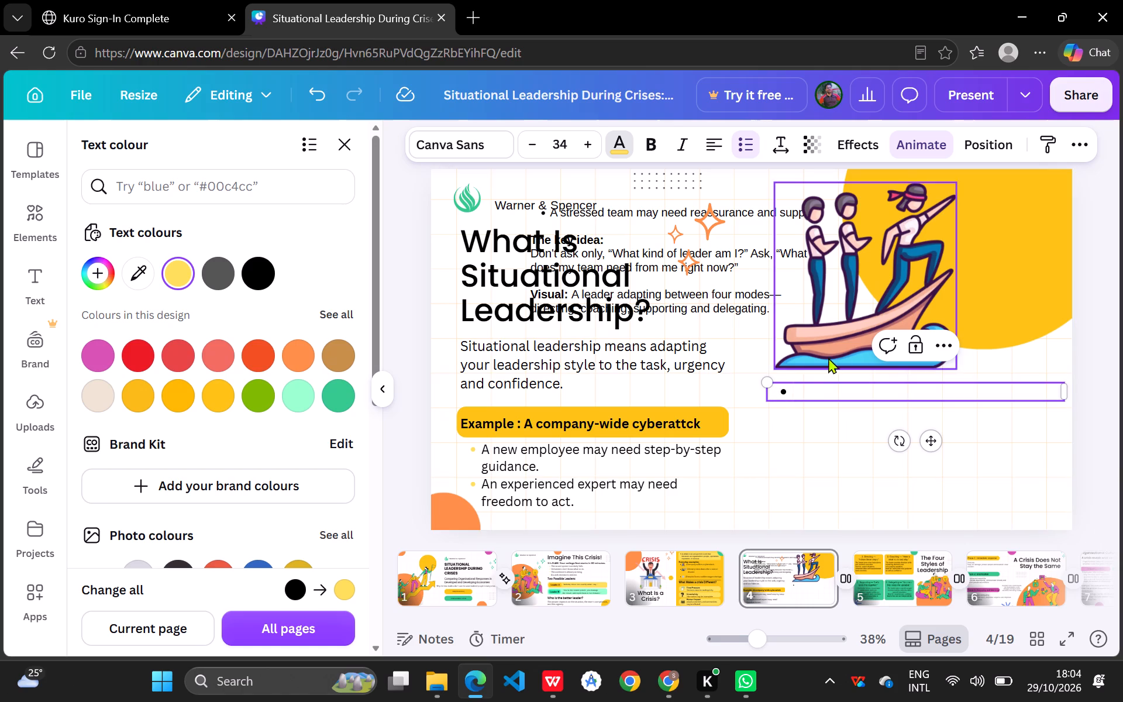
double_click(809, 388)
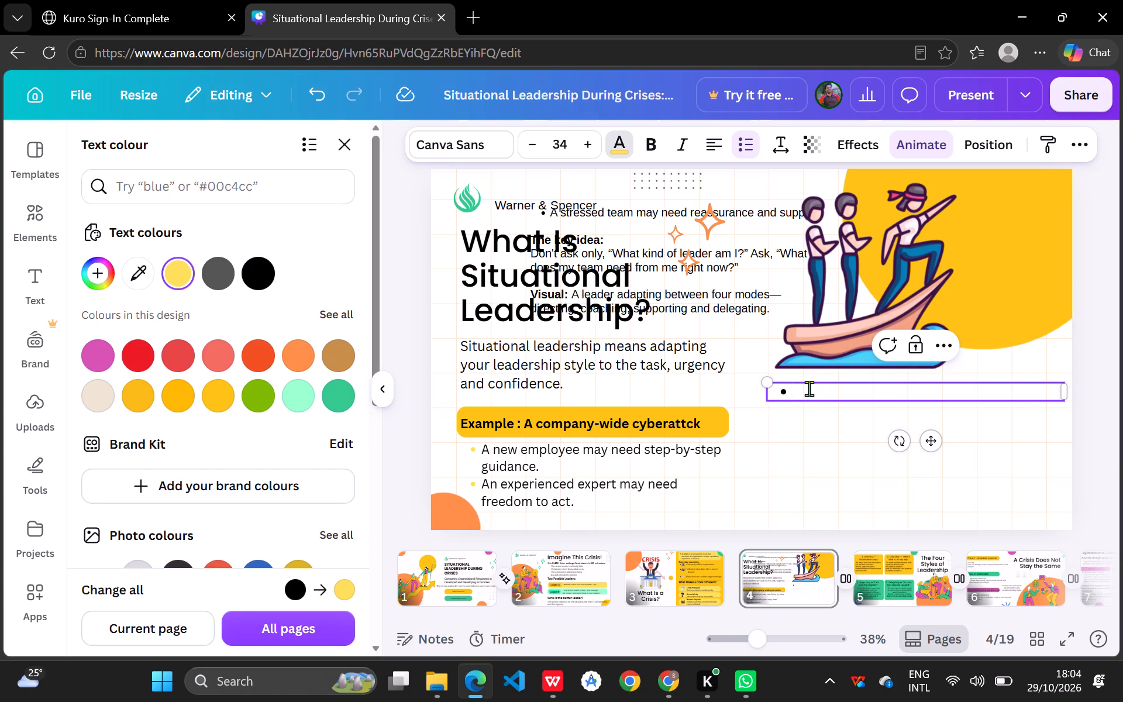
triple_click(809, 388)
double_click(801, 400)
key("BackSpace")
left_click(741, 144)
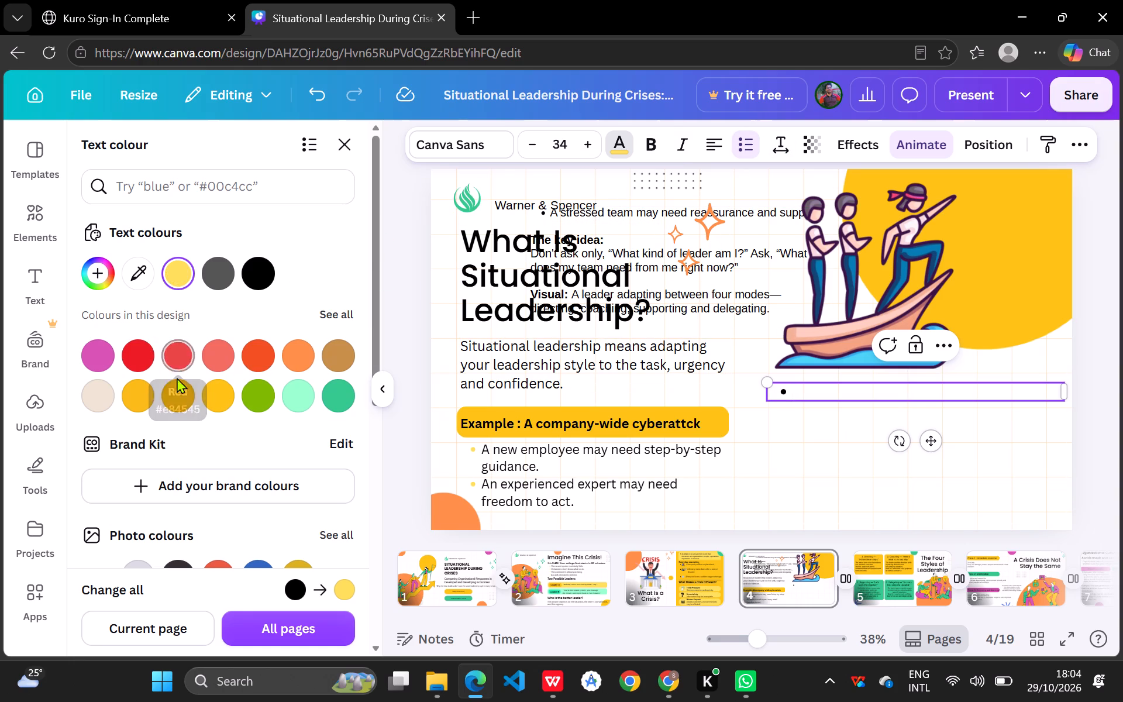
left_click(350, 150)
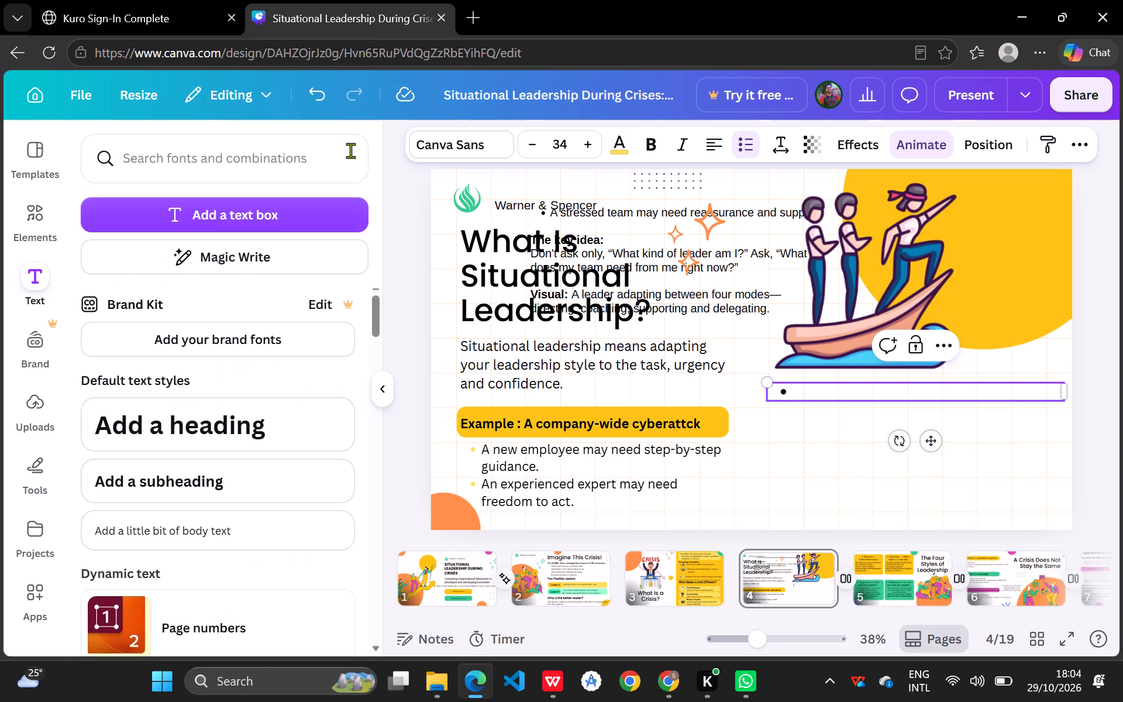
Recreate the empty bullet beneath the boat illustration and set its text colour to the design's amber yellow.
left_click(821, 397)
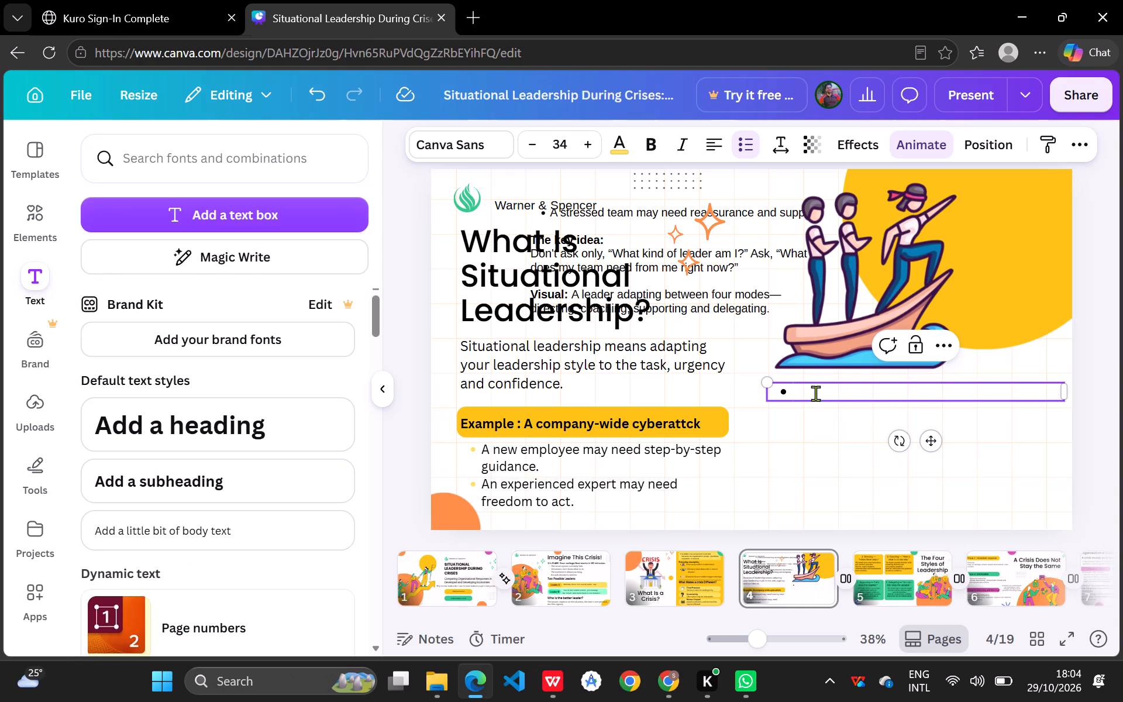
left_click(802, 387)
key("BackSpace")
key("BackSpace")
left_click(744, 143)
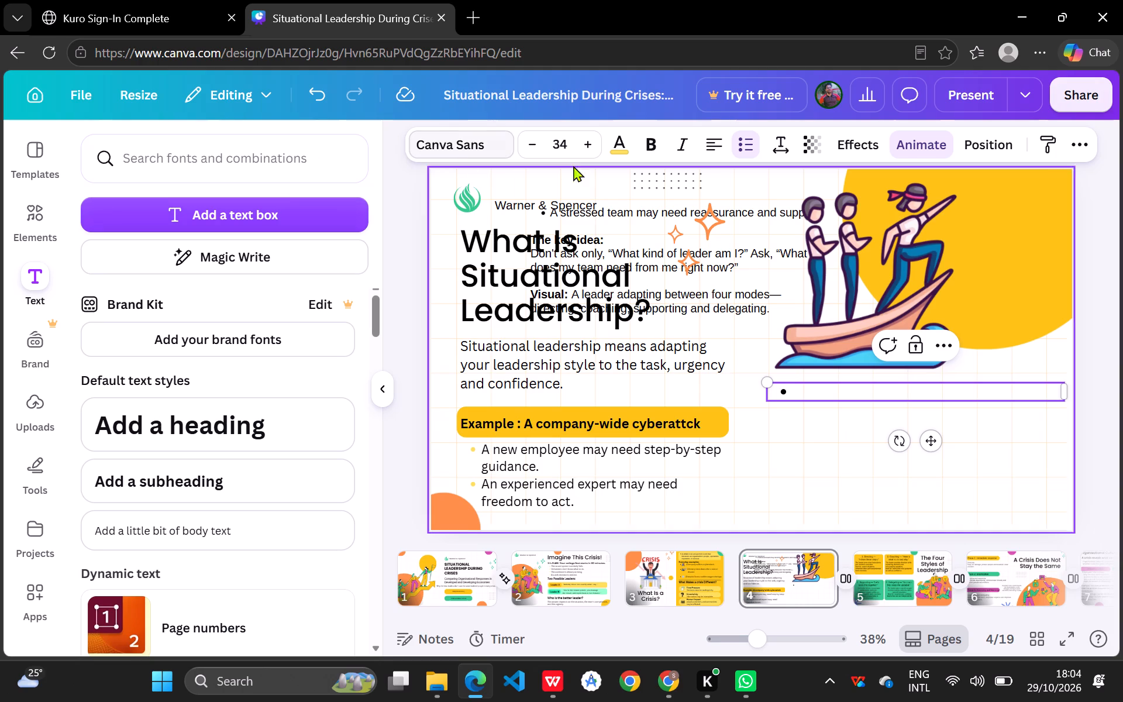
left_click(621, 152)
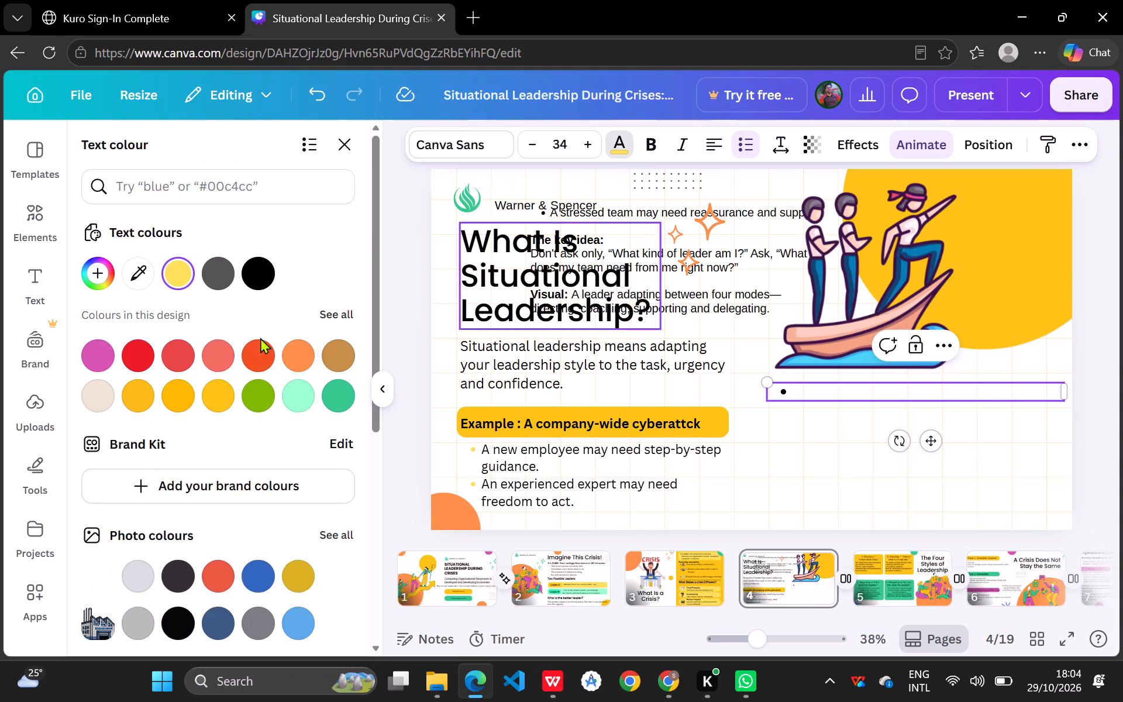
left_click(218, 401)
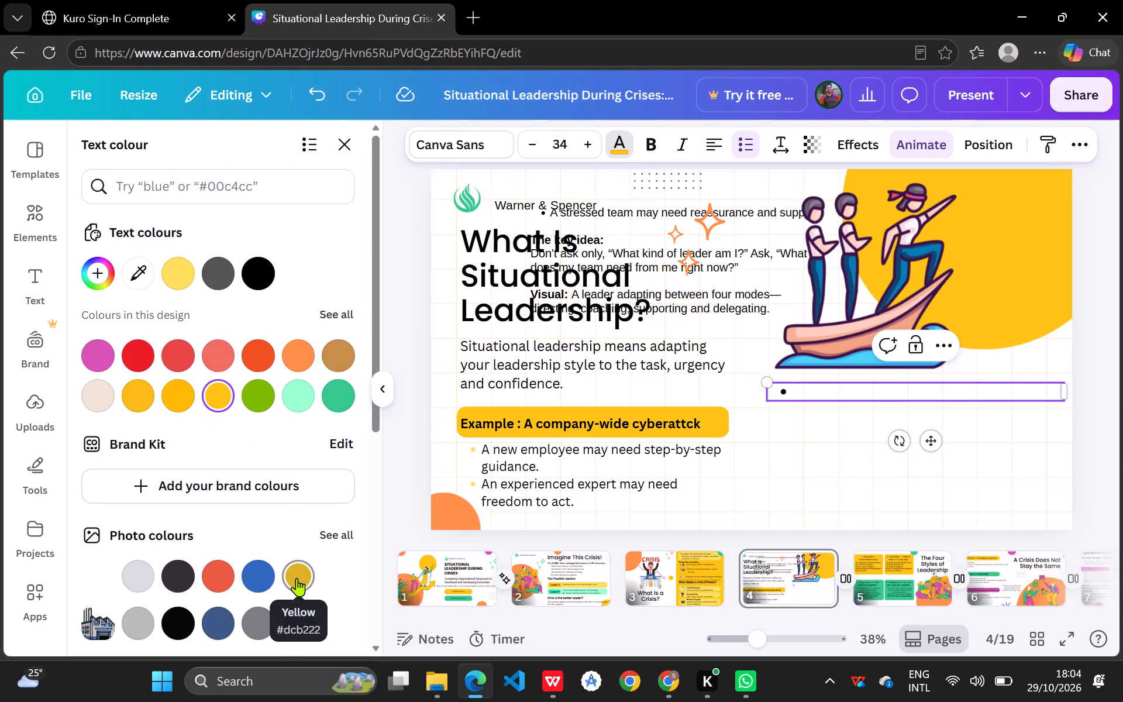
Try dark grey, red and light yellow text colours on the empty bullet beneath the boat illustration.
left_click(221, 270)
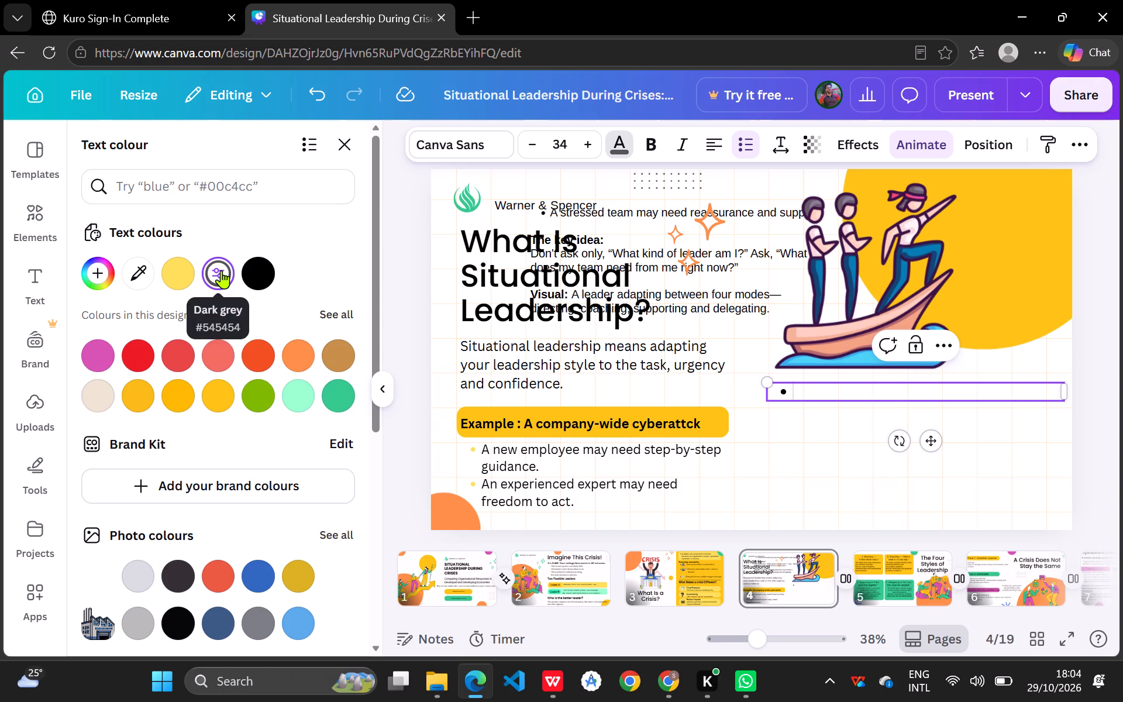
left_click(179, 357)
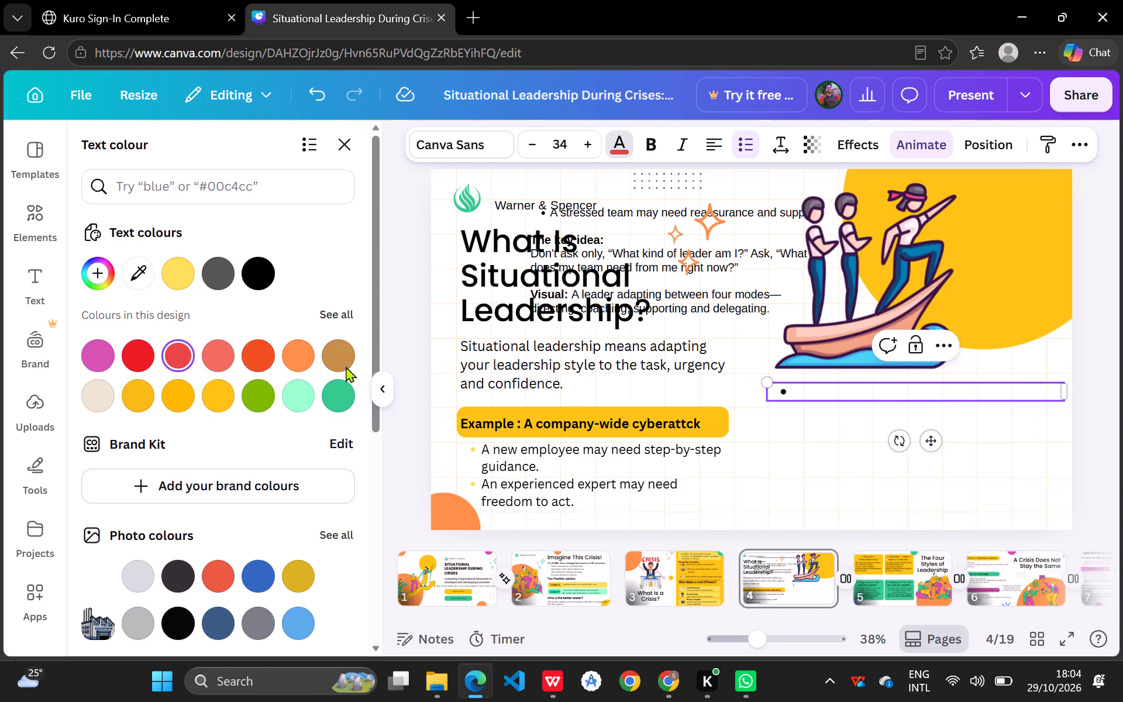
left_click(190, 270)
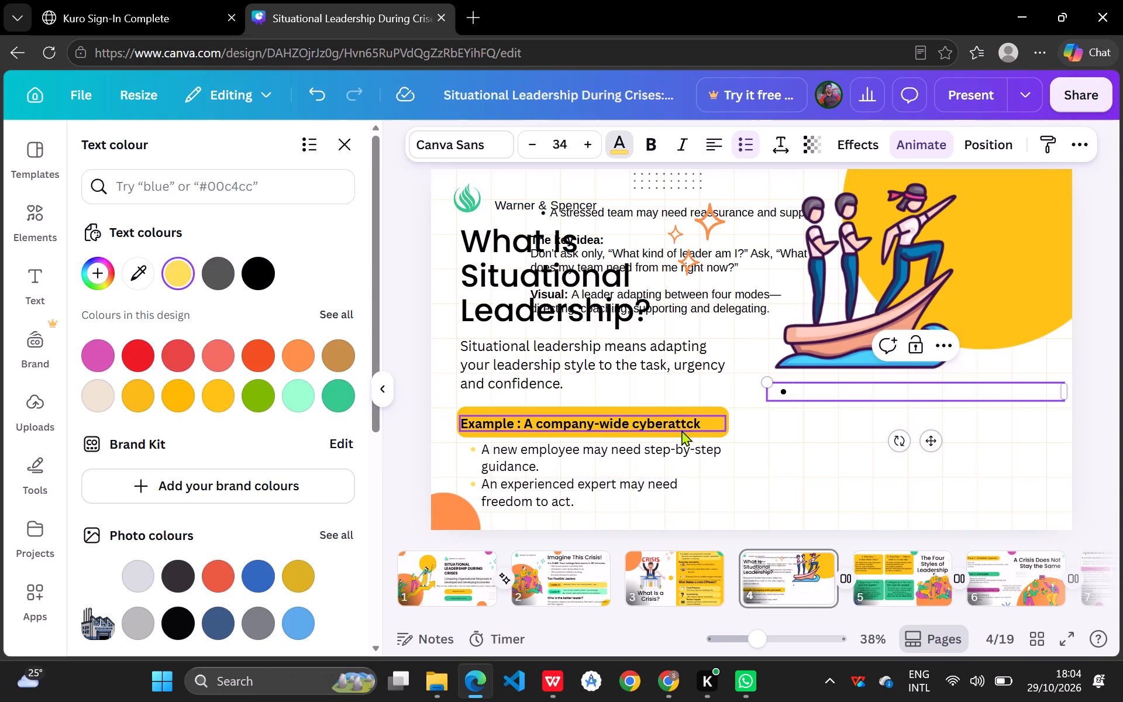
Remove the empty bullet from the text box beneath the boat illustration and discard the empty box.
left_click(794, 394)
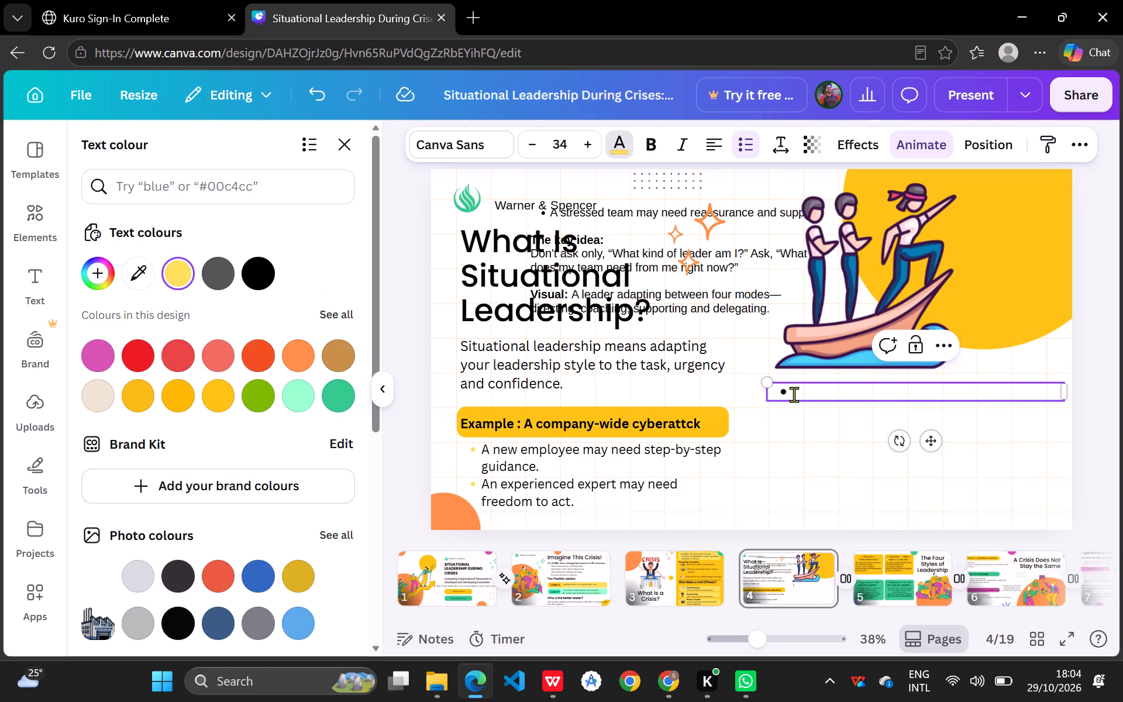
left_click(794, 394)
key("BackSpace")
key("BackSpace")
key("BackSpace")
key("BackSpace")
left_click(651, 149)
left_click(653, 153)
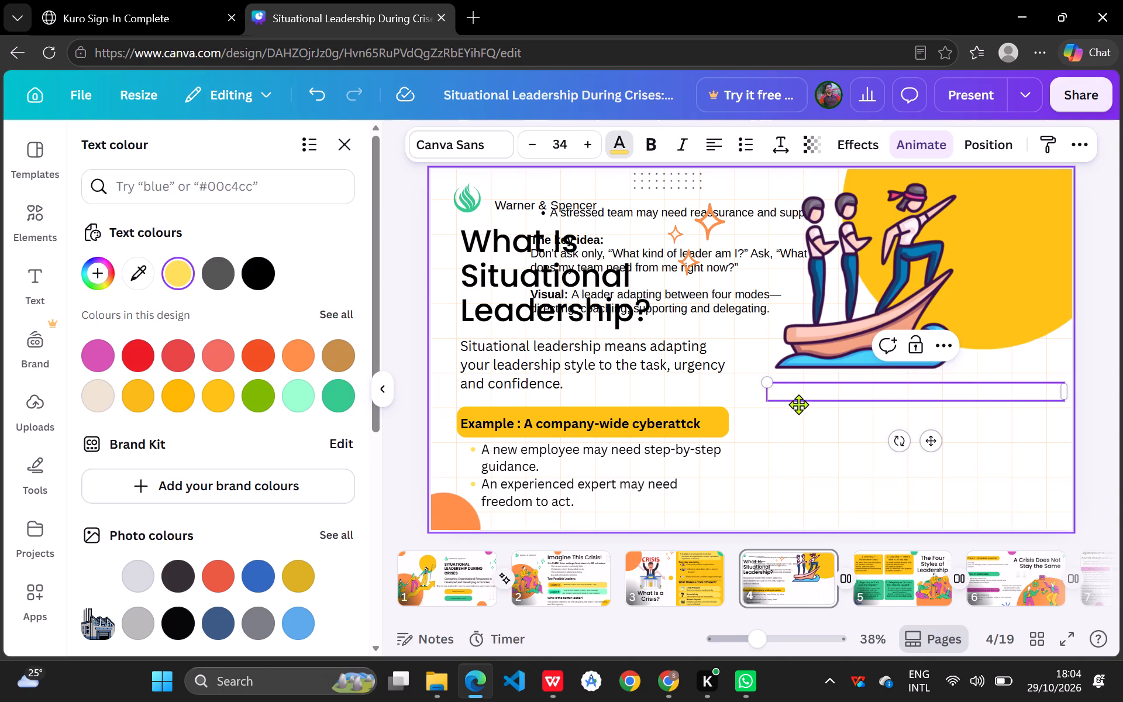
right_click(816, 404)
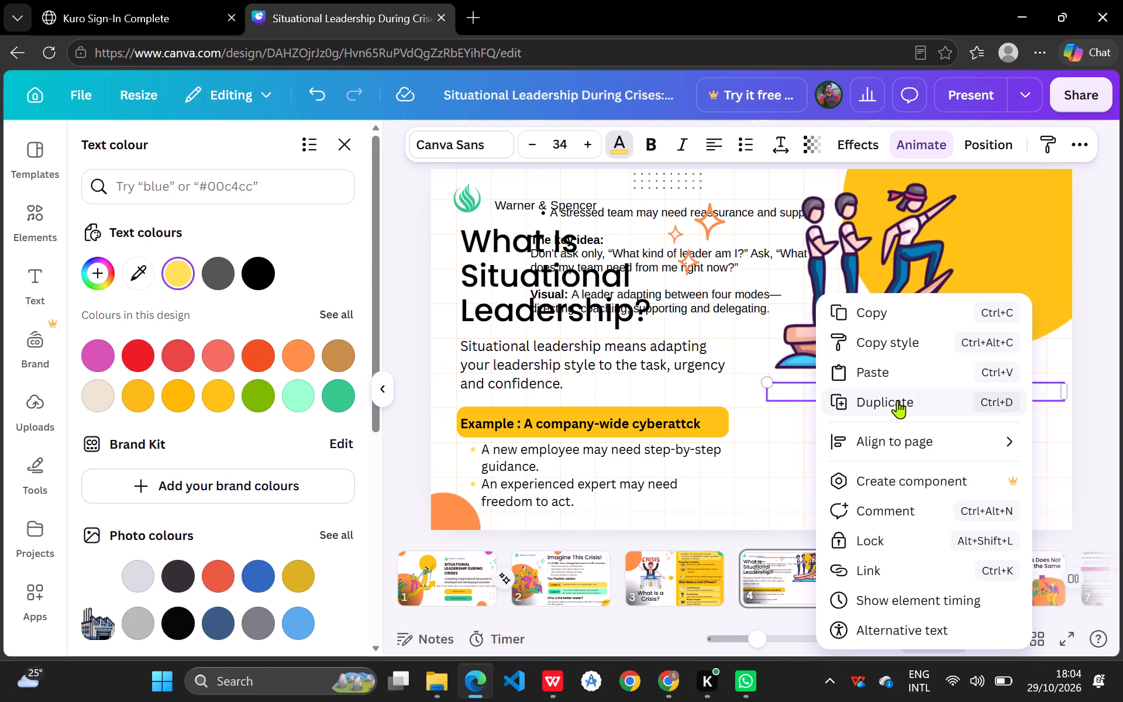
right_click(789, 388)
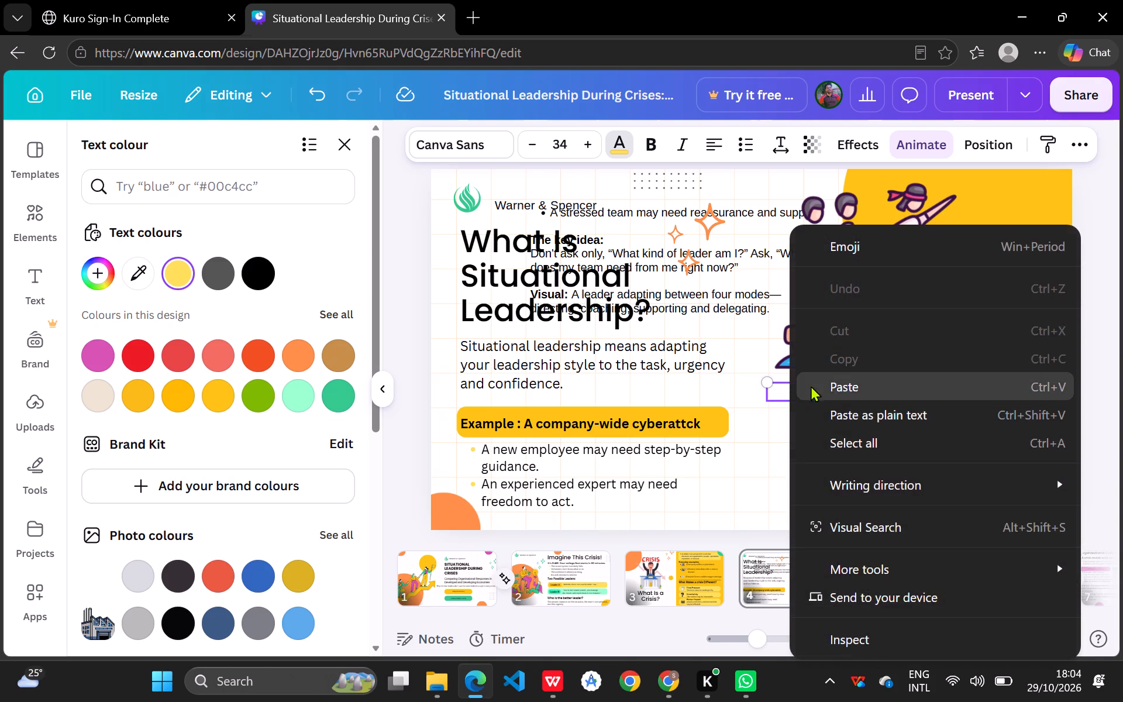
left_click(755, 474)
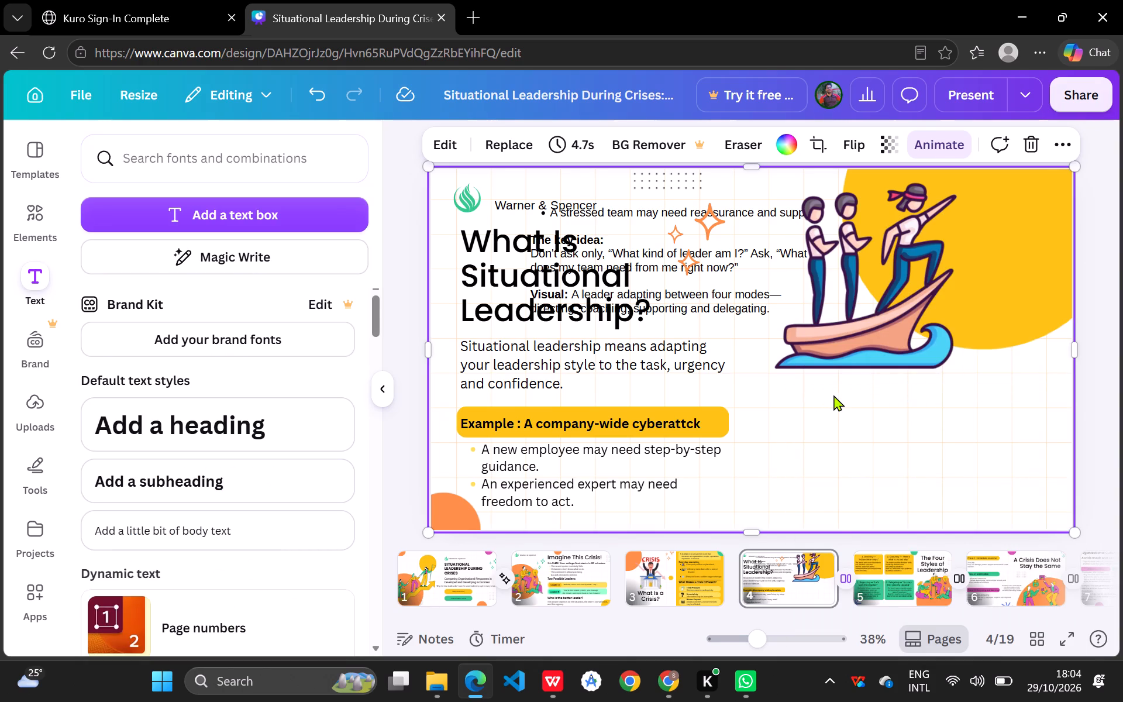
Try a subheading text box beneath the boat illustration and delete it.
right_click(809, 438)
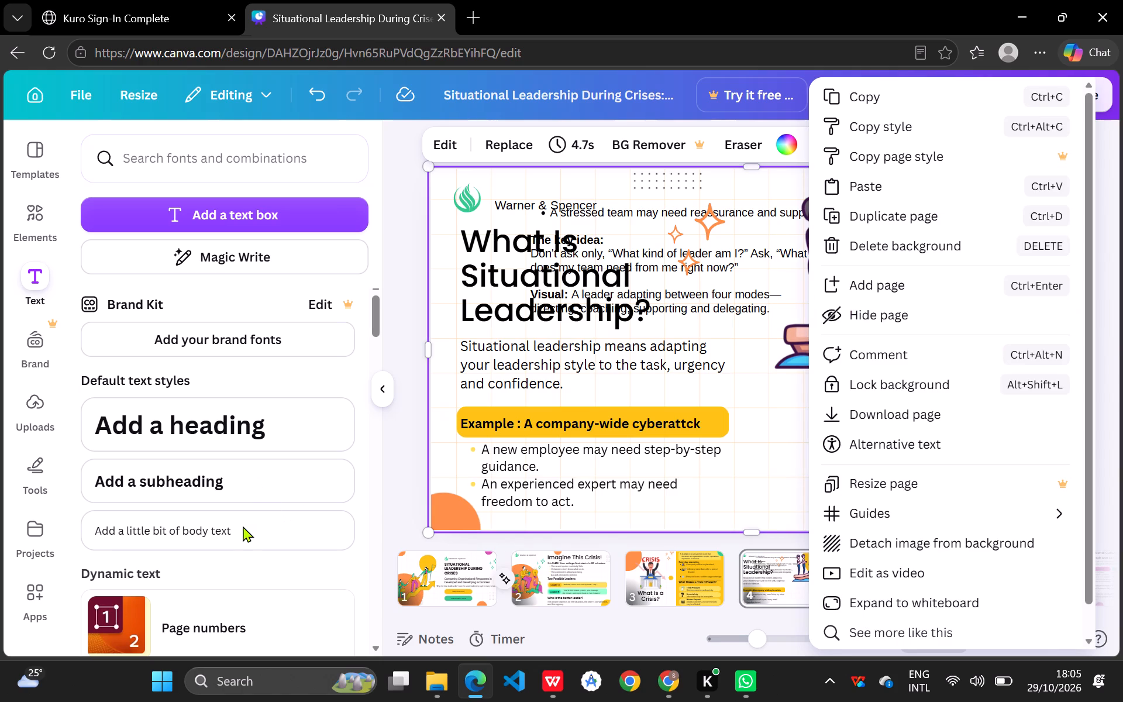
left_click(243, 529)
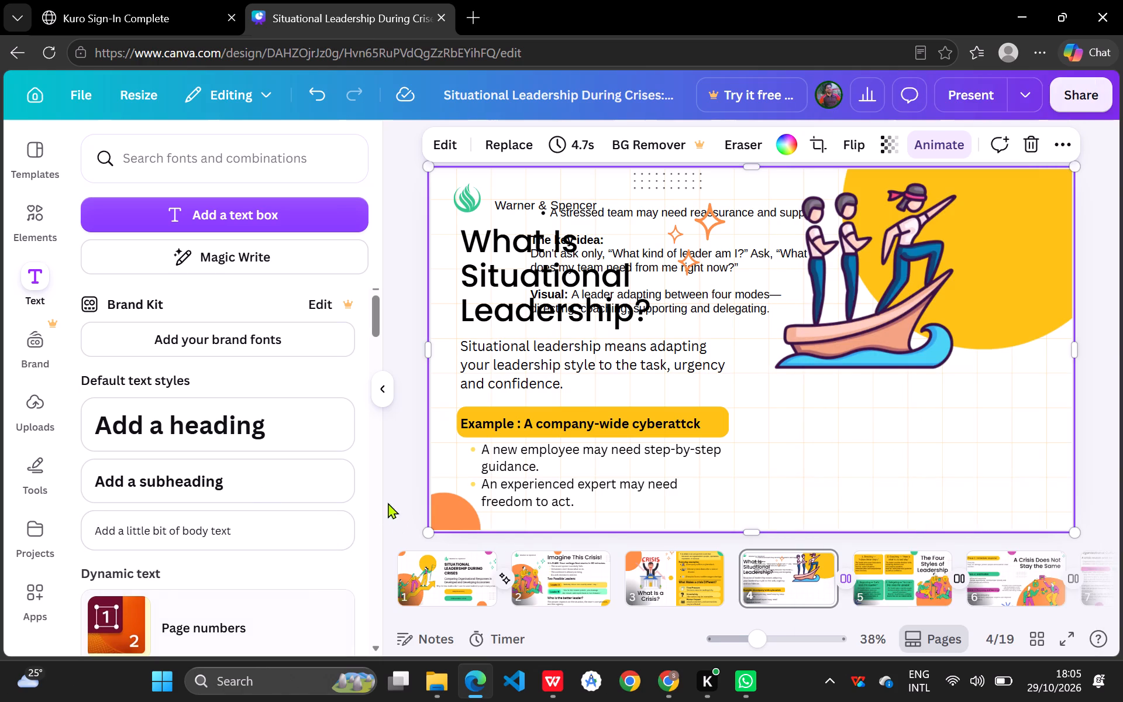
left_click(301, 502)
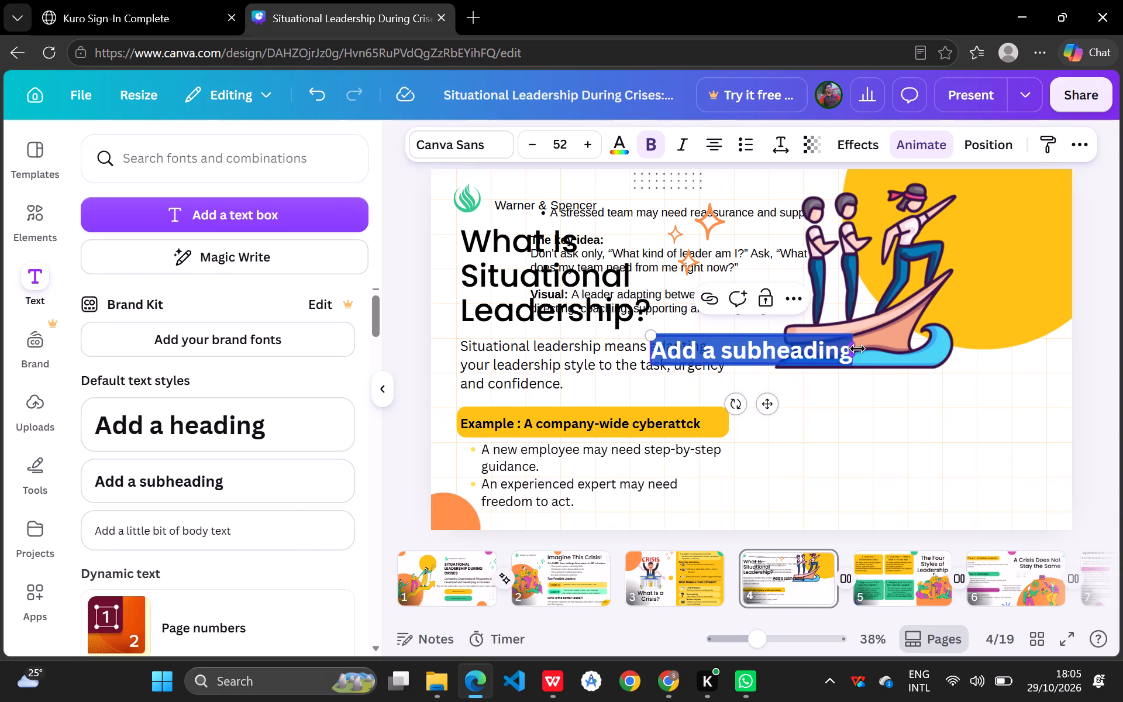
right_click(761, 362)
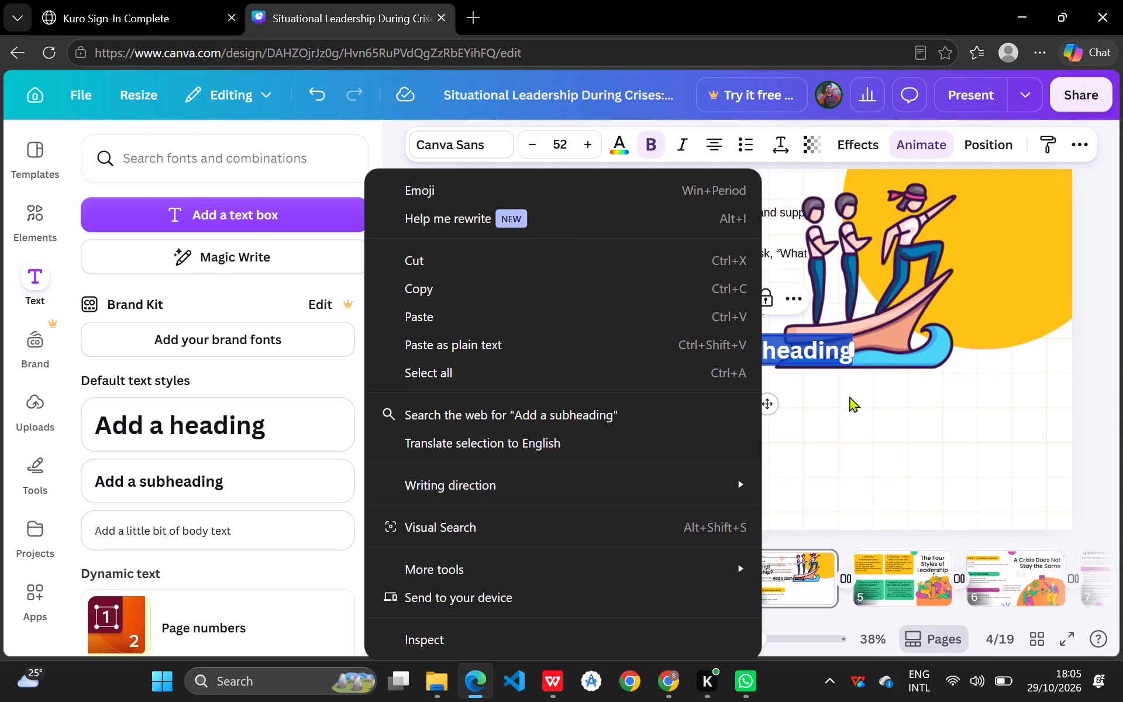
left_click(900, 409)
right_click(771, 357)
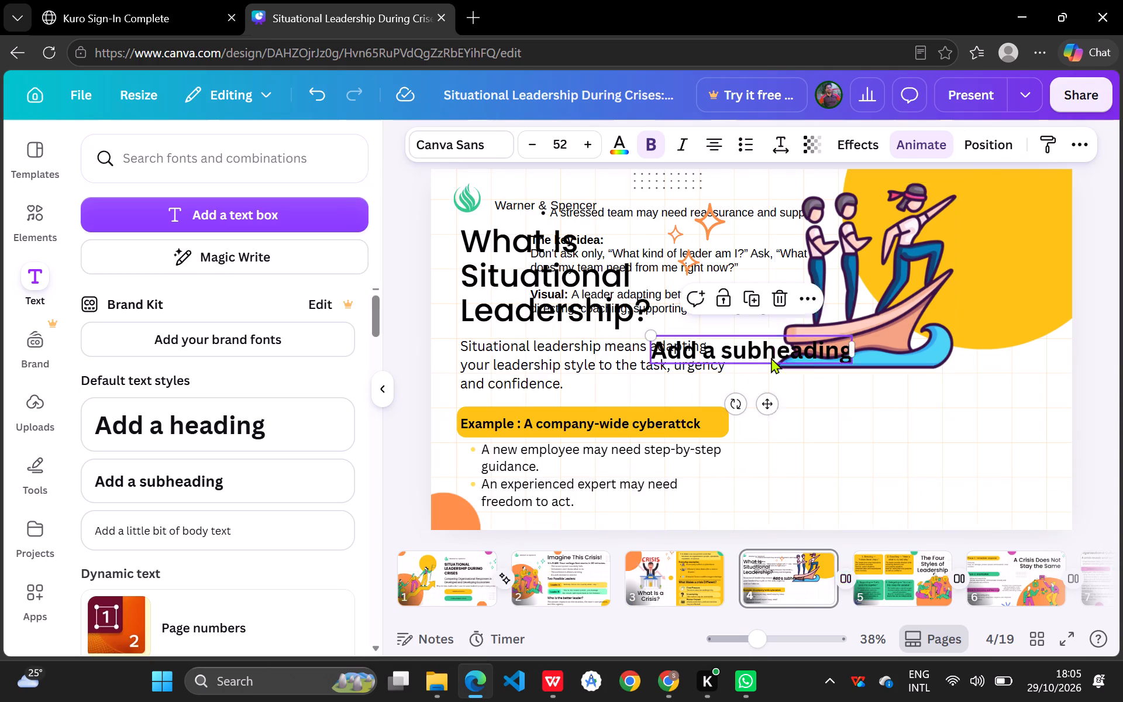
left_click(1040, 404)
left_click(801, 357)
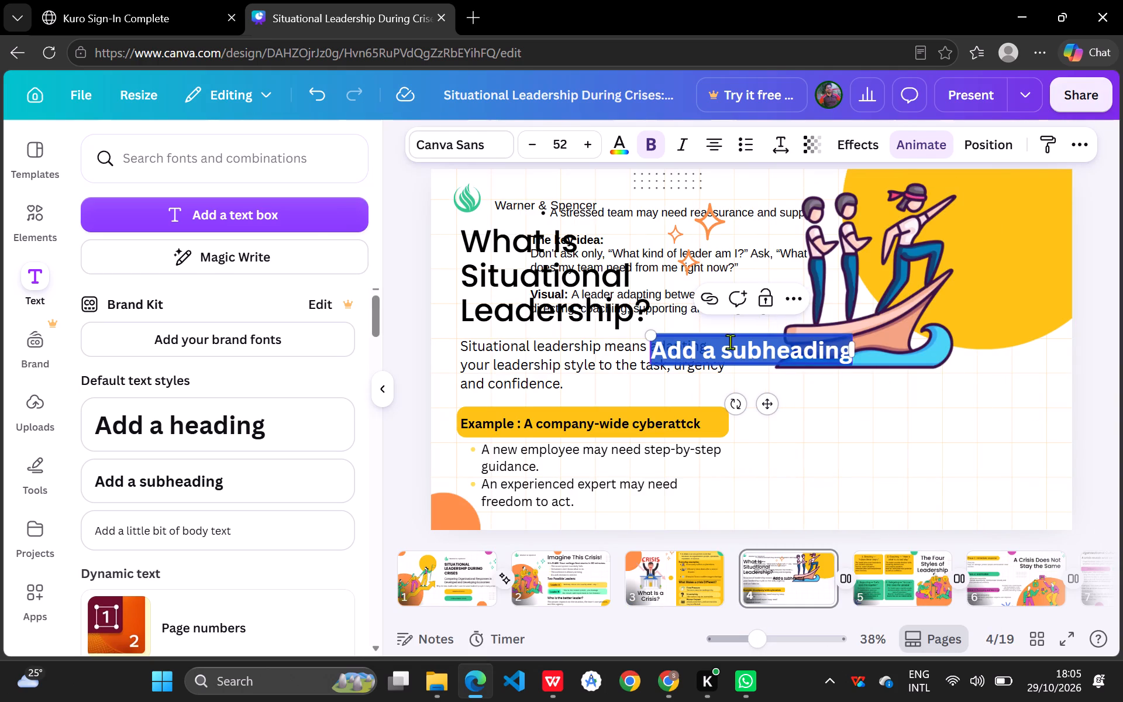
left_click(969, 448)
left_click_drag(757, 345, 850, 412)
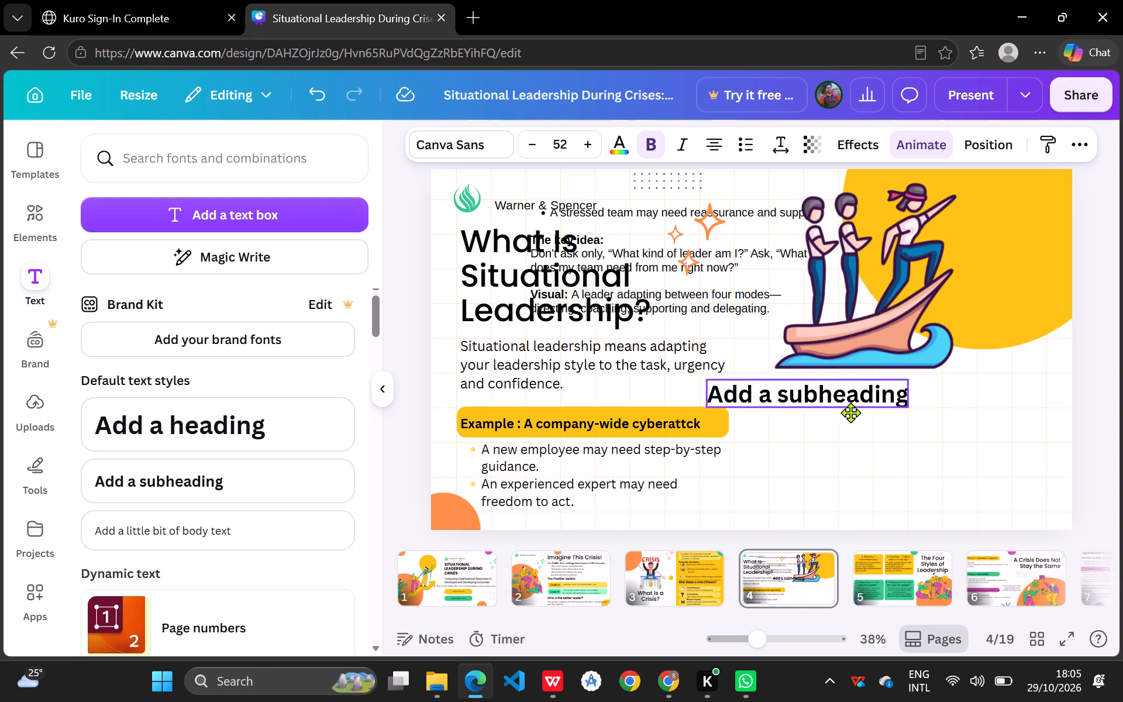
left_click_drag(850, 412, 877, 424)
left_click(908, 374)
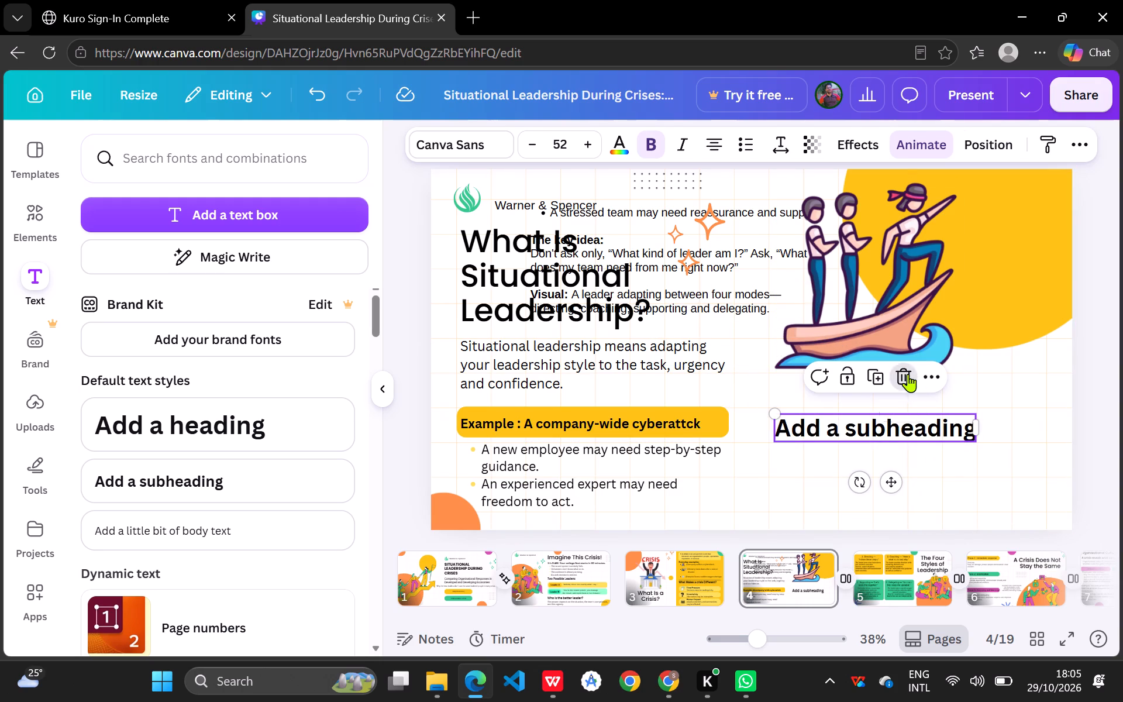
Add a body text box just beneath the boat illustration and widen it to about 822, nearly reaching the page edge.
left_click(233, 518)
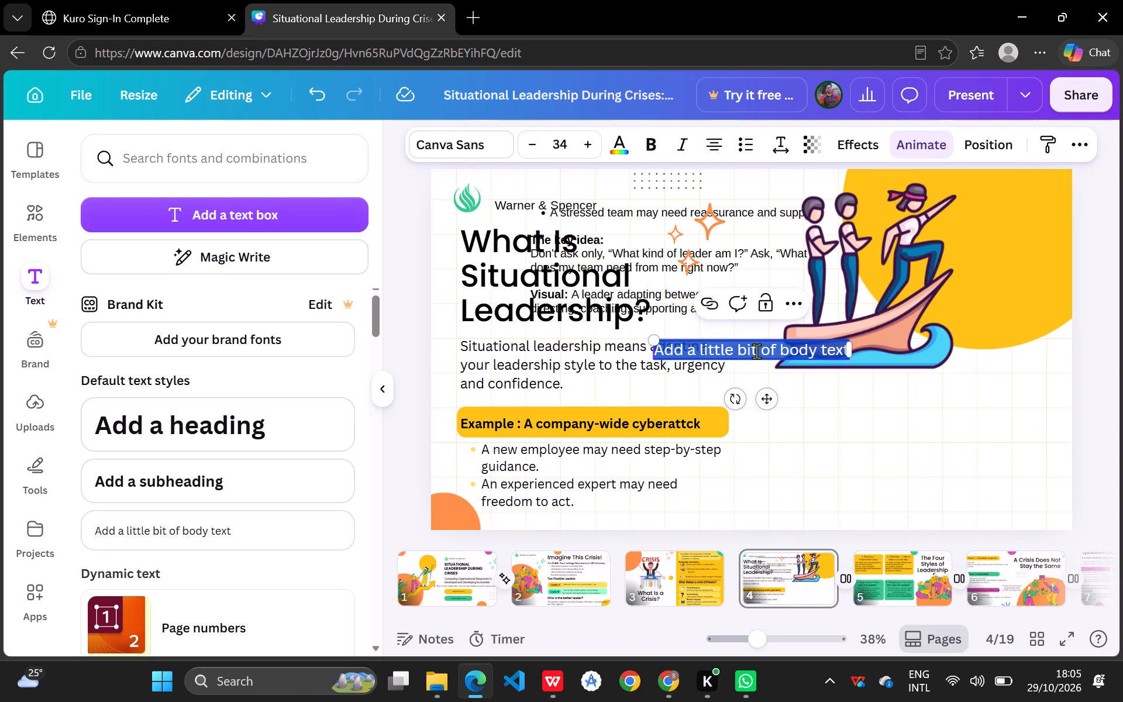
left_click_drag(766, 363, 902, 403)
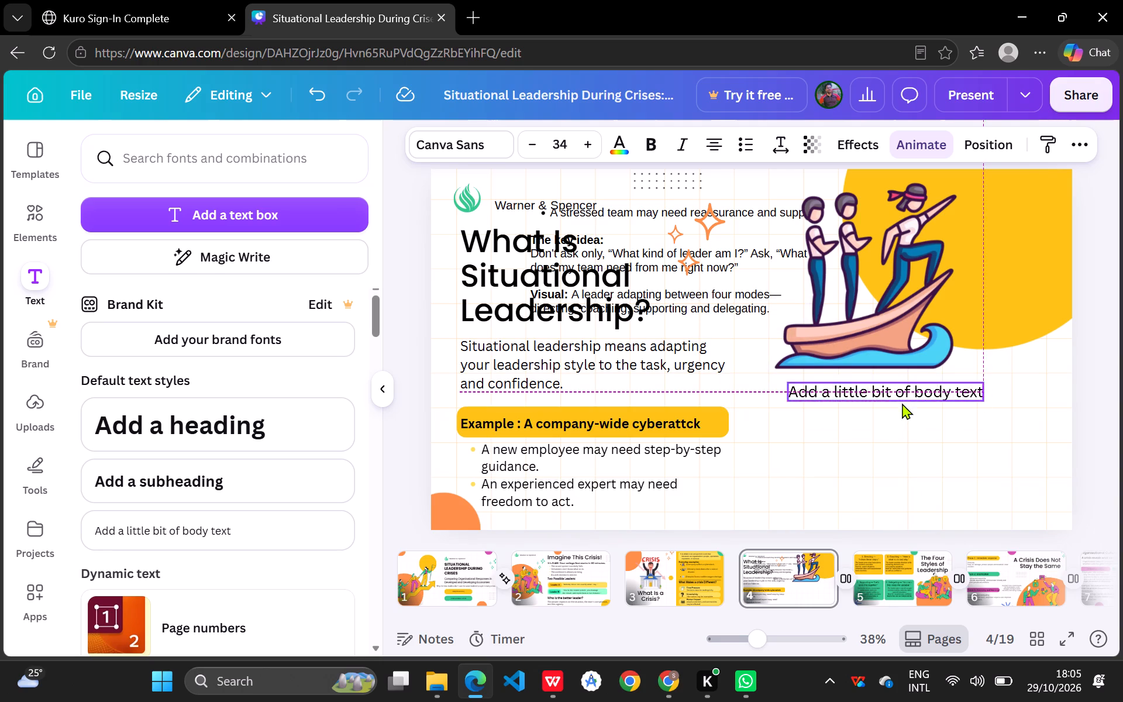
left_click_drag(902, 403, 882, 400)
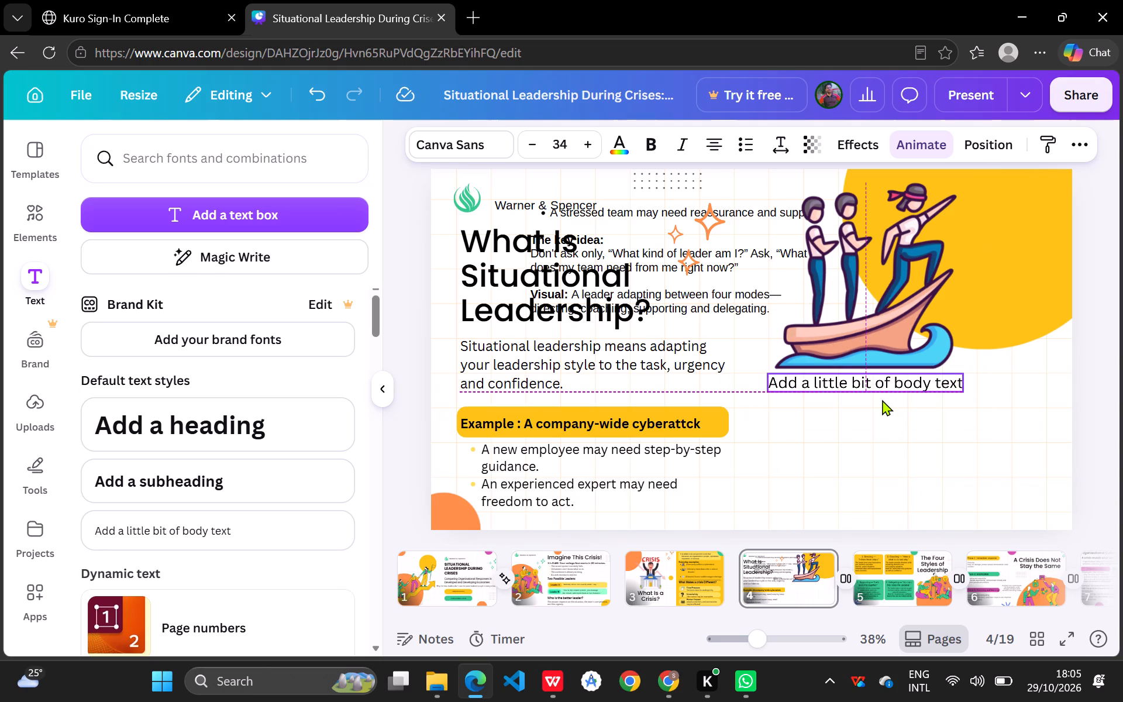
left_click_drag(882, 400, 903, 400)
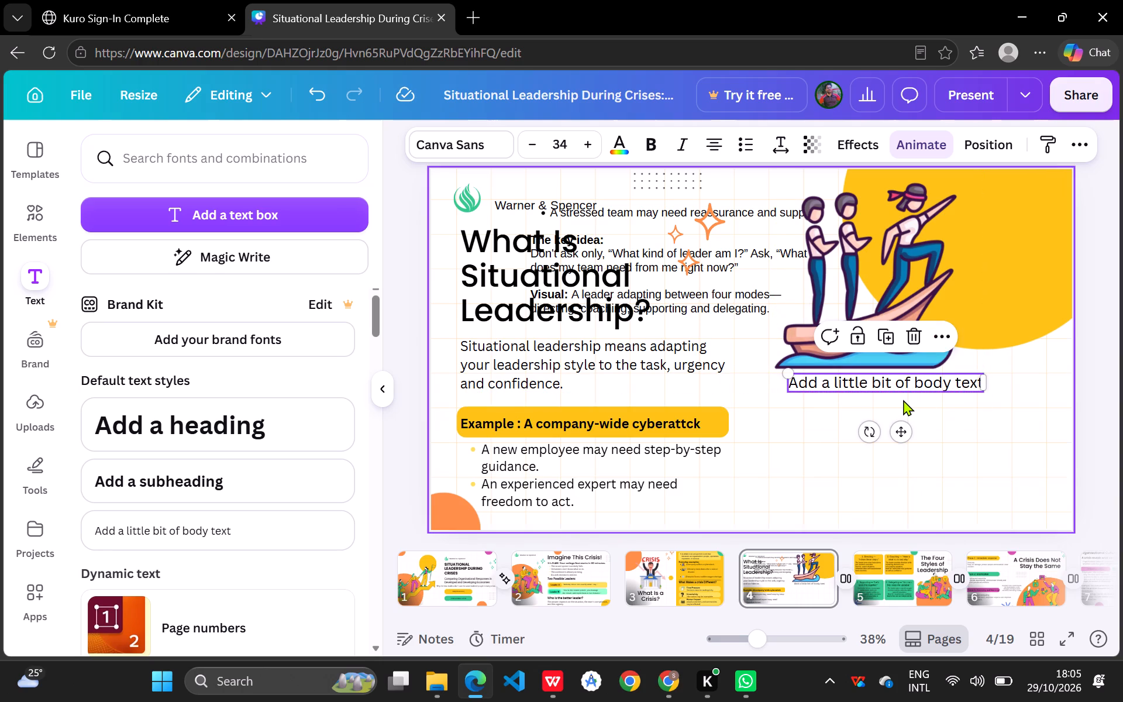
left_click_drag(988, 381, 1068, 380)
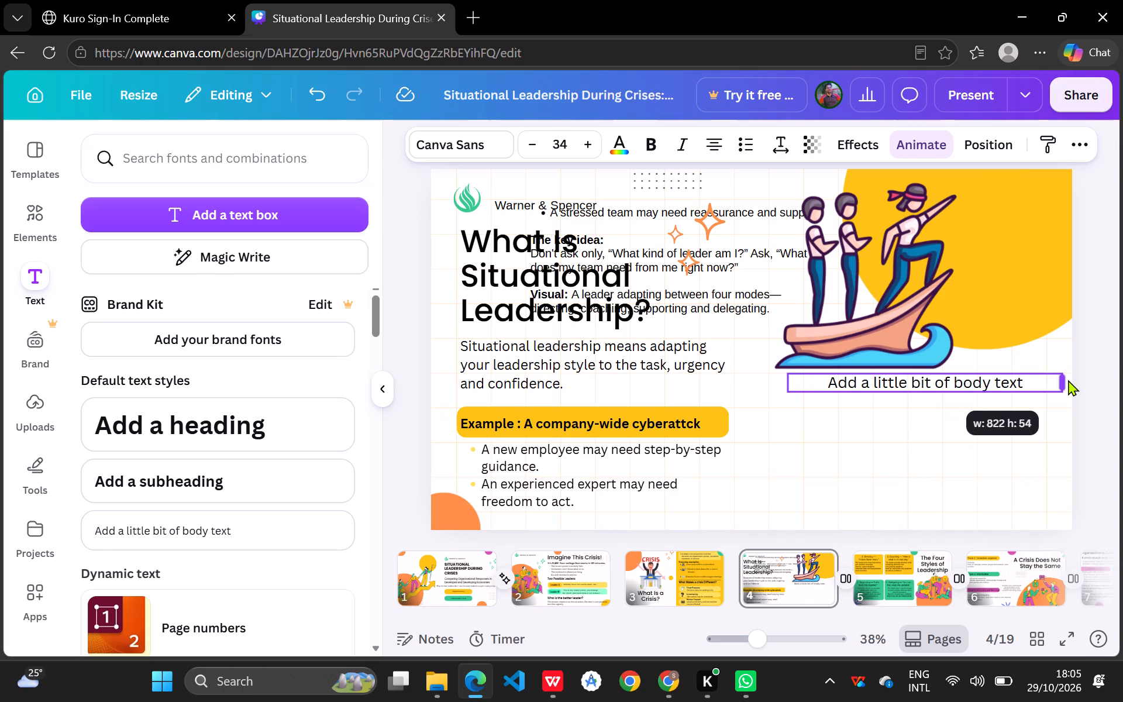
left_click_drag(1068, 380, 1067, 380)
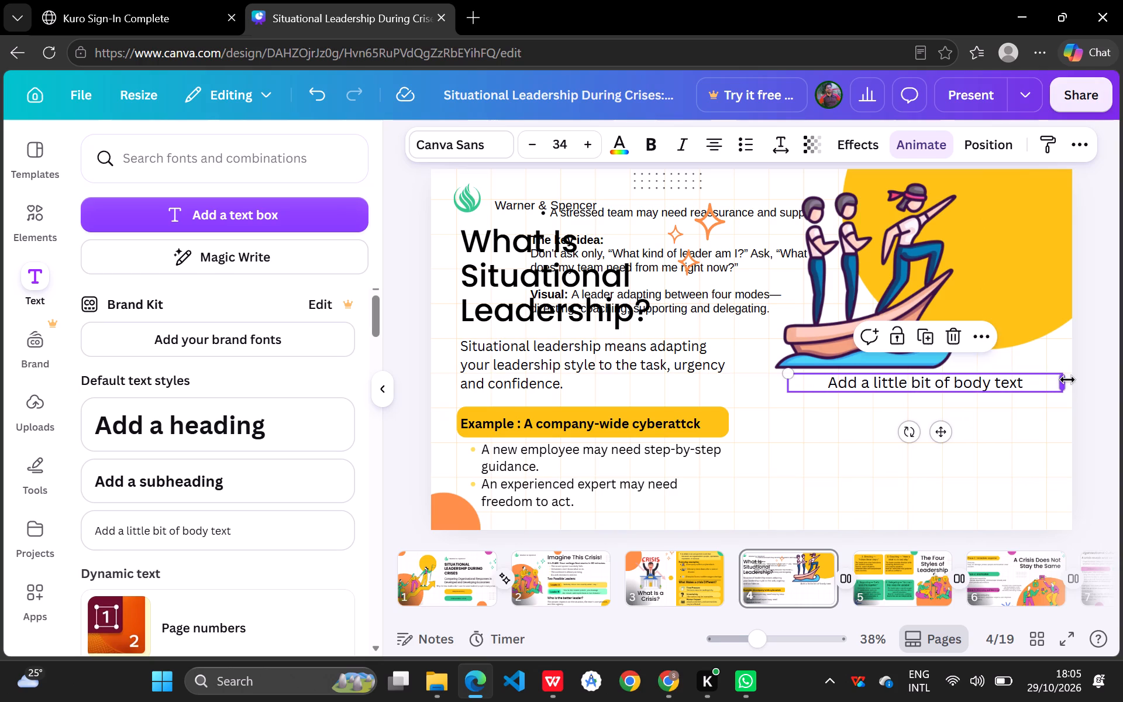
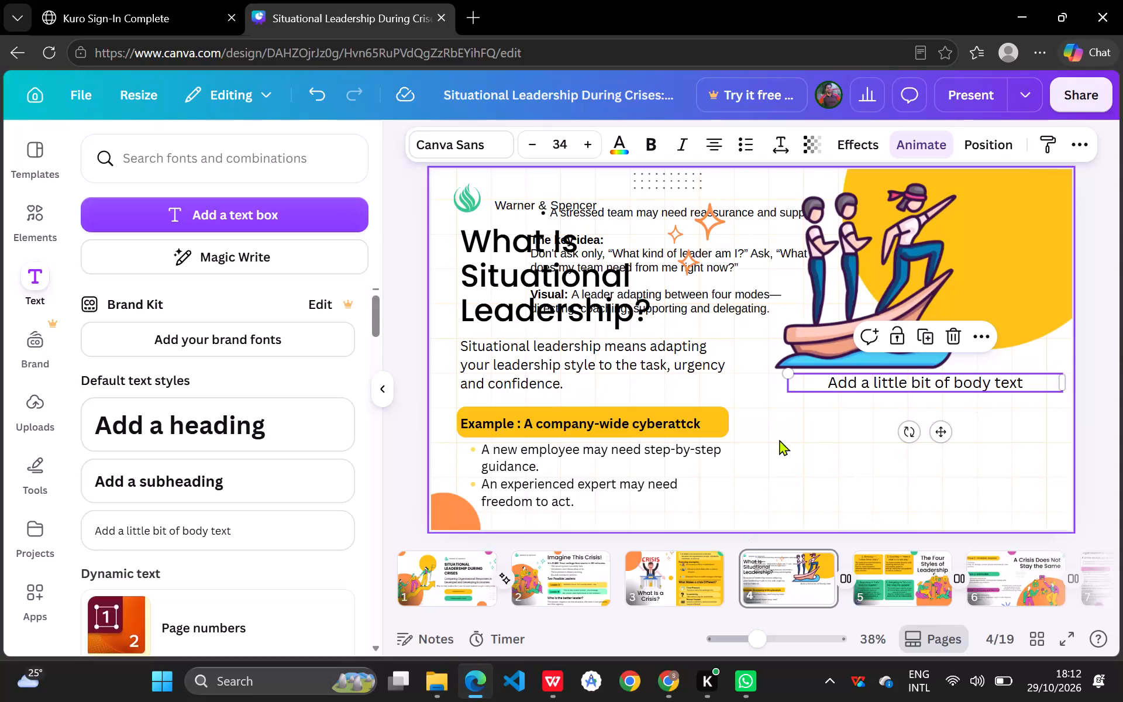
Colour the placeholder body text beneath the boat illustration light yellow, leave it unbolded, and format it as a bulleted list.
left_click(821, 380)
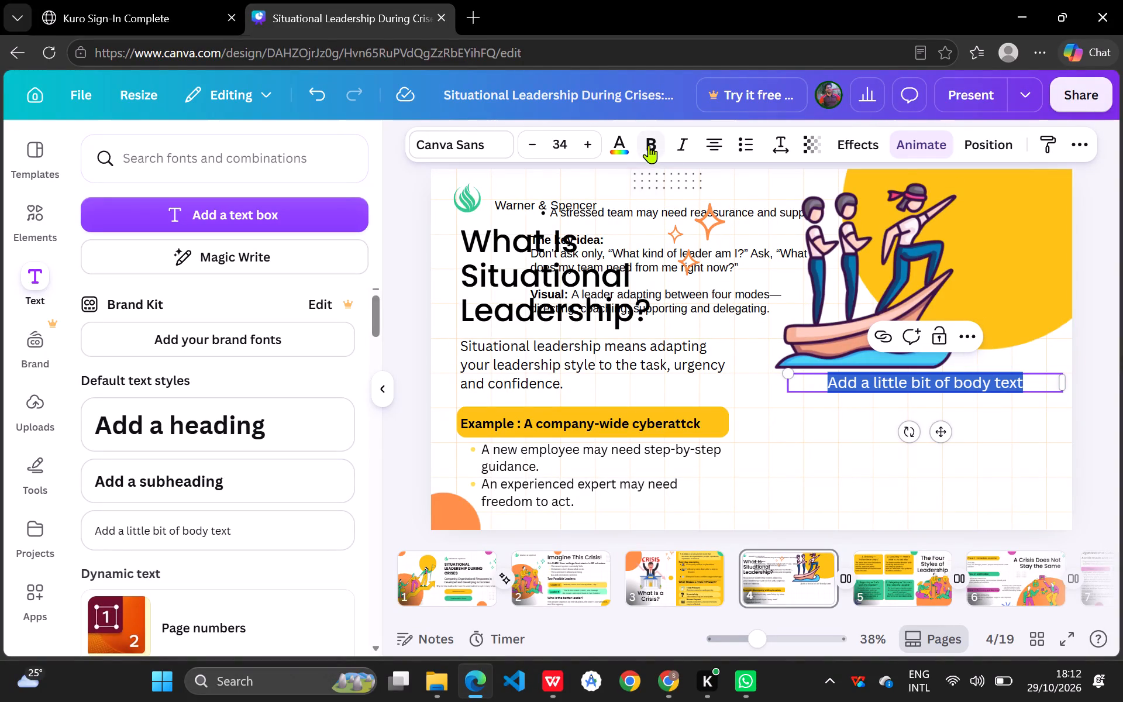
left_click(649, 144)
left_click(653, 147)
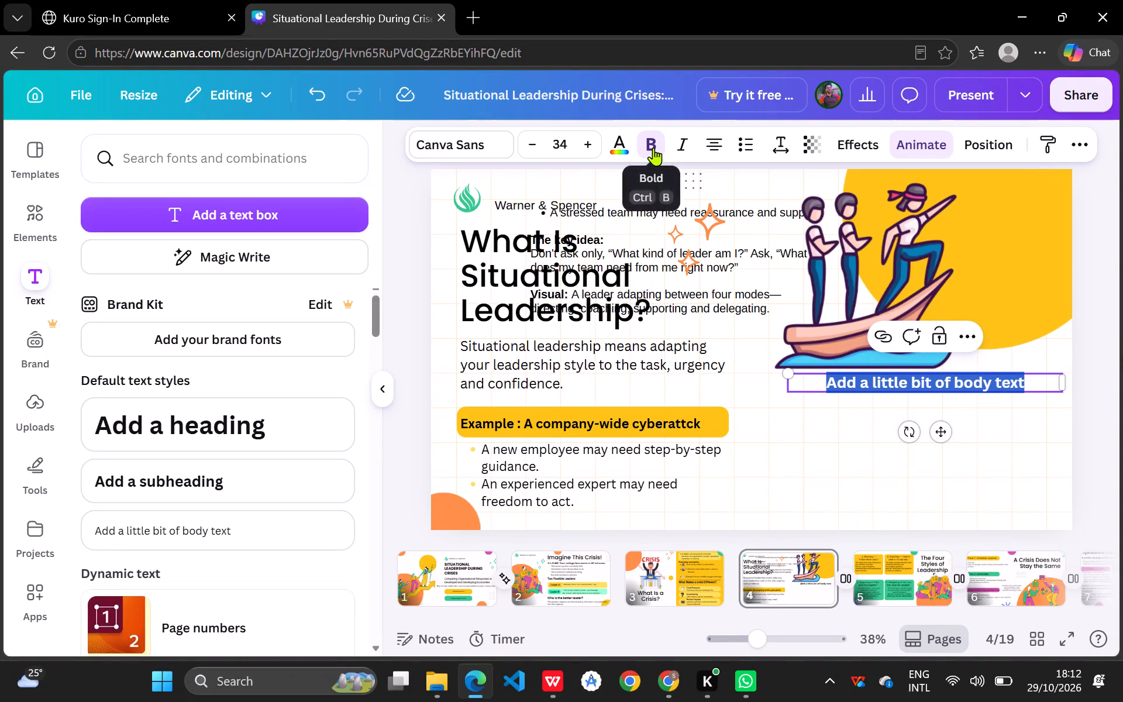
left_click(653, 147)
left_click(653, 147)
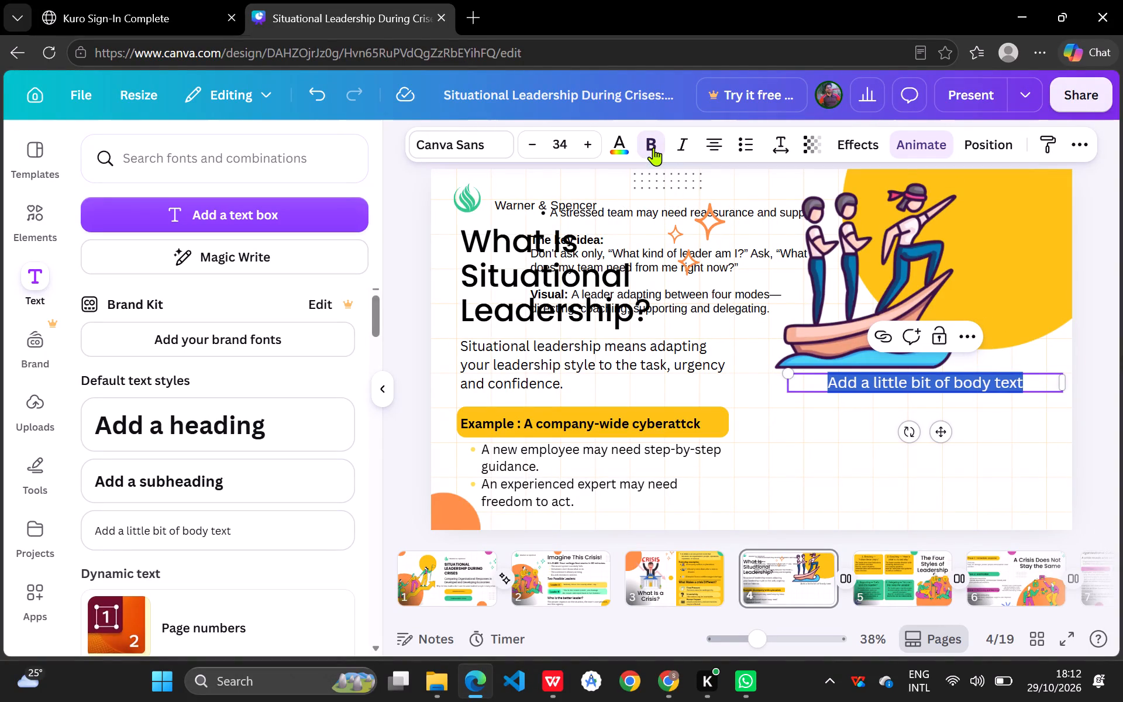
left_click(616, 153)
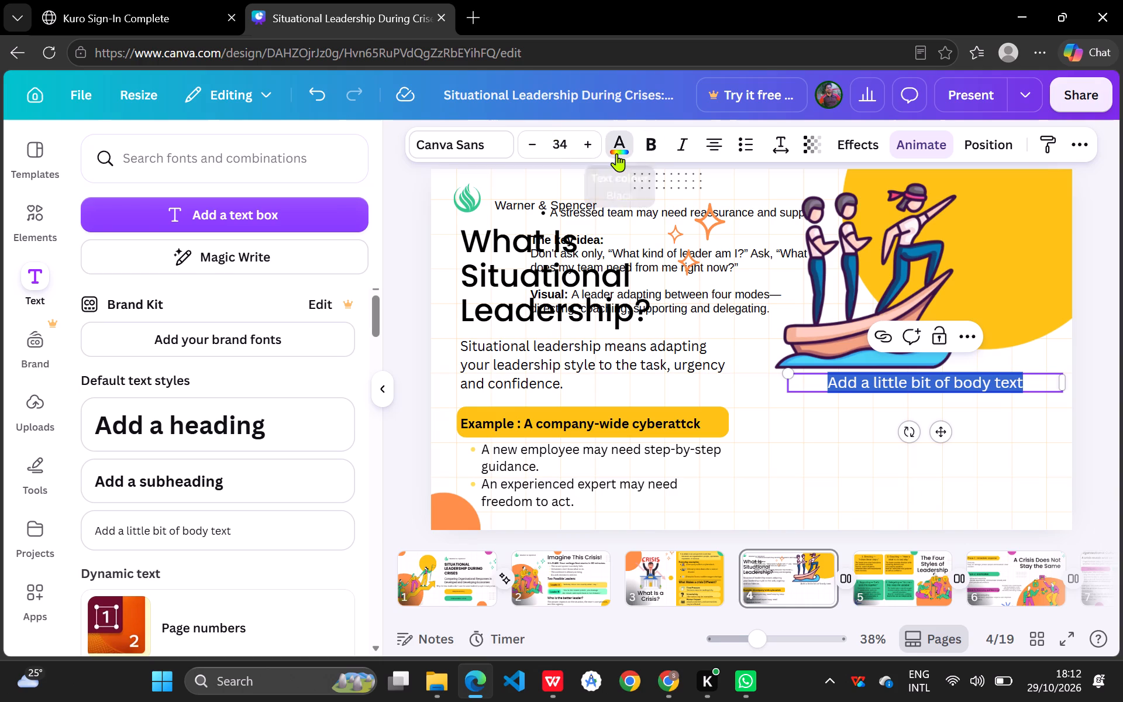
left_click(179, 280)
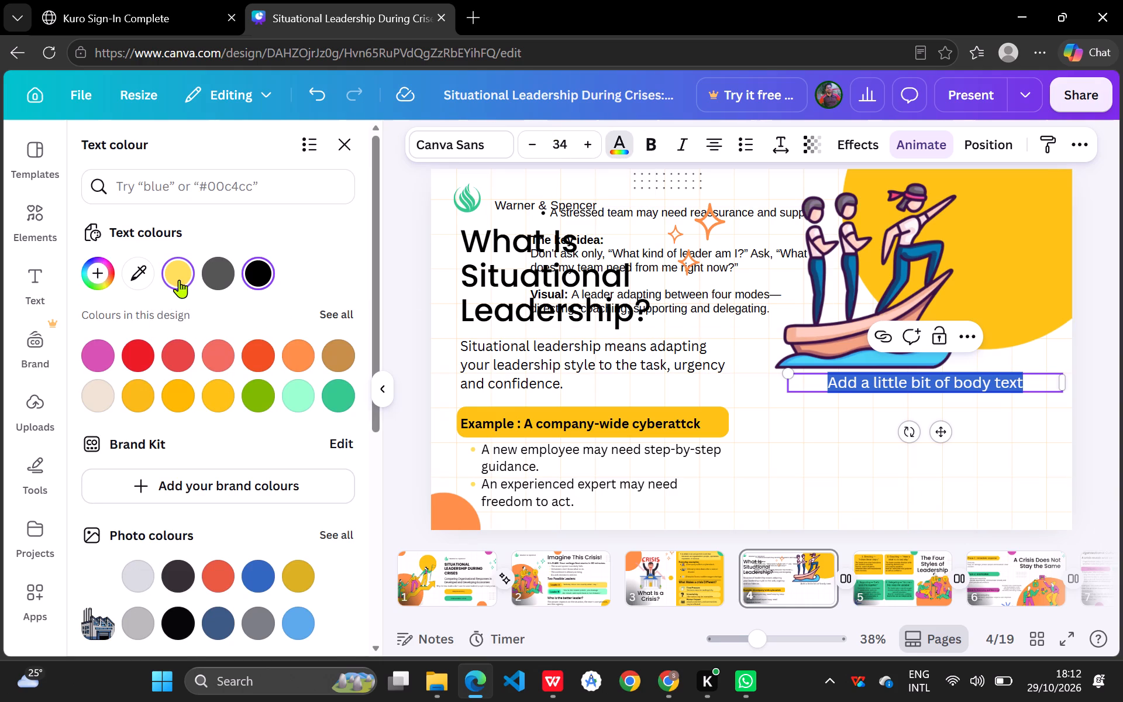
left_click(737, 154)
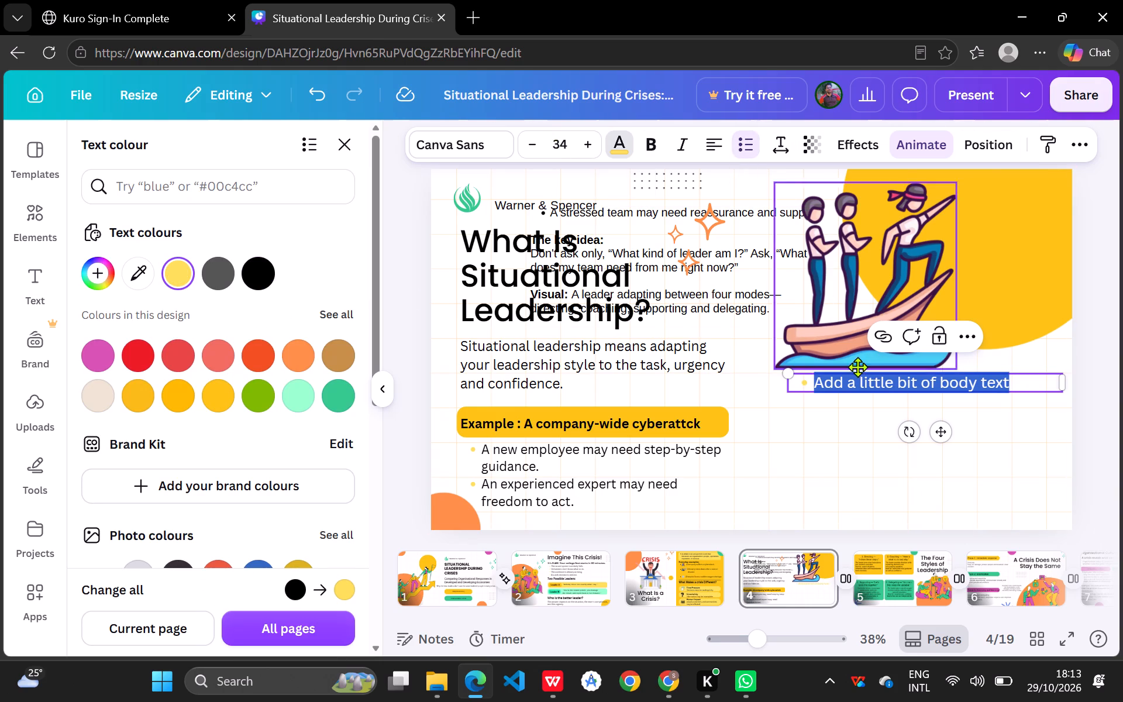
Clear the placeholder wording beneath the boat illustration, keeping the yellow bullet.
left_click(1015, 381)
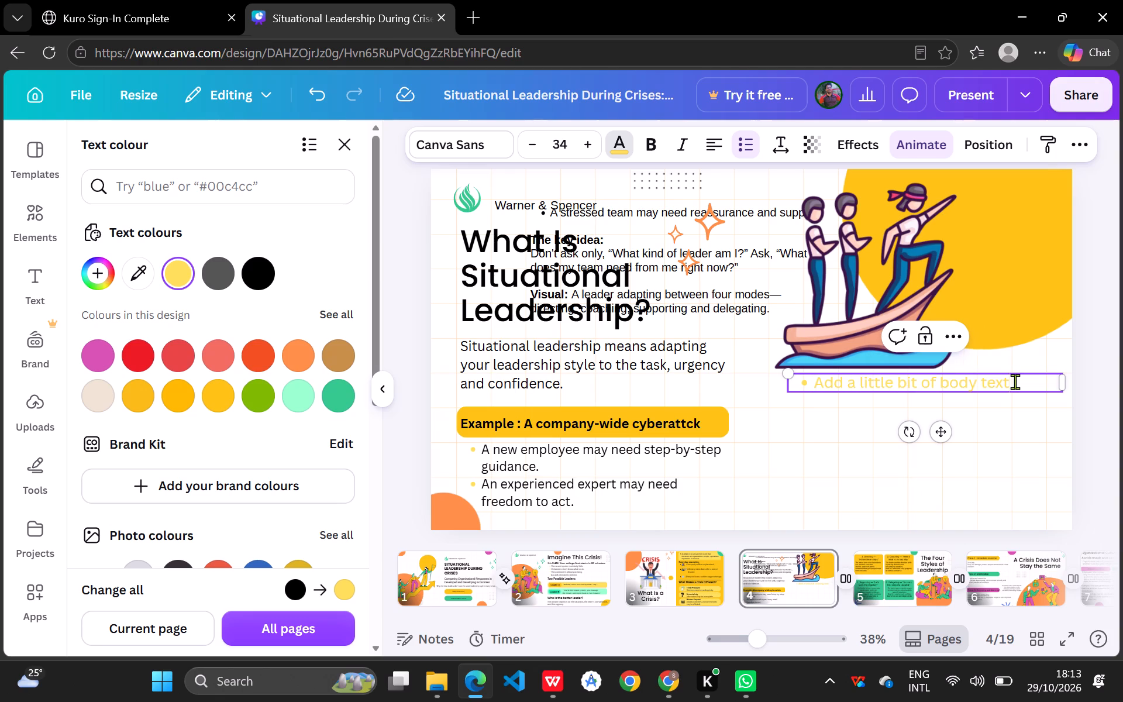
key("BackSpace")
key("BackSpace")
key("BackSpace")
key("BackSpace")
key("BackSpace")
key("BackSpace")
key("BackSpace")
key("BackSpace")
key("BackSpace")
key("BackSpace")
key("BackSpace")
key("BackSpace")
key("BackSpace")
key("BackSpace")
key("BackSpace")
key("BackSpace")
key("BackSpace")
key("BackSpace")
key("BackSpace")
key("BackSpace")
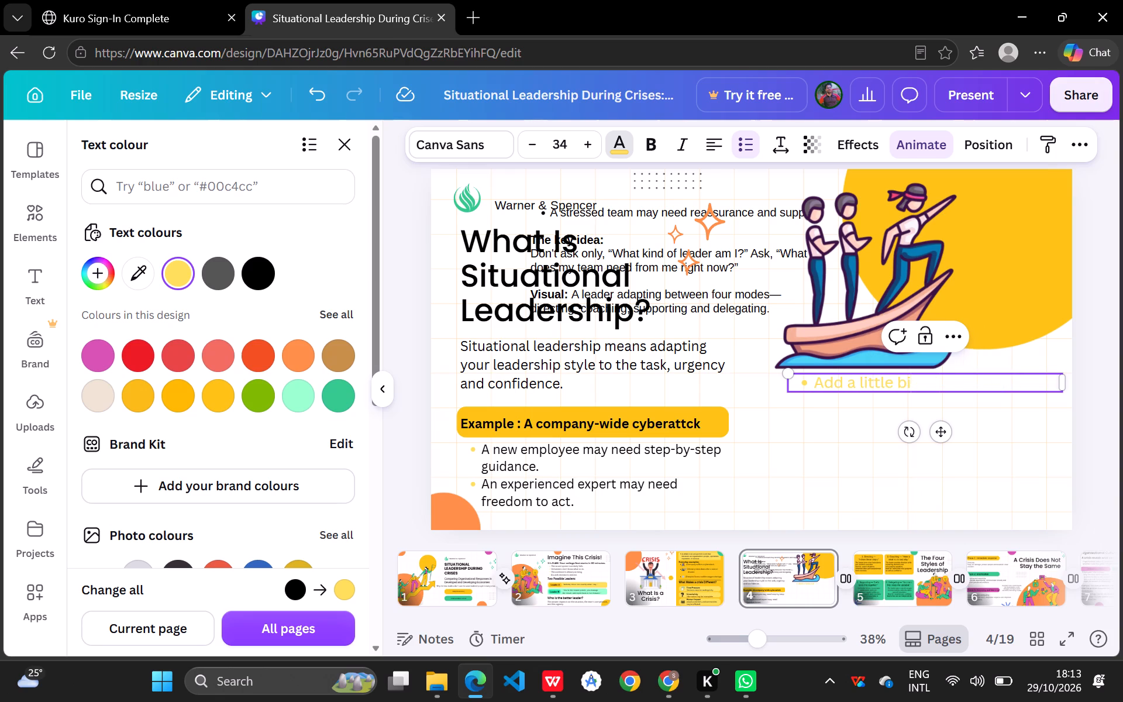
key("BackSpace")
key("BackSpace")
key("BackSpace")
key("BackSpace")
key("BackSpace")
key("BackSpace")
key("BackSpace")
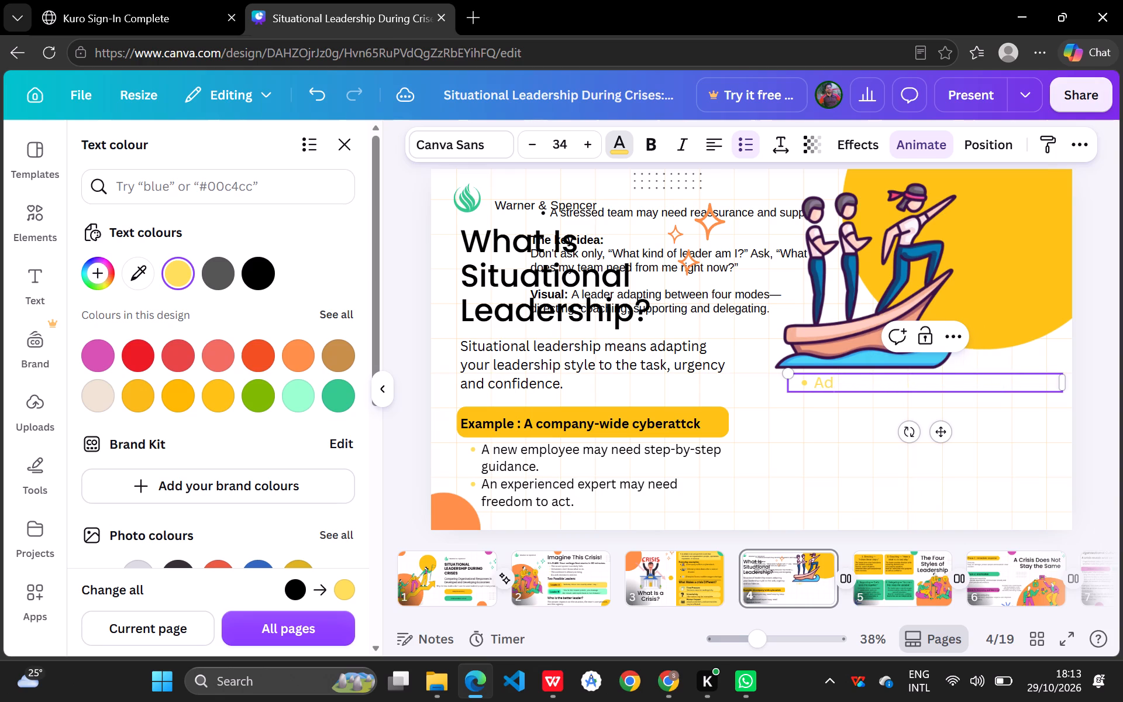
key("BackSpace")
key("BackSpace")
Write "A stressed team may need reassurance and support." in black beside the yellow bullet.
left_click(264, 274)
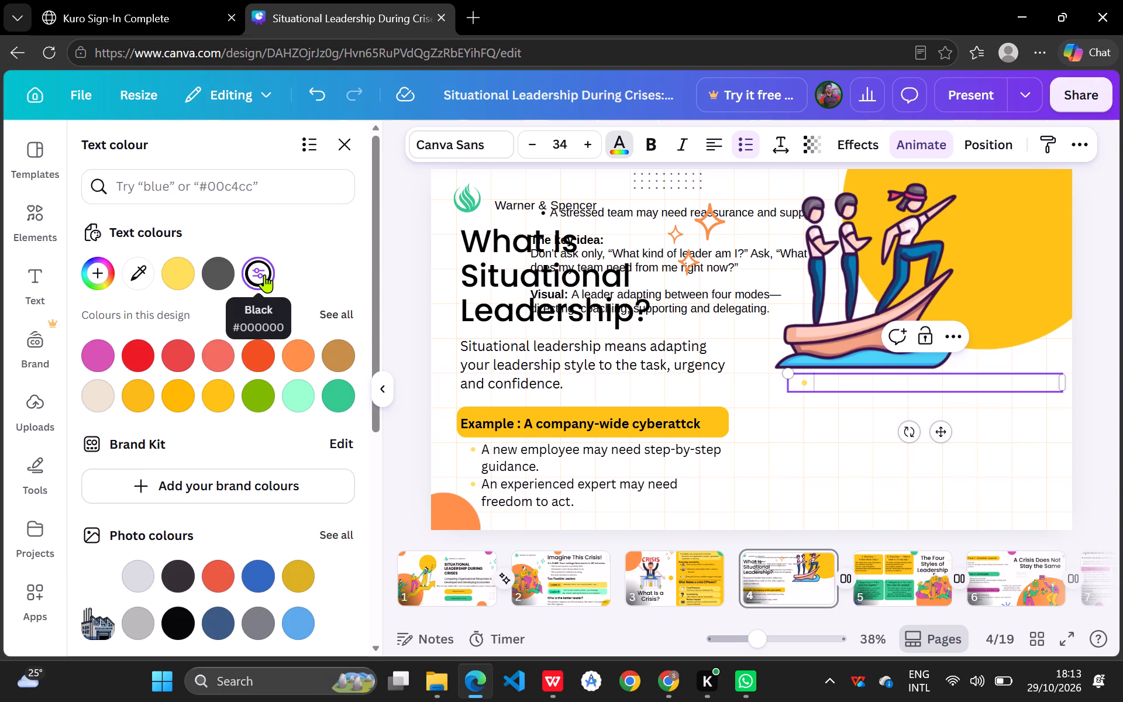
type("A")
key("space")
type("stressed")
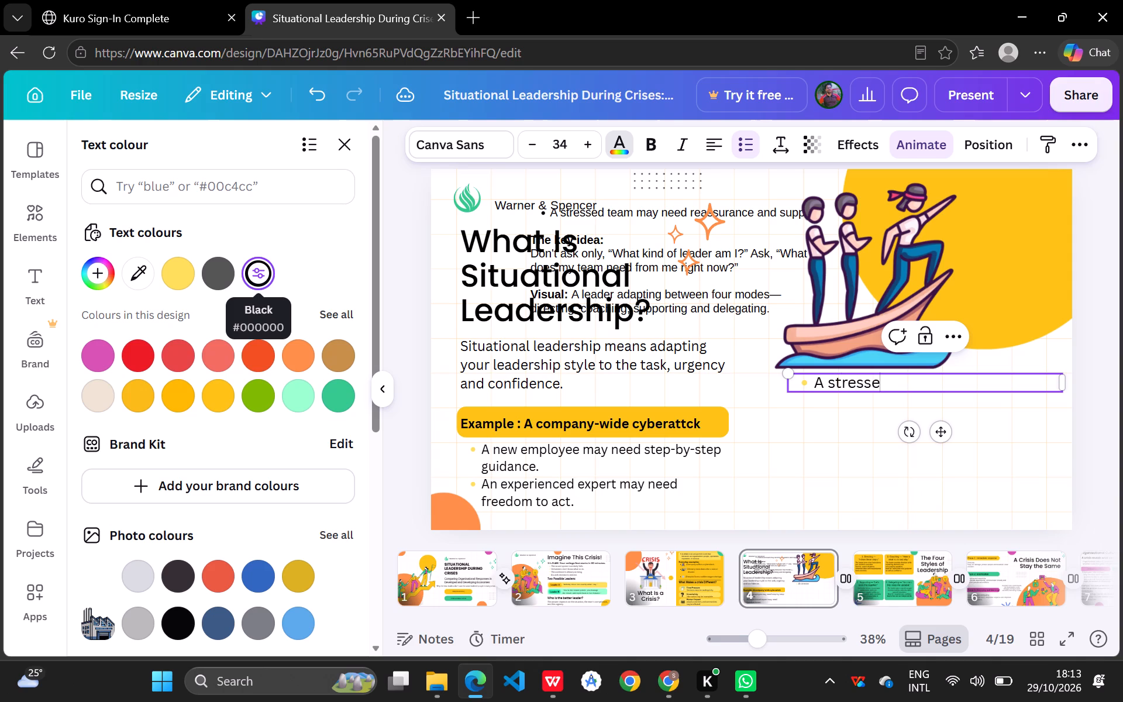
key("space")
type("team mau")
key("BackSpace")
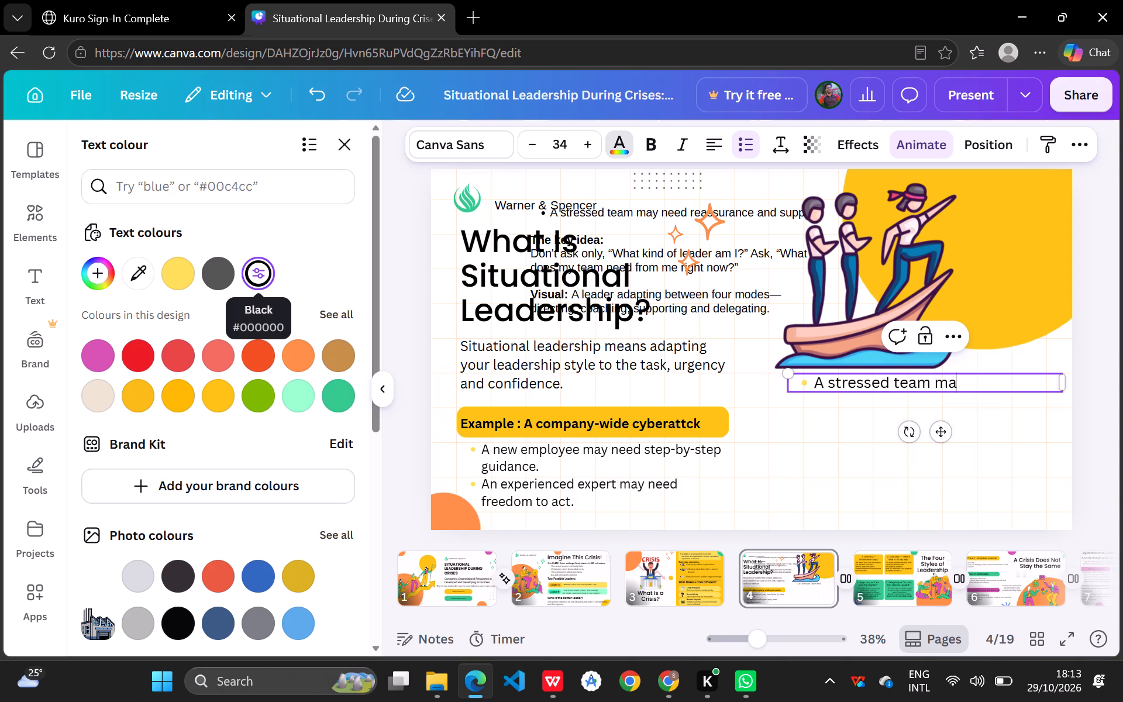
key("u")
key("BackSpace")
type("y need")
key("space")
type("reassurance")
key("space")
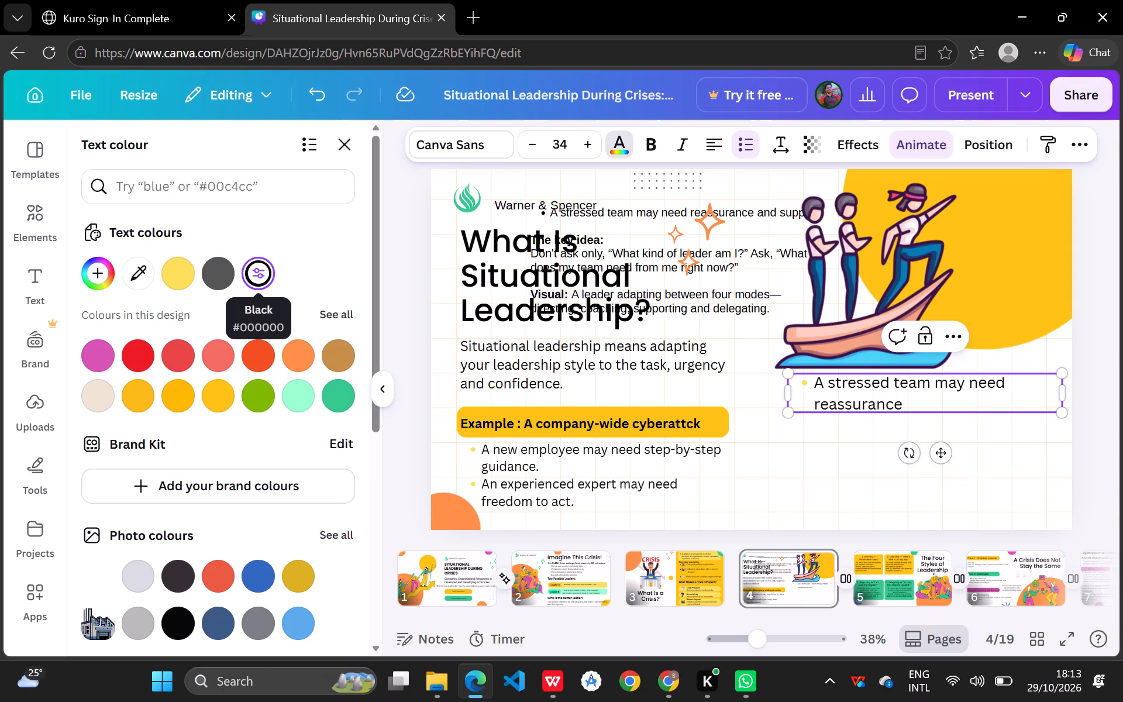
type("and support")
key("period")
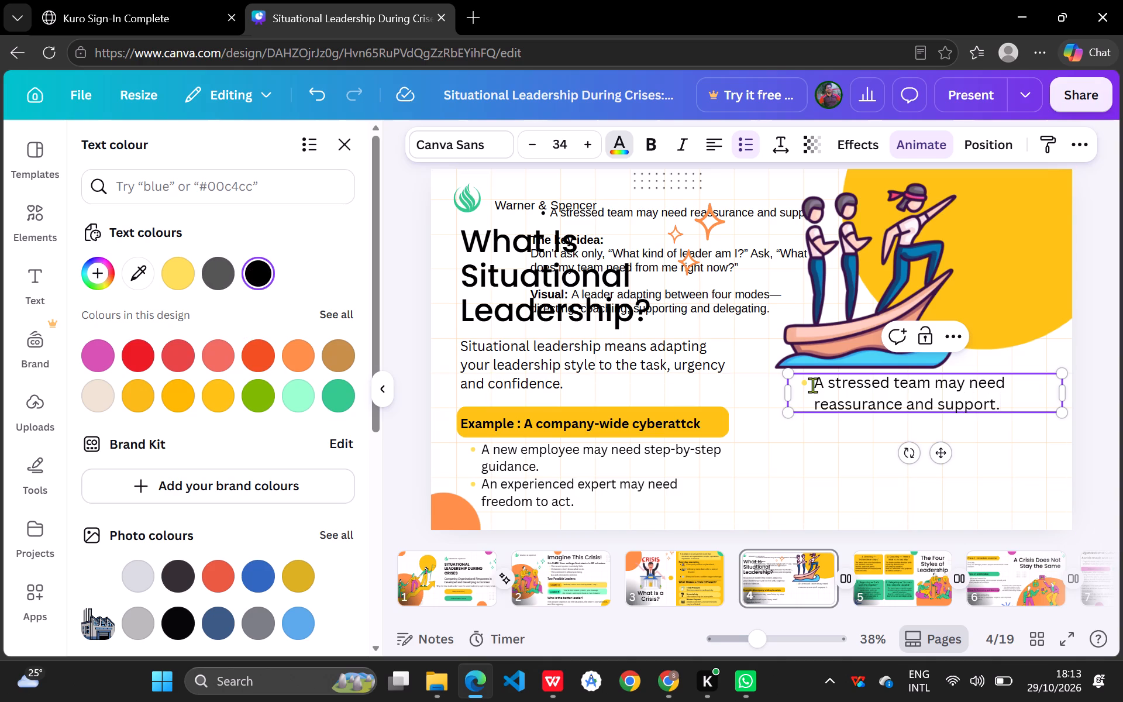
Reduce the font size of the stressed-team bullet text to 25.
left_click_drag(812, 385, 1007, 409)
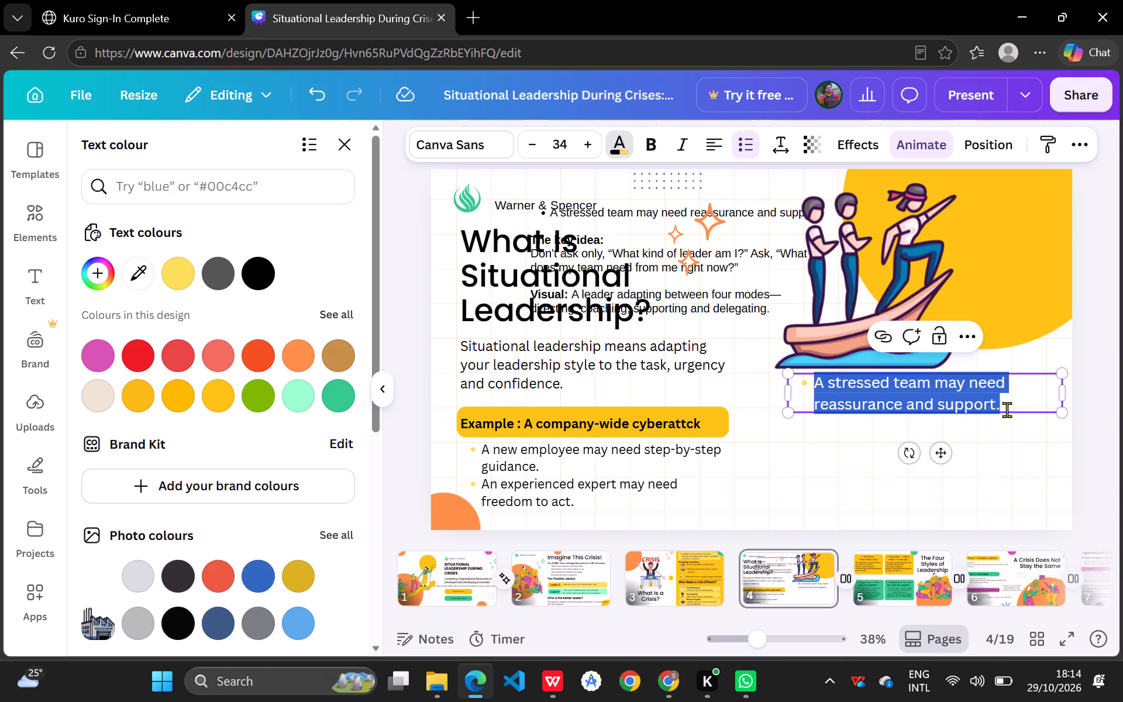
triple_click(529, 152)
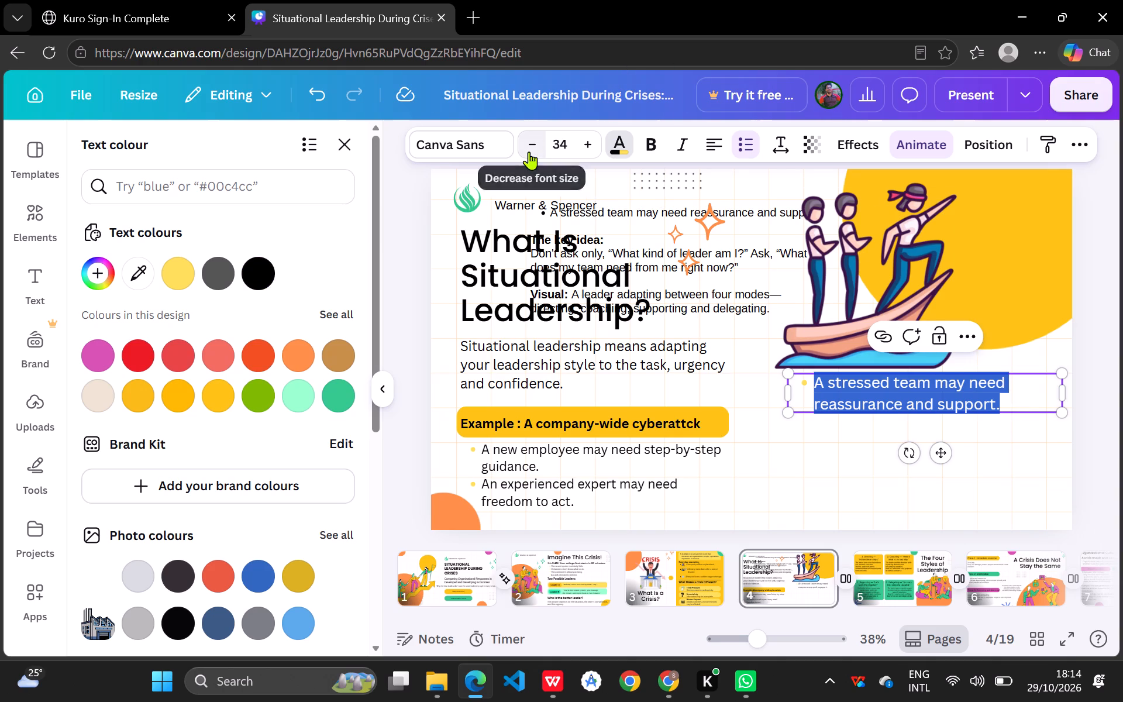
double_click(529, 152)
left_click(529, 152)
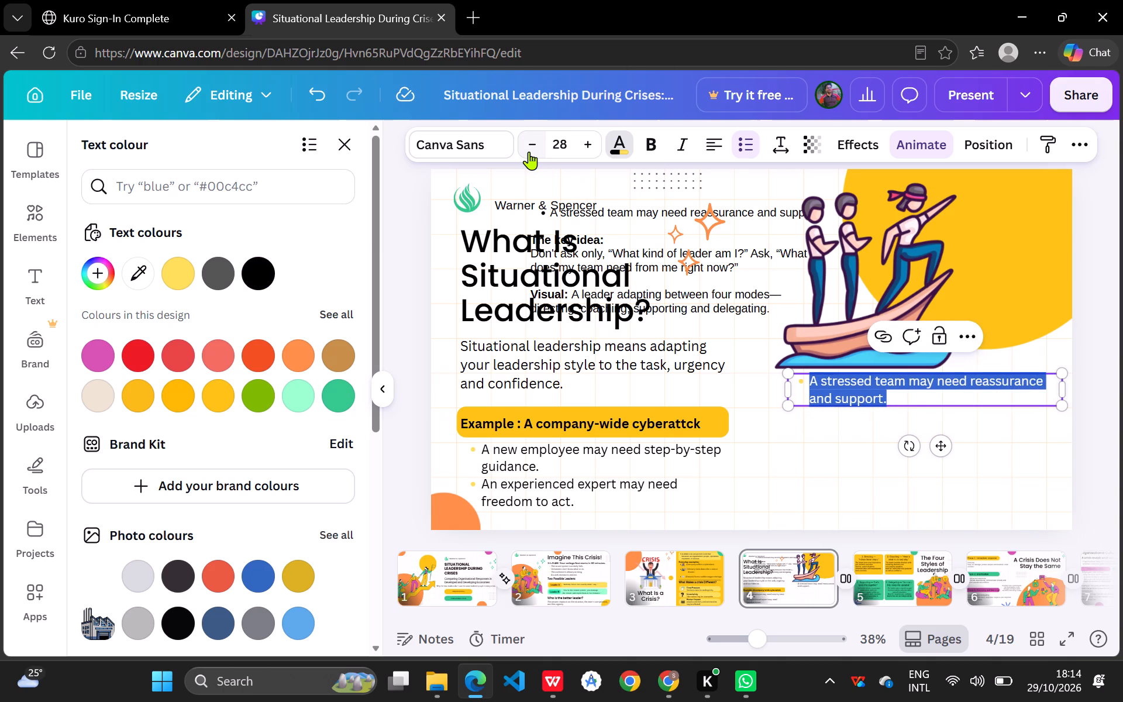
left_click(529, 152)
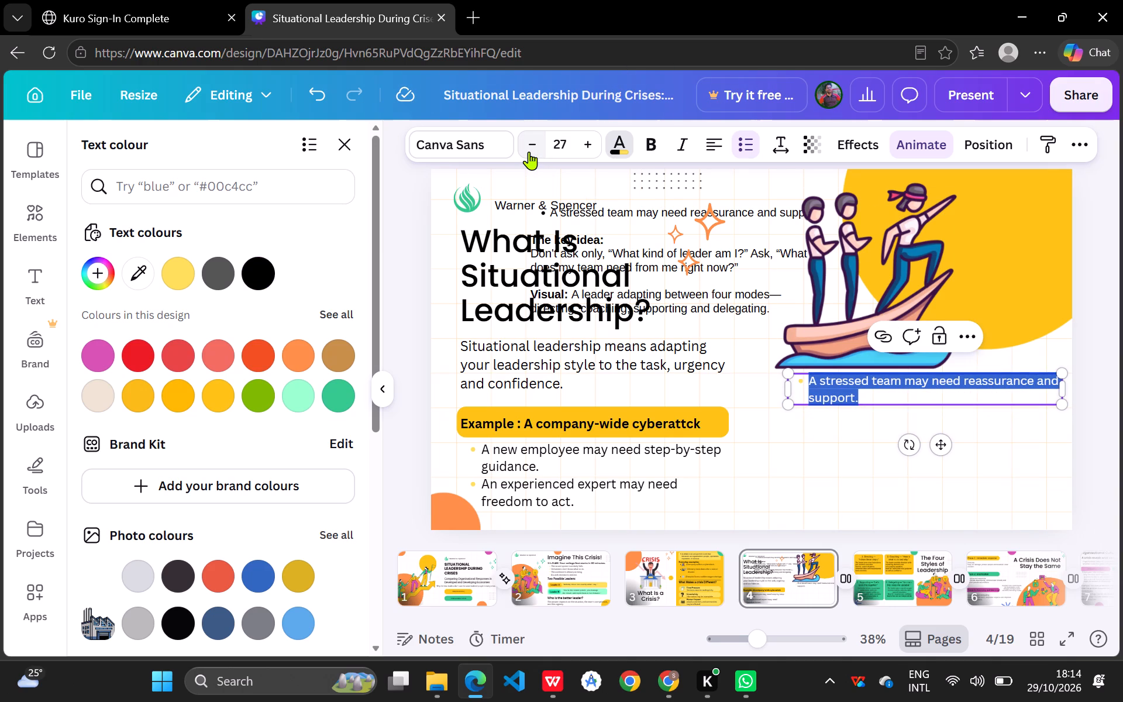
left_click(529, 152)
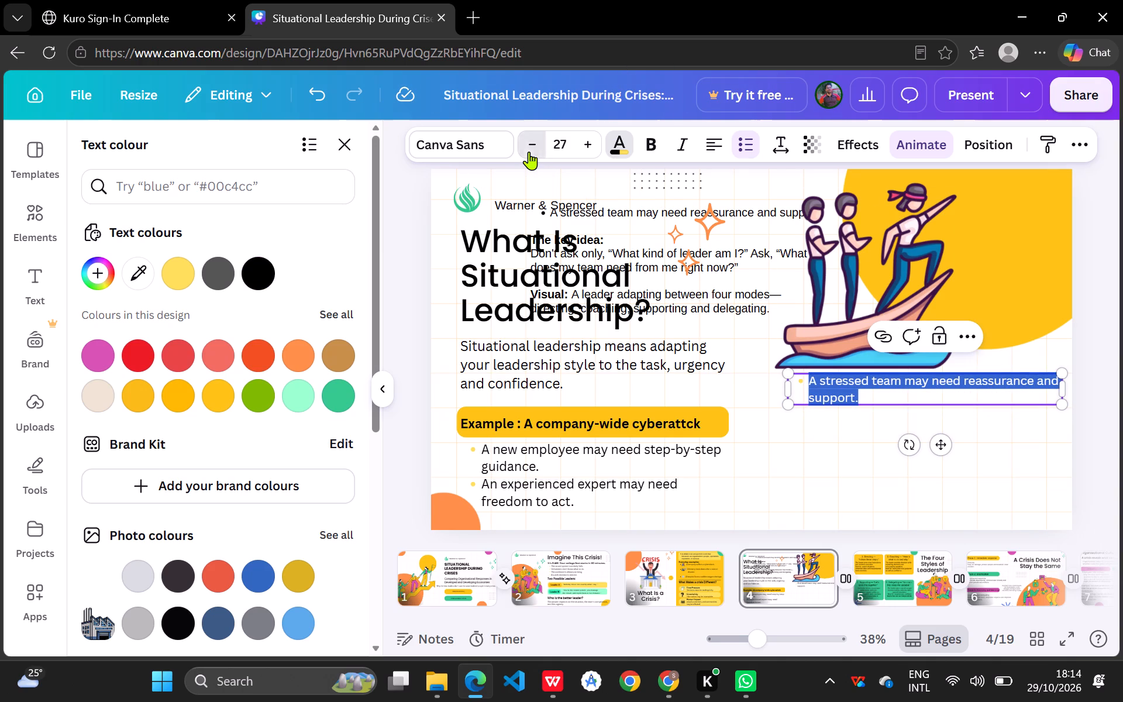
left_click(529, 152)
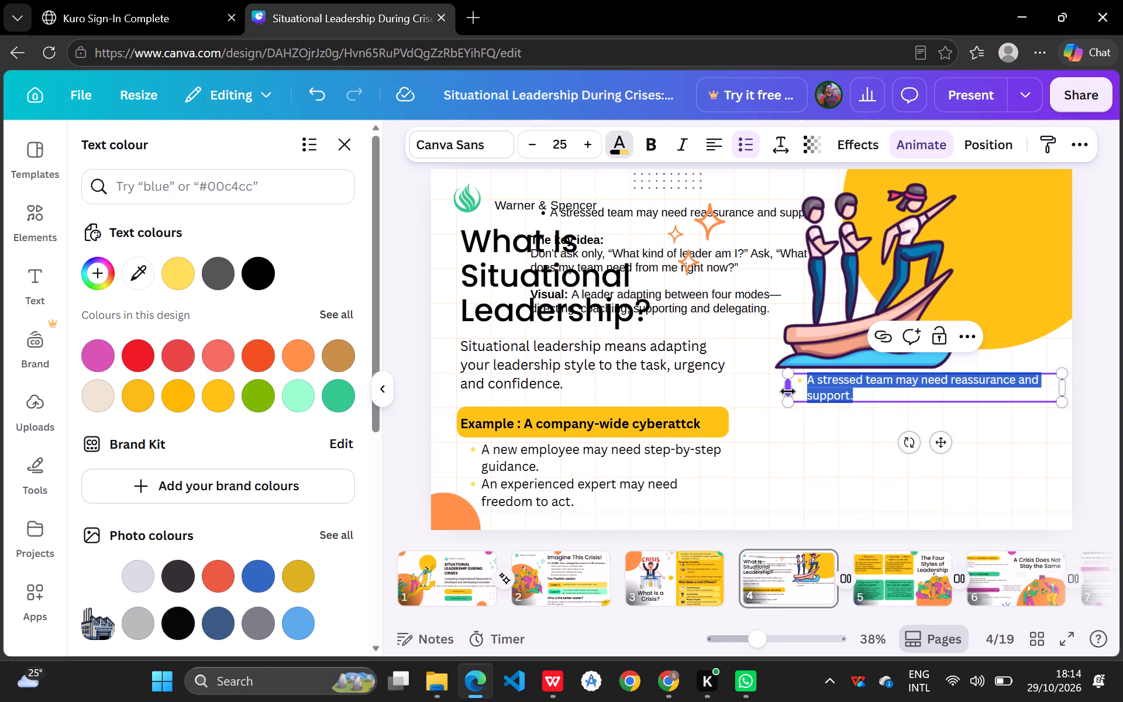
left_click(850, 456)
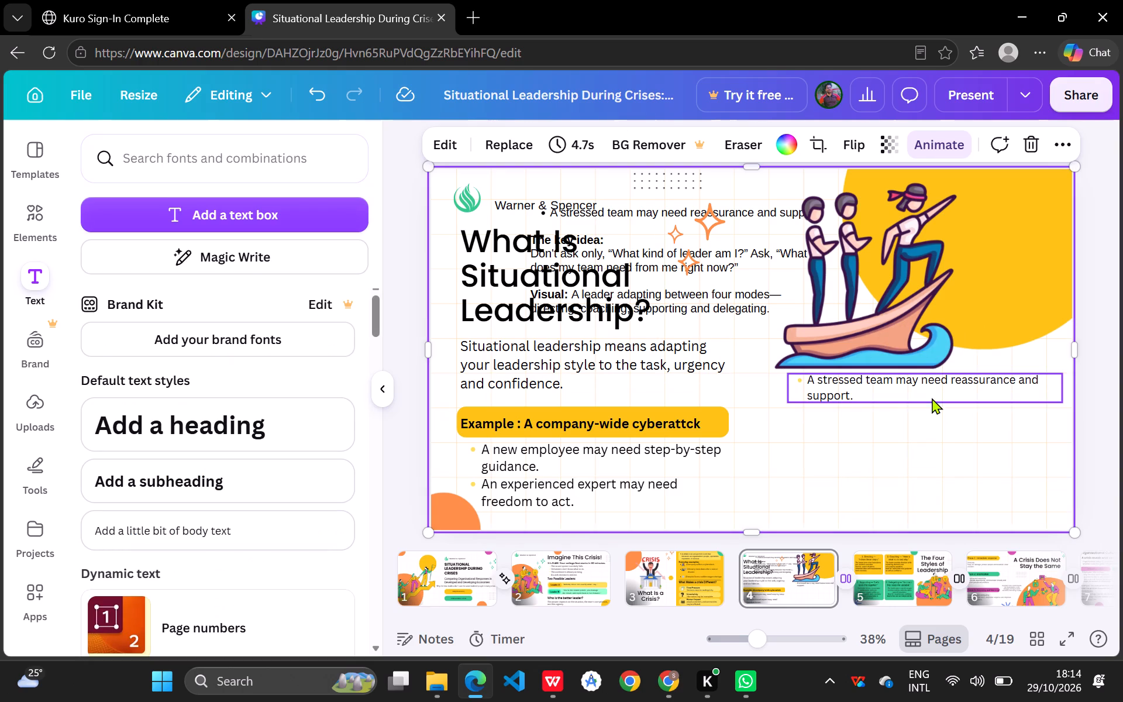
Widen the stressed-team text box to about 862, lining up its left edge with the boat illustration.
left_click(931, 395)
left_click(931, 395)
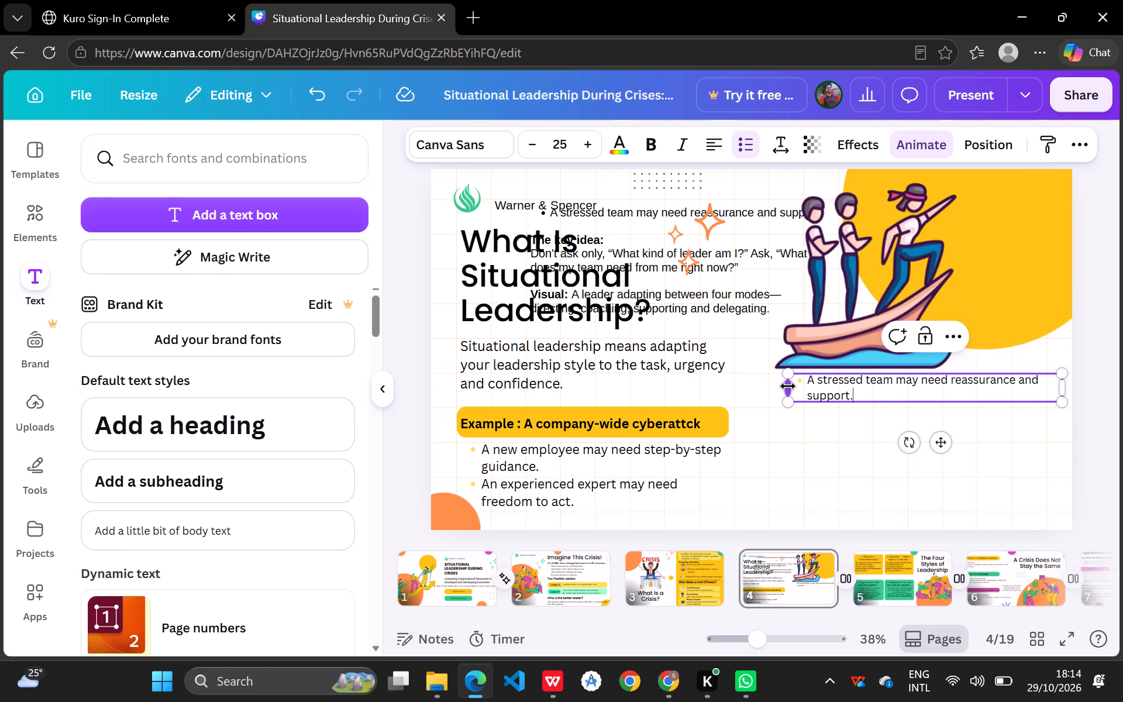
left_click_drag(788, 386, 770, 384)
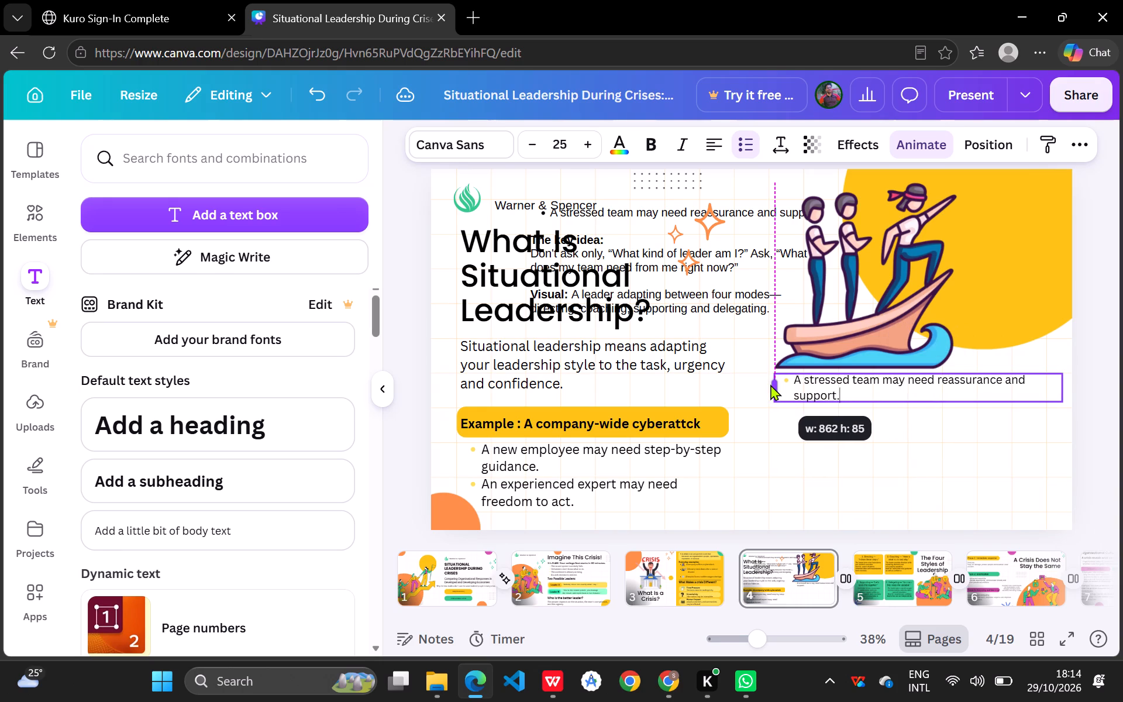
left_click_drag(770, 384, 766, 384)
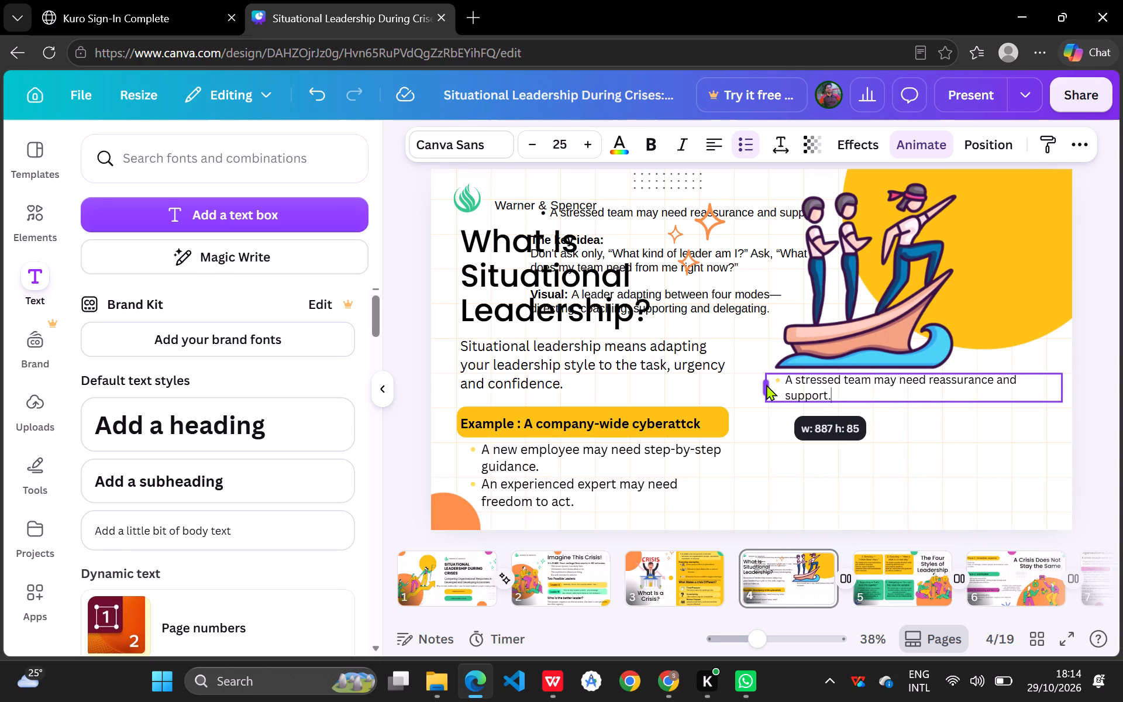
left_click_drag(766, 384, 768, 384)
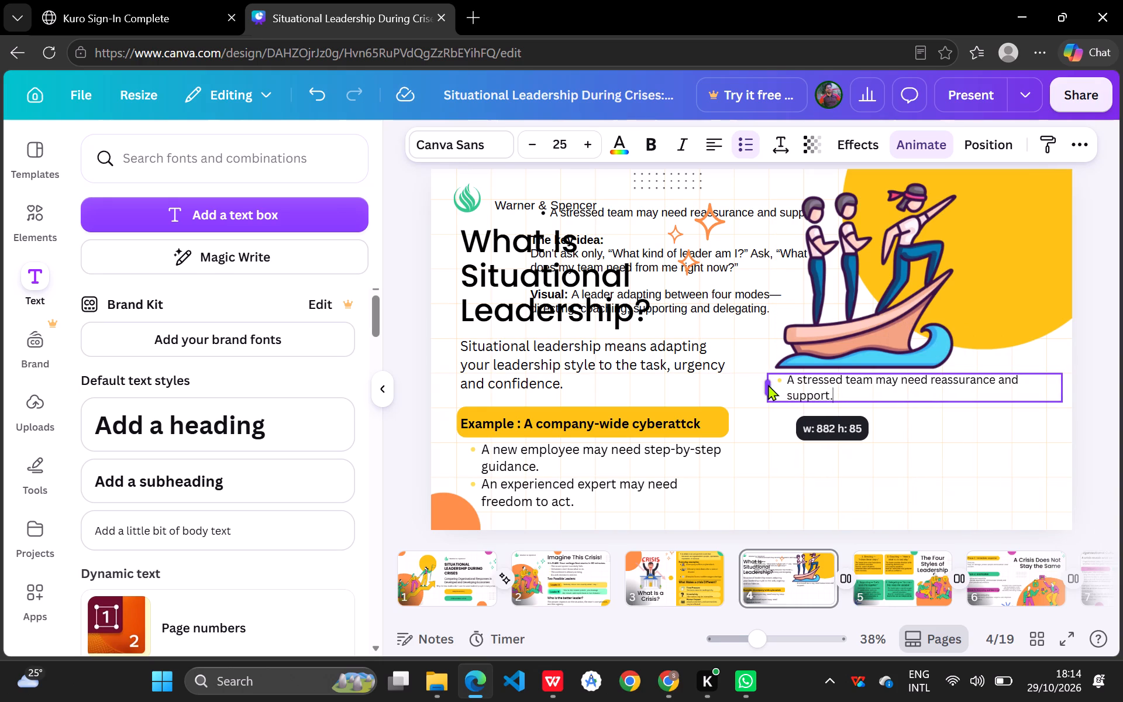
left_click_drag(768, 384, 770, 384)
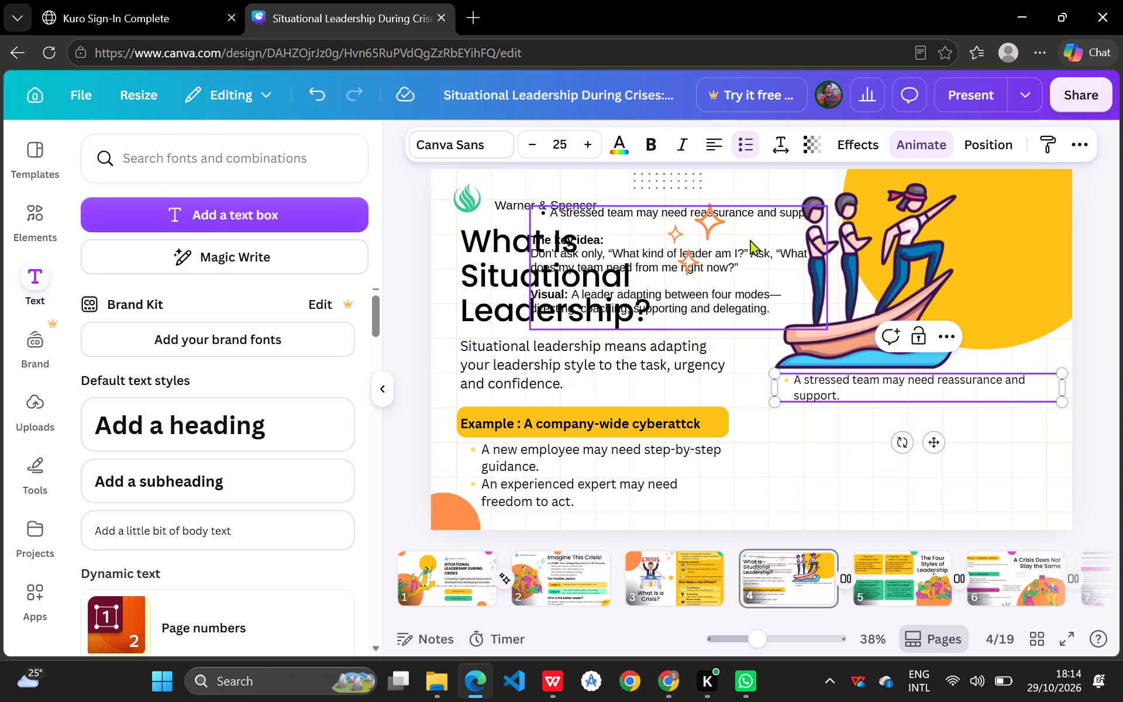
Delete the old long text box in Arimo that overlaps the page heading.
left_click(750, 239)
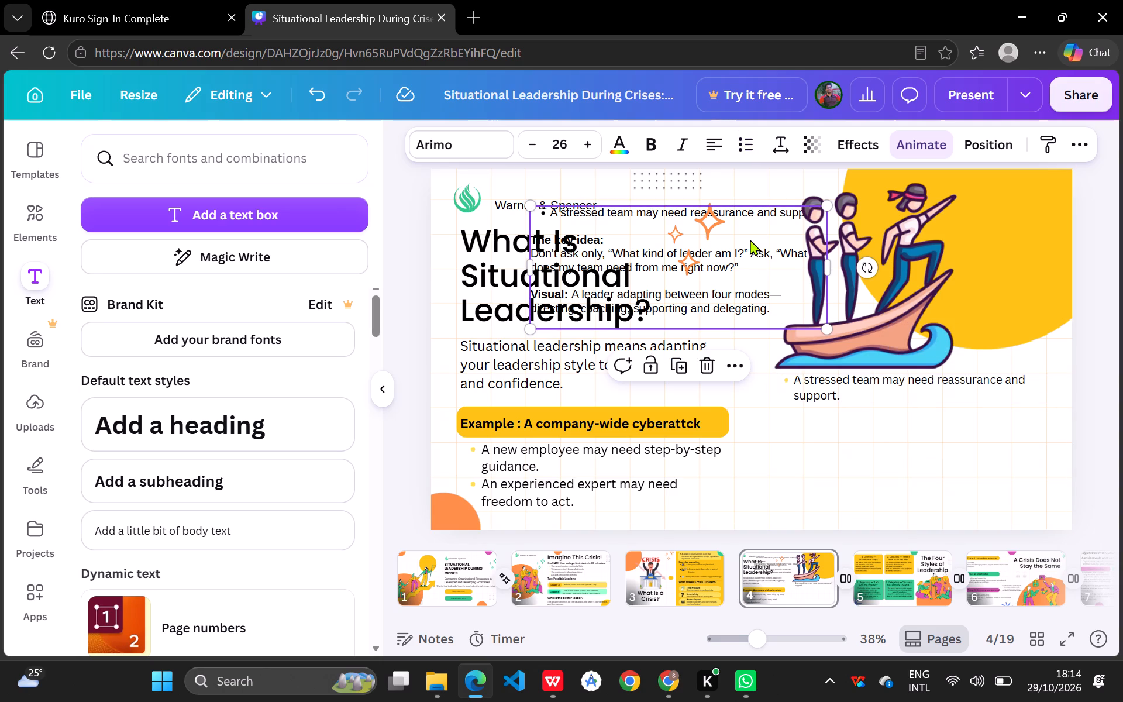
left_click(704, 370)
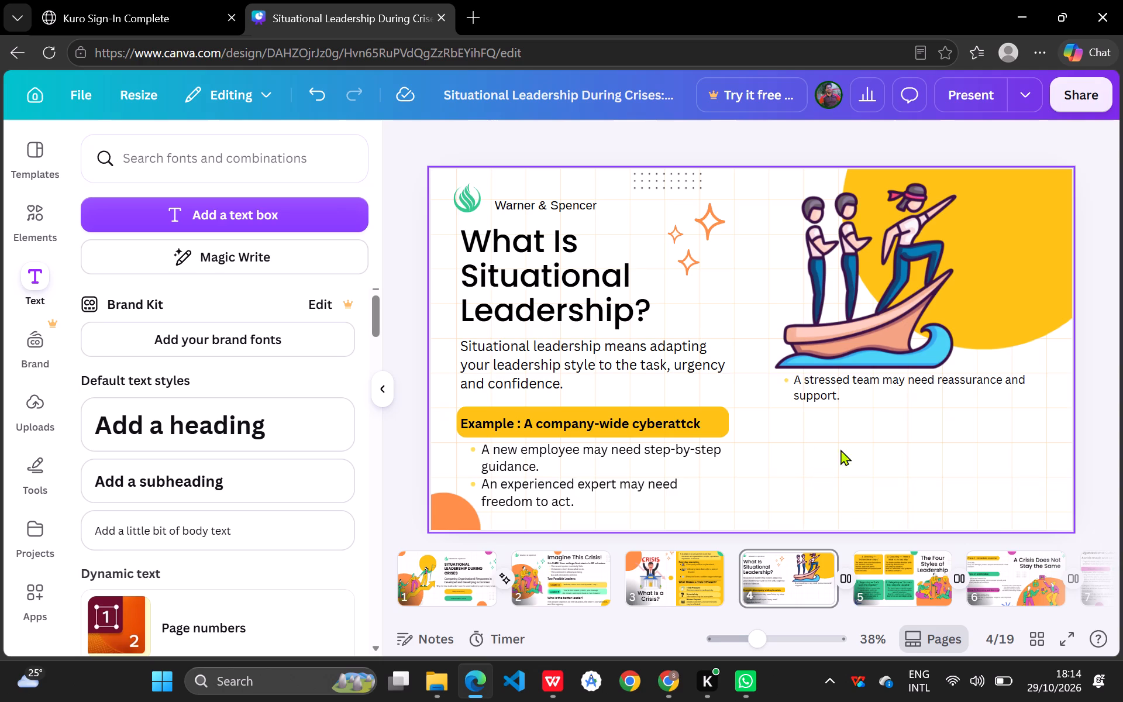
Stretch the stressed-team text box slightly out to the page's right edge.
left_click(1006, 392)
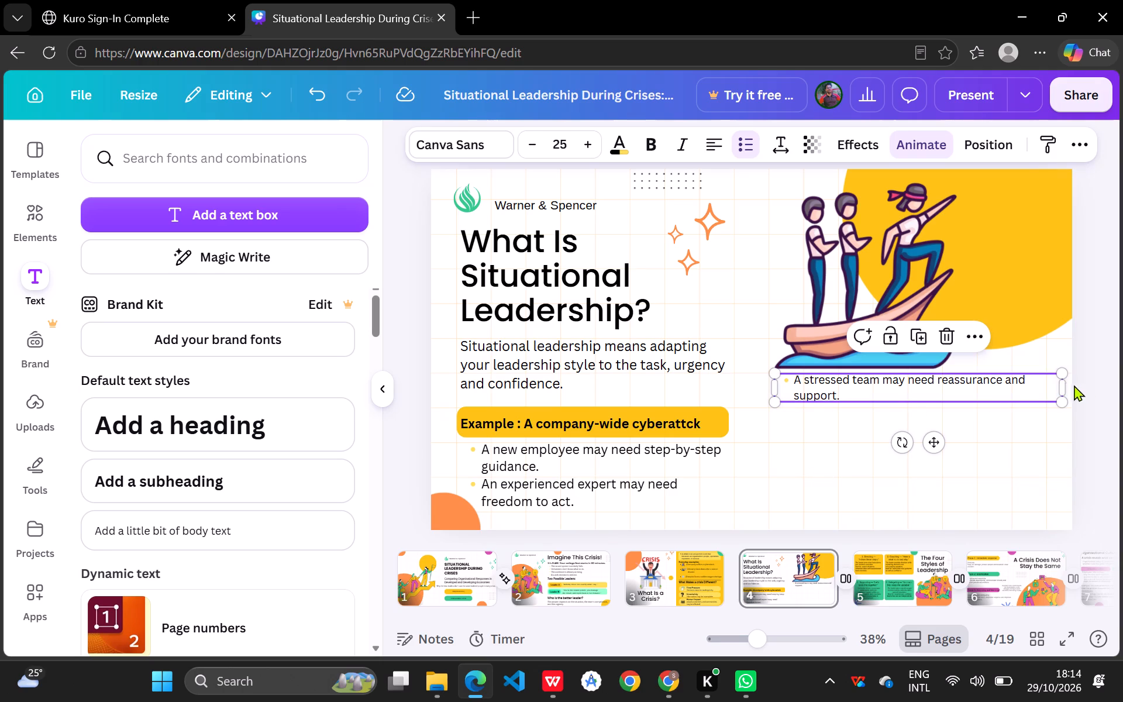
left_click_drag(1065, 386, 1073, 386)
left_click(1010, 429)
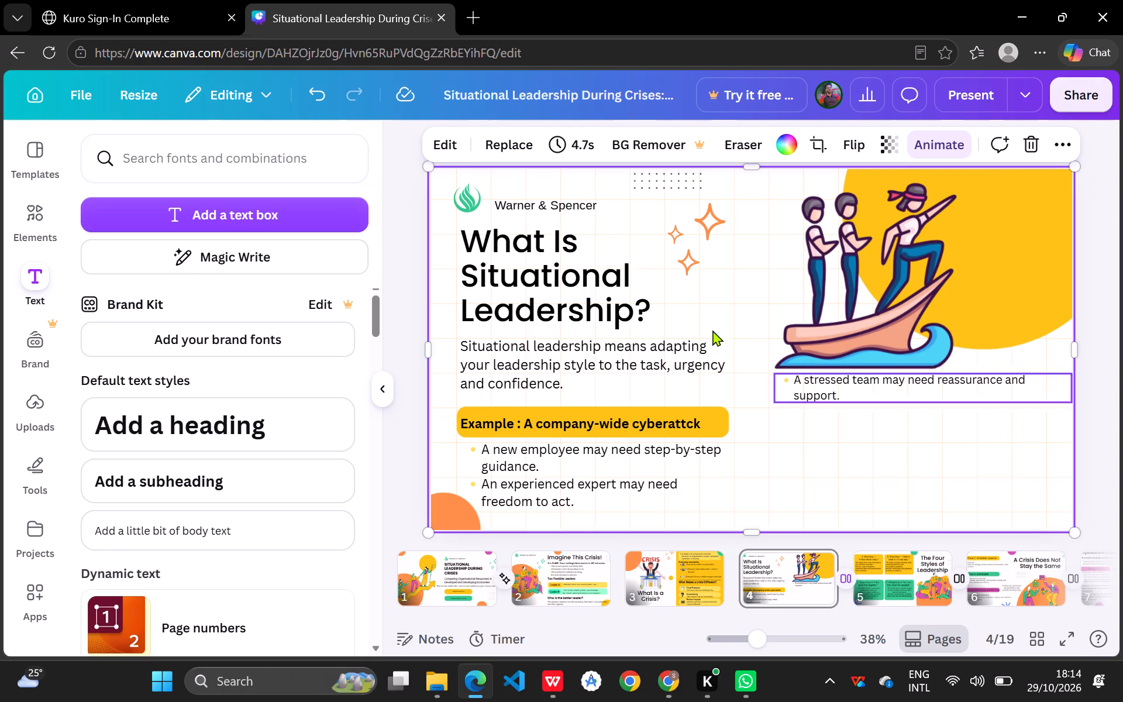
Recolour the bar behind the "Example : A company-wide cyberattck" heading to the lighter yellow from the shape colours.
left_click(501, 410)
left_click(606, 148)
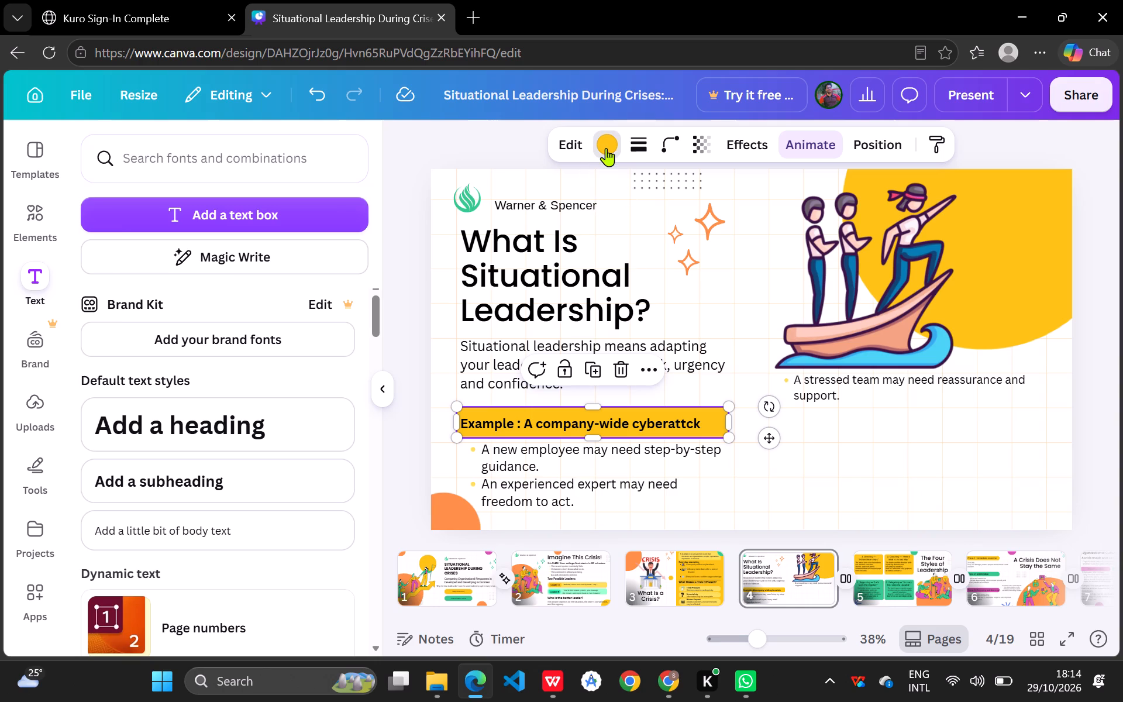
left_click(212, 307)
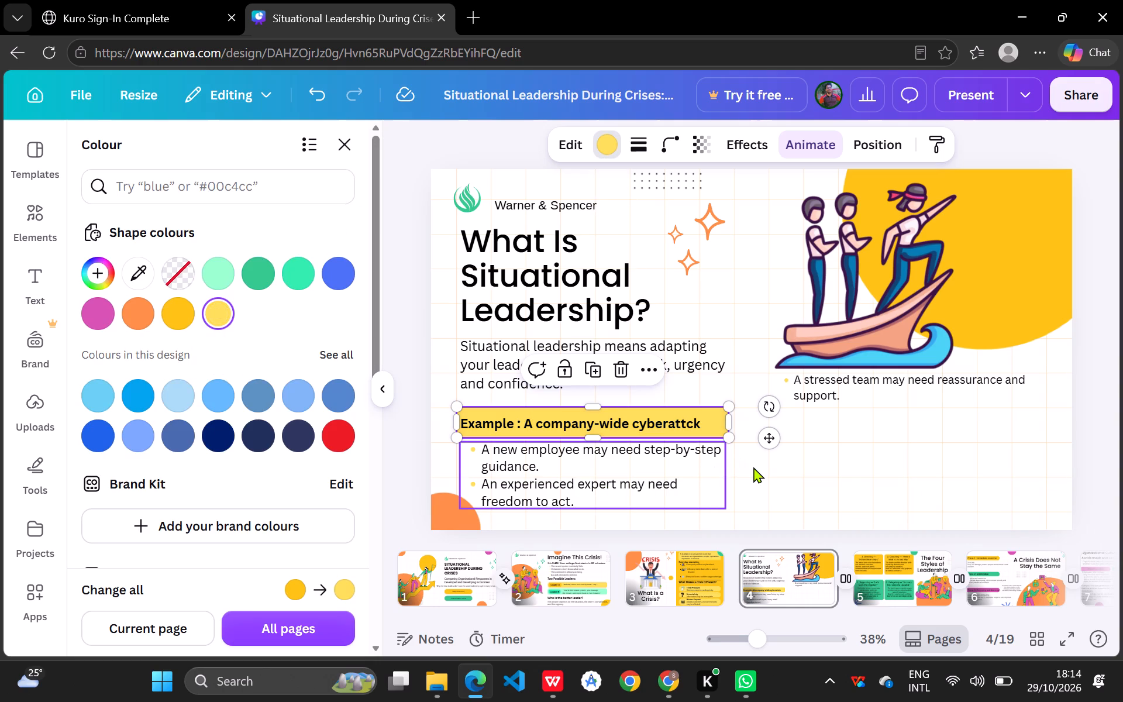
Duplicate the light-yellow bar and place the copy beneath the stressed-team bullet, level with the Example bar.
key("ctrl+c")
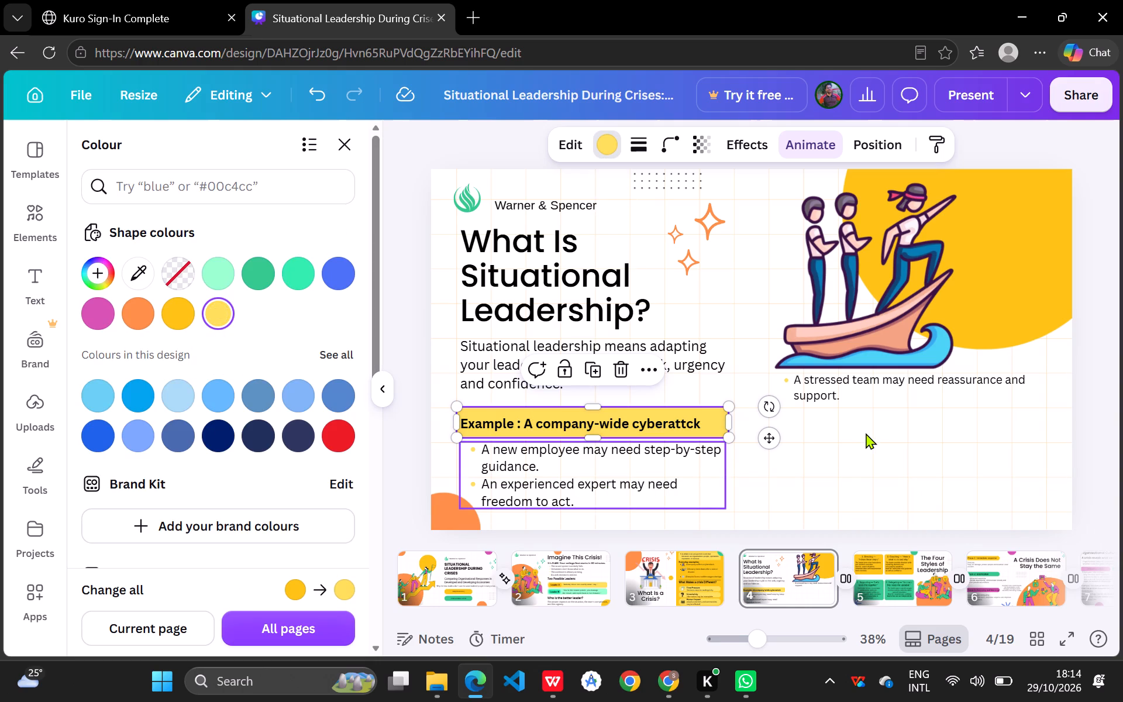
left_click(866, 433)
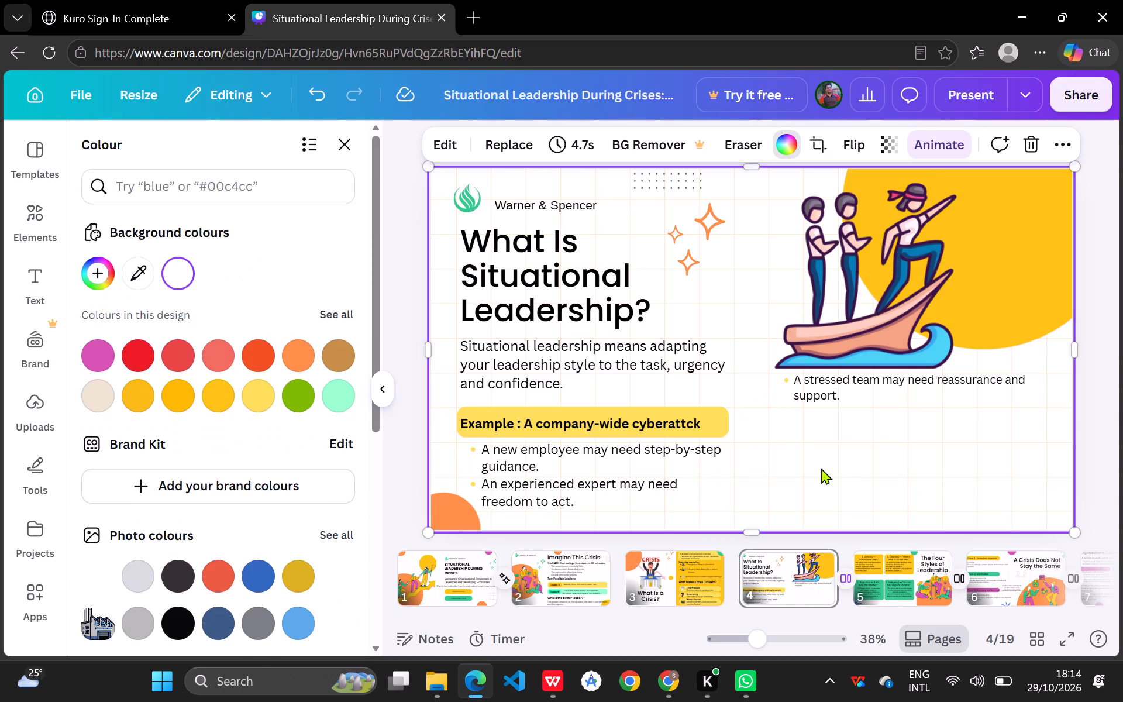
key("ctrl+v")
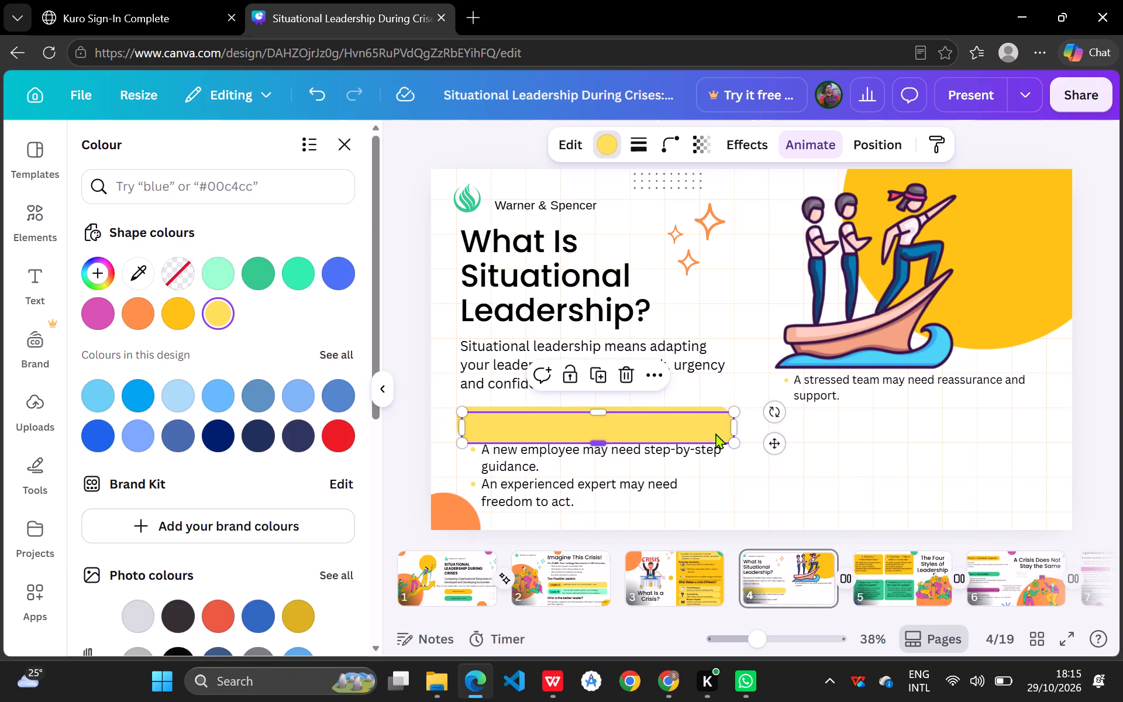
left_click_drag(714, 431, 1037, 424)
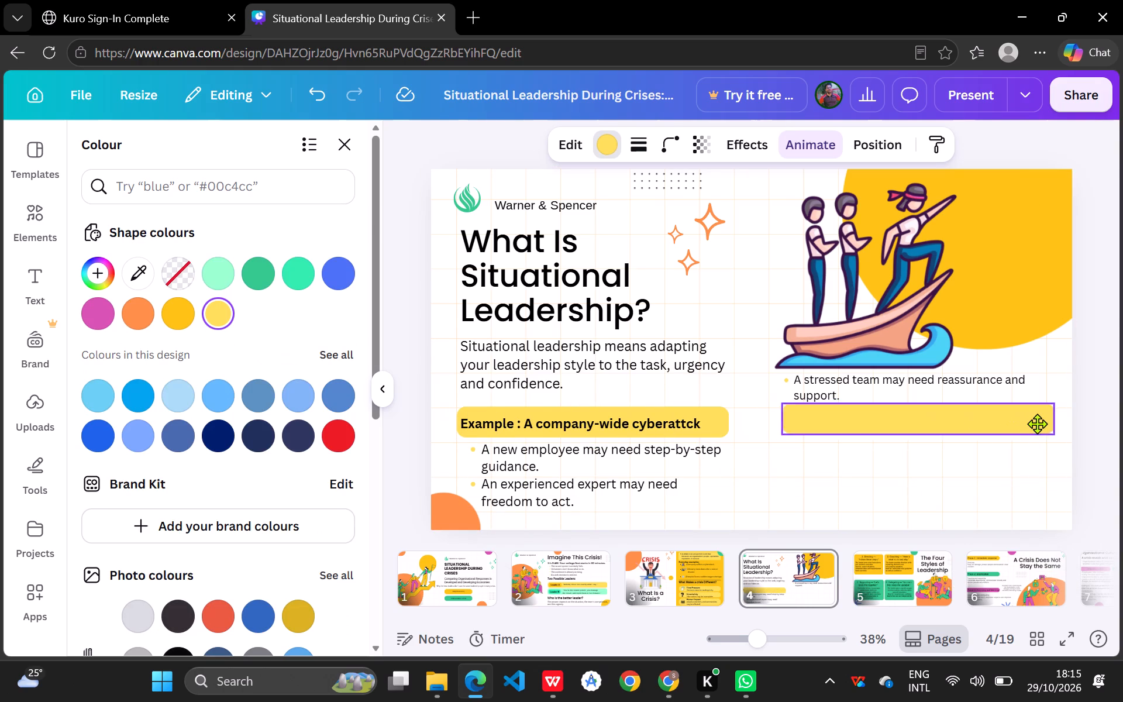
left_click_drag(1037, 424, 1026, 426)
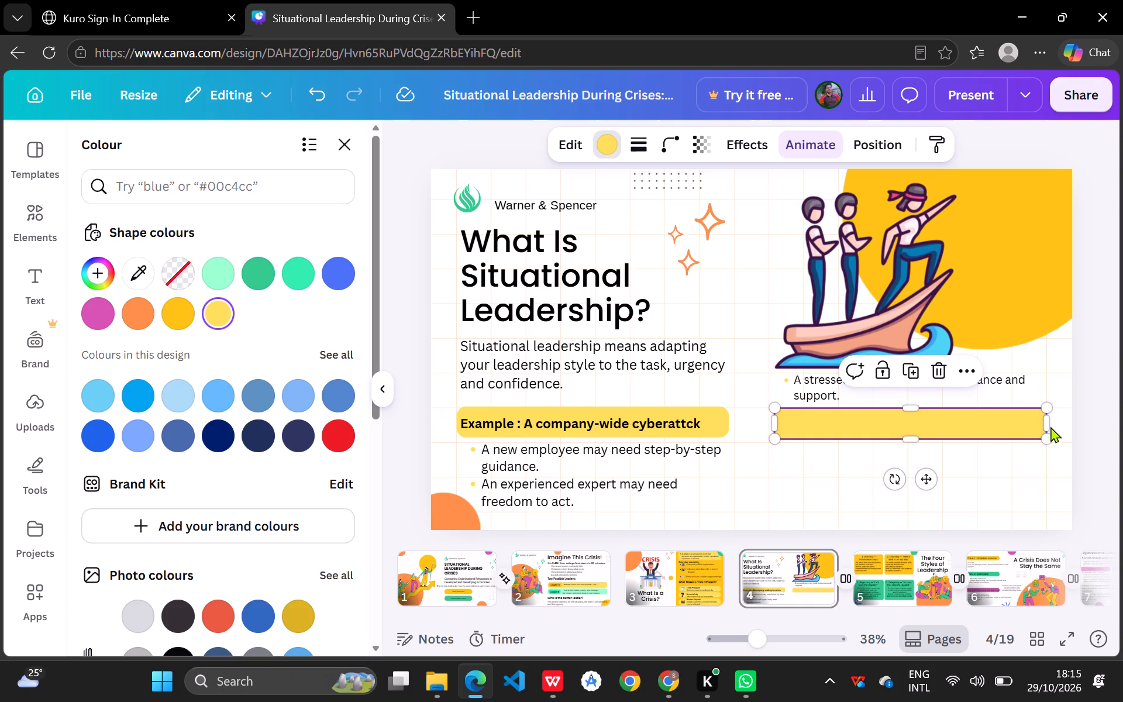
left_click_drag(990, 422, 997, 421)
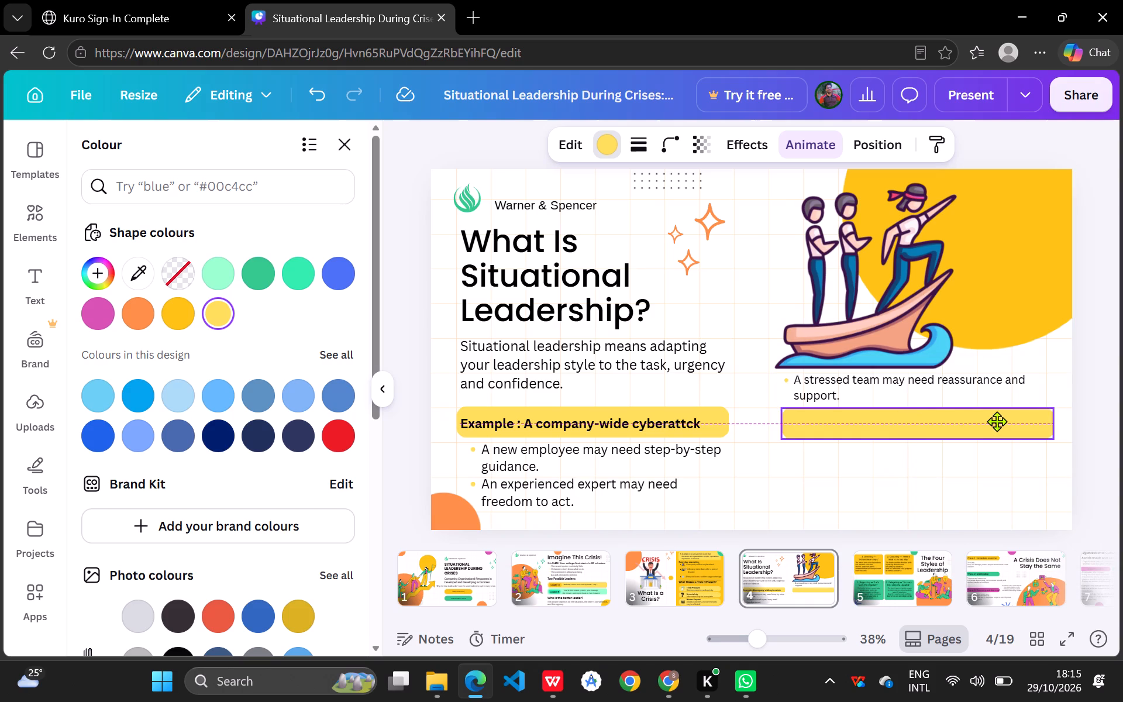
left_click_drag(997, 421, 996, 421)
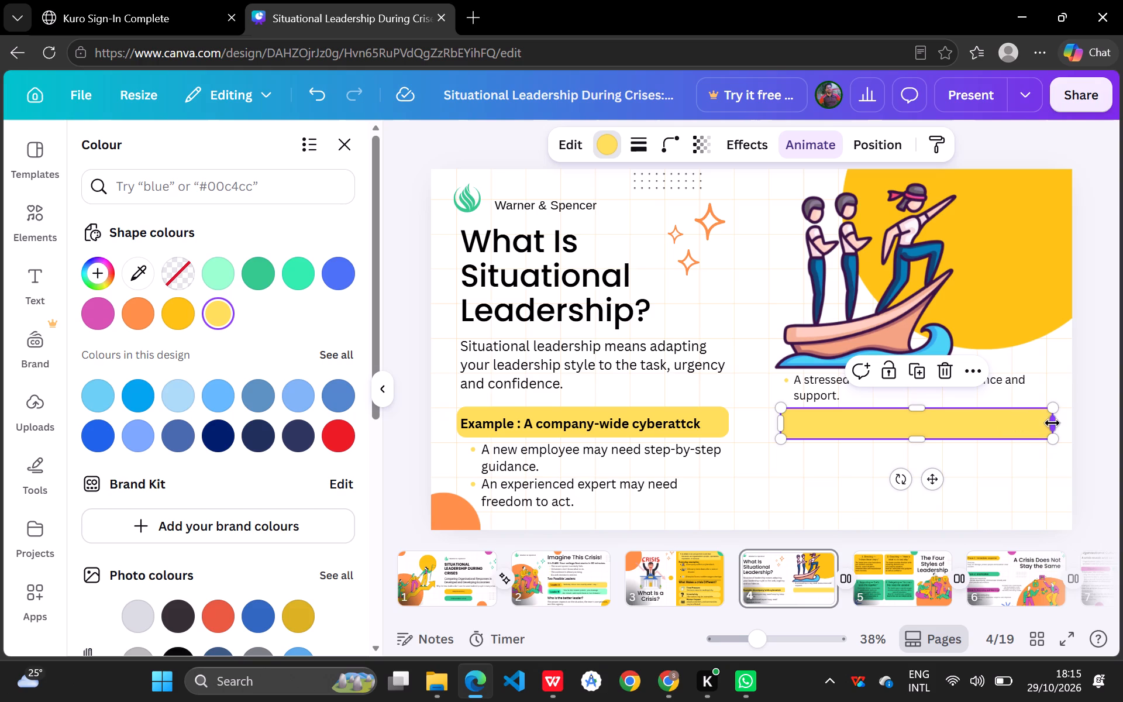
Enlarge the copied yellow bar to about 854 wide and about 158 high, keeping its left and top edges in place.
left_click_drag(1054, 423, 1067, 422)
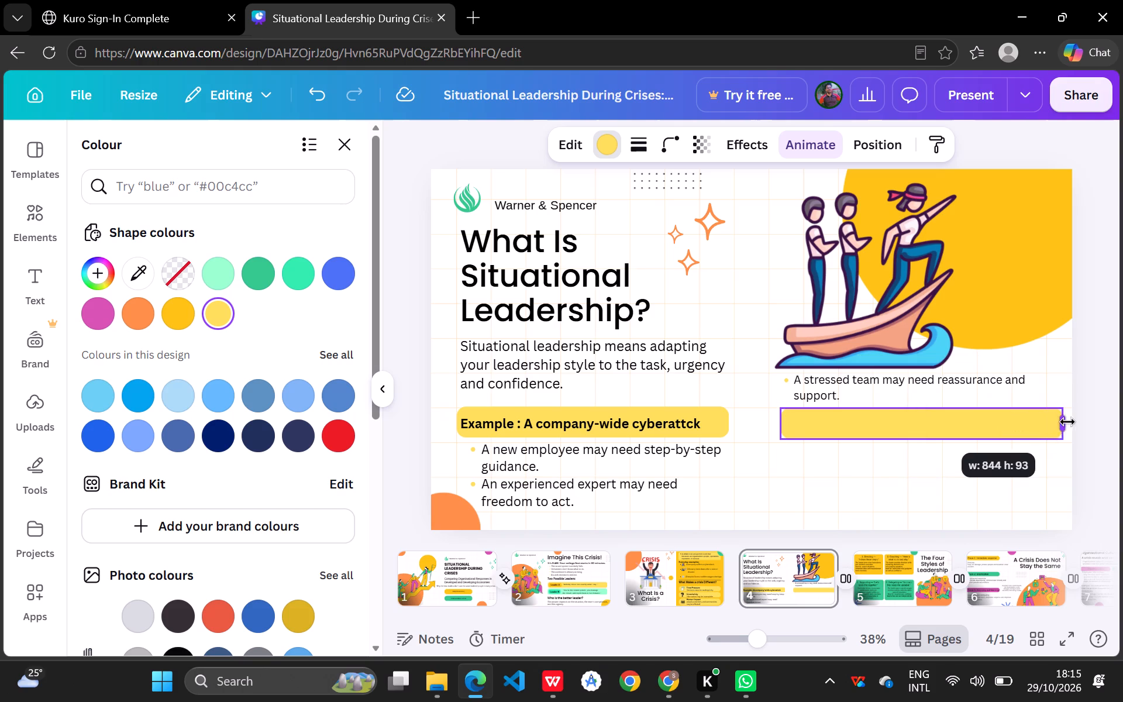
left_click_drag(1067, 422, 1066, 423)
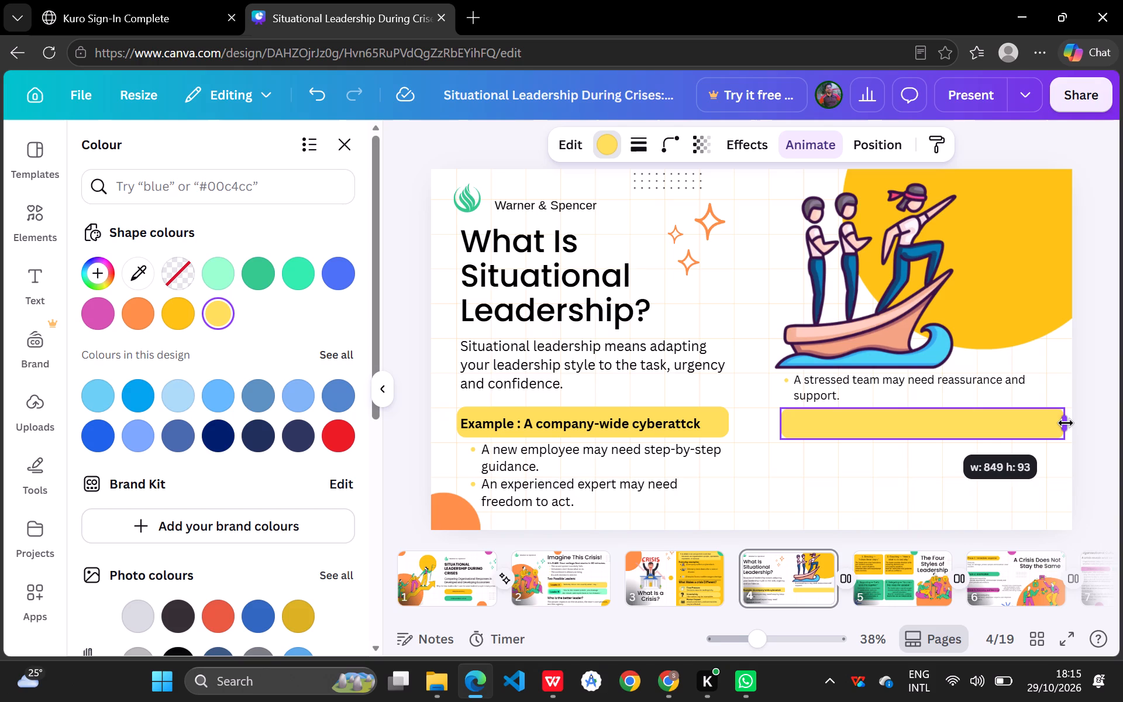
left_click_drag(1066, 423, 1067, 422)
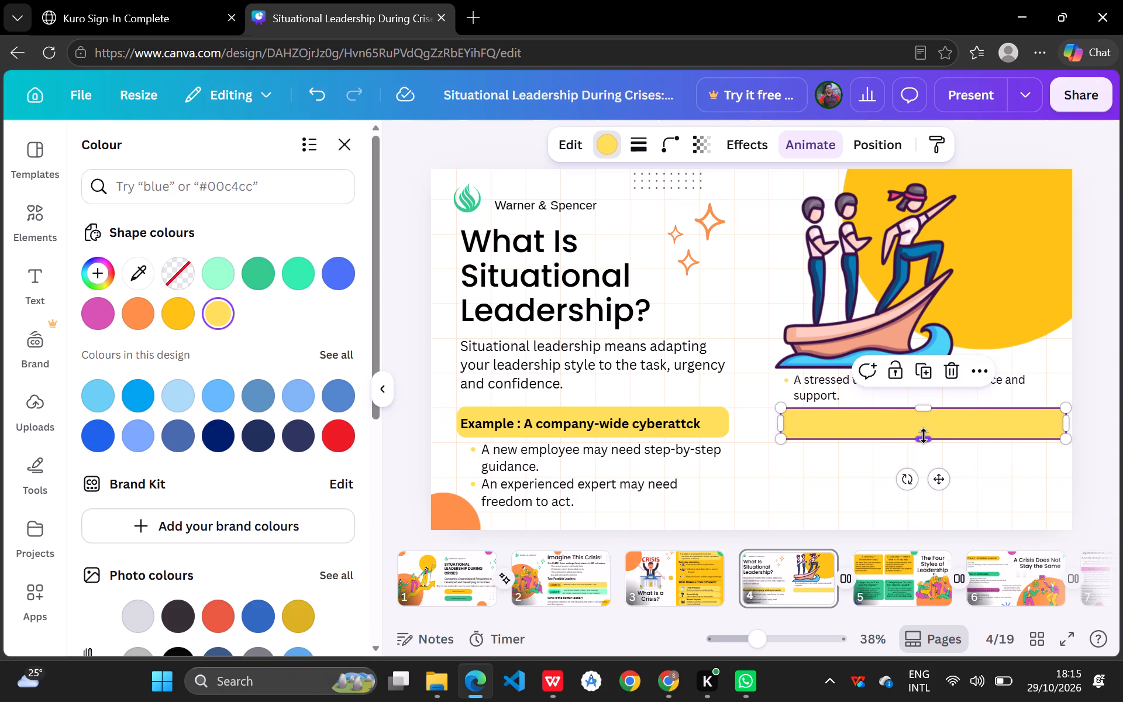
left_click_drag(923, 438, 923, 453)
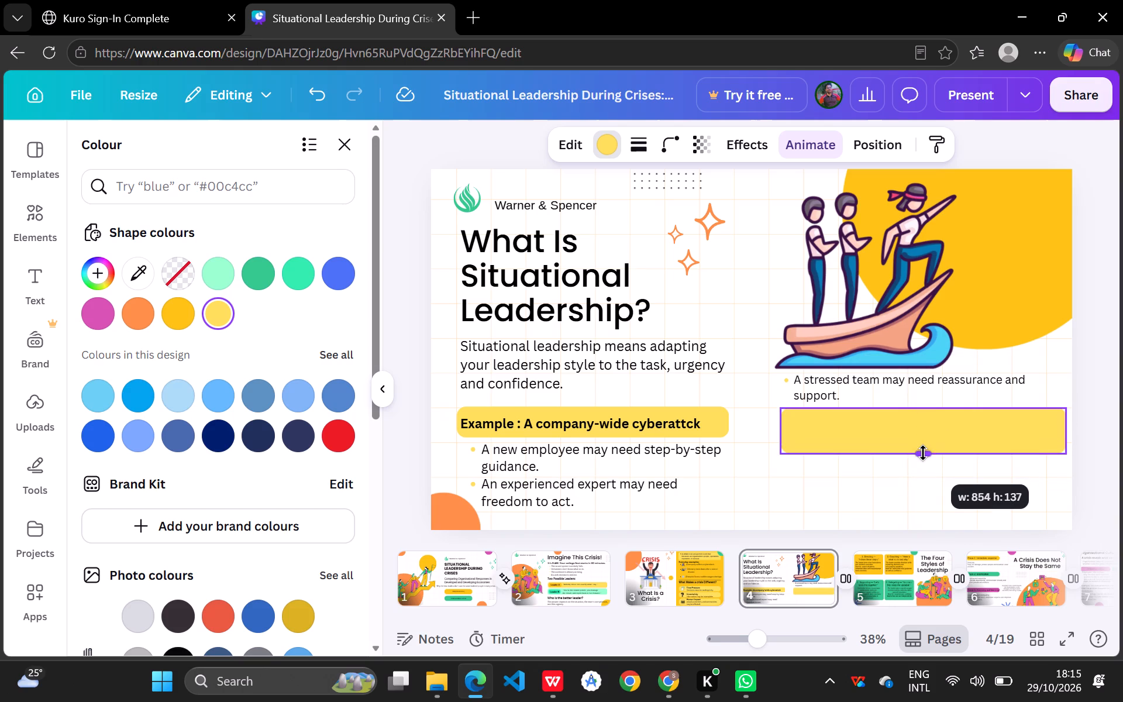
left_click_drag(923, 453, 923, 451)
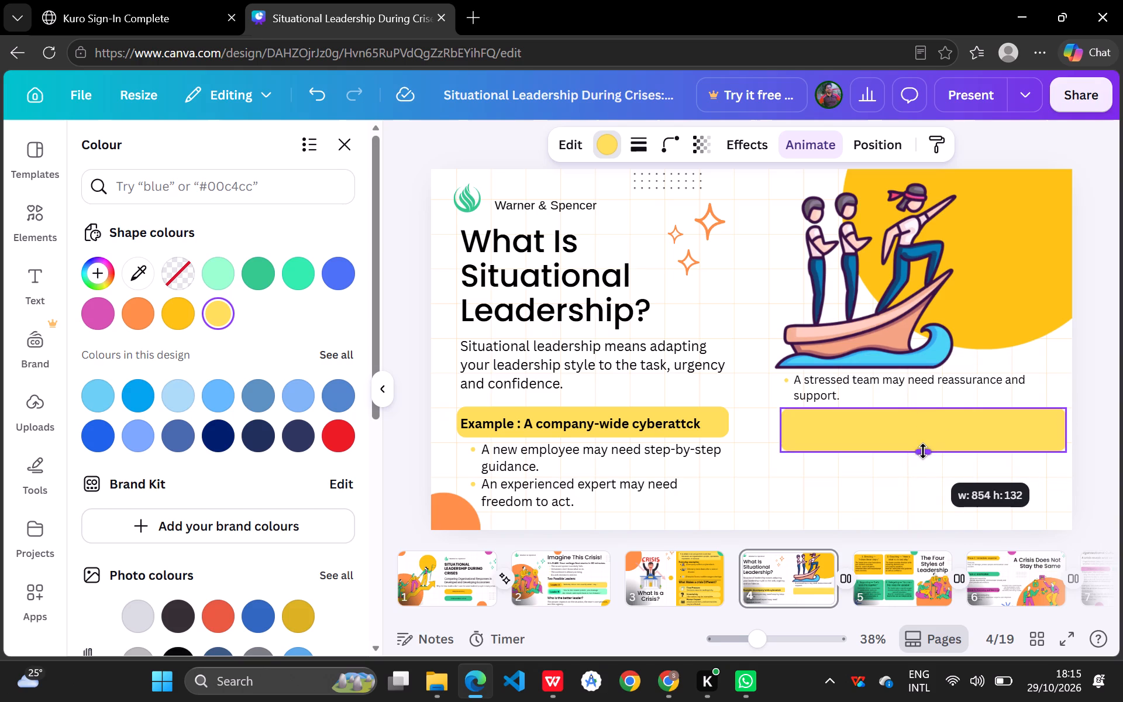
left_click_drag(923, 451, 925, 460)
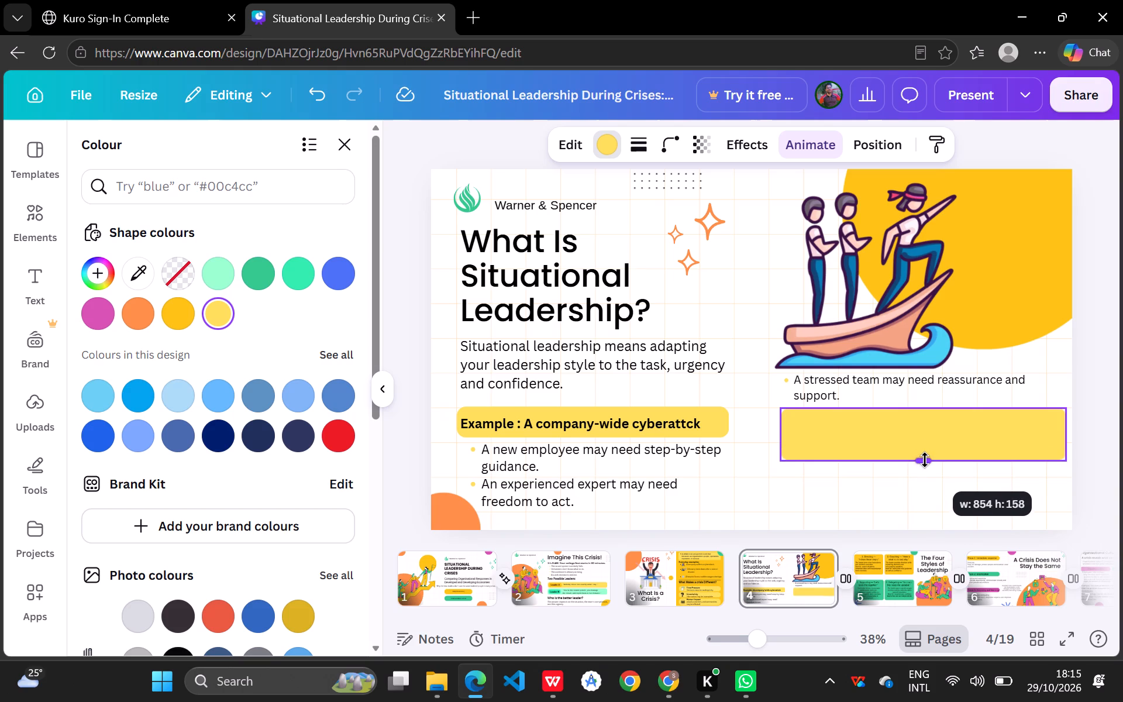
left_click_drag(925, 460, 925, 459)
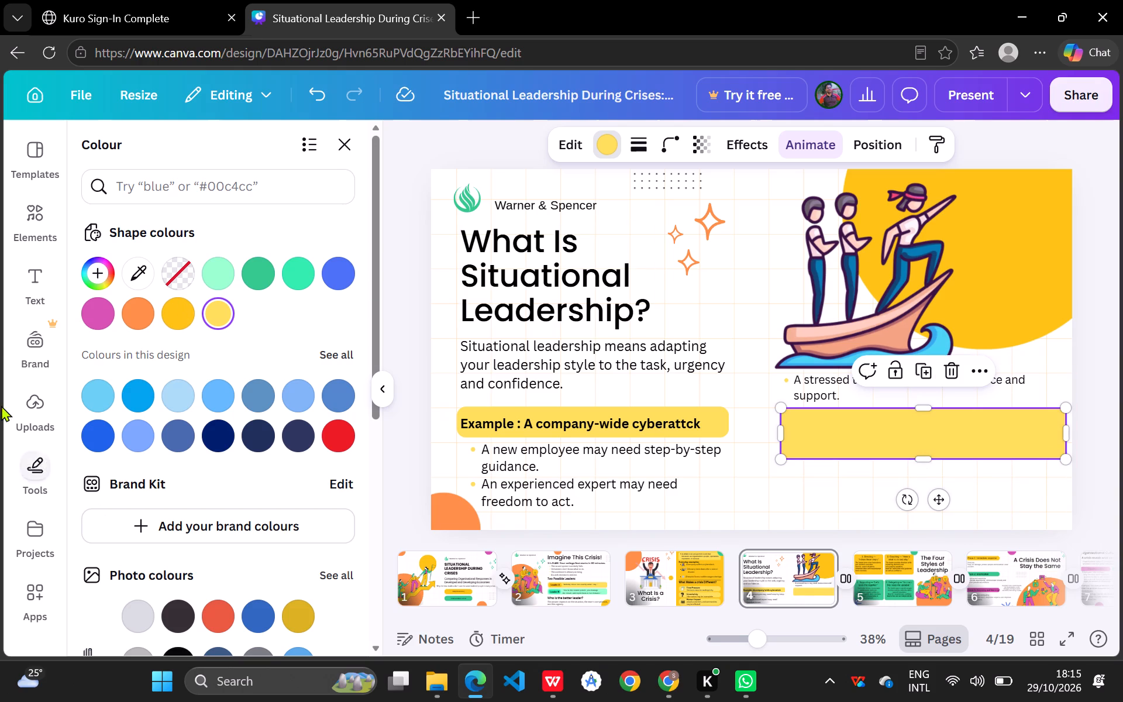
Add a subheading text box, narrow it to about 728 wide from its left side, and place it on the copied yellow bar.
left_click(31, 278)
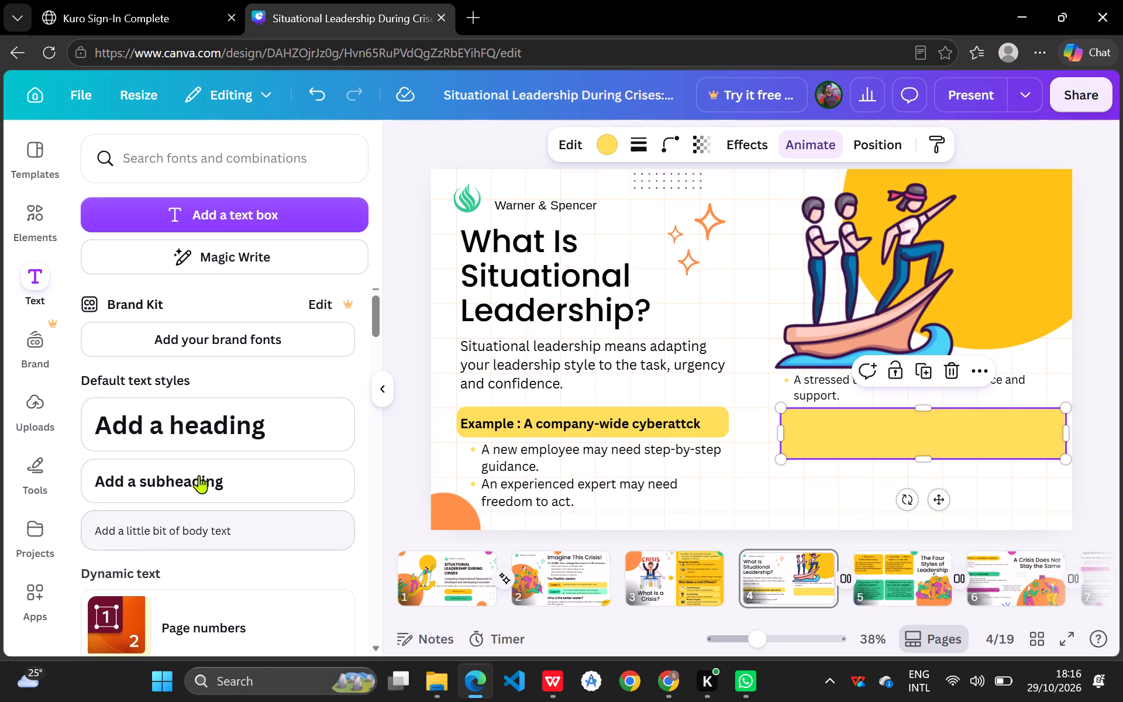
left_click(205, 466)
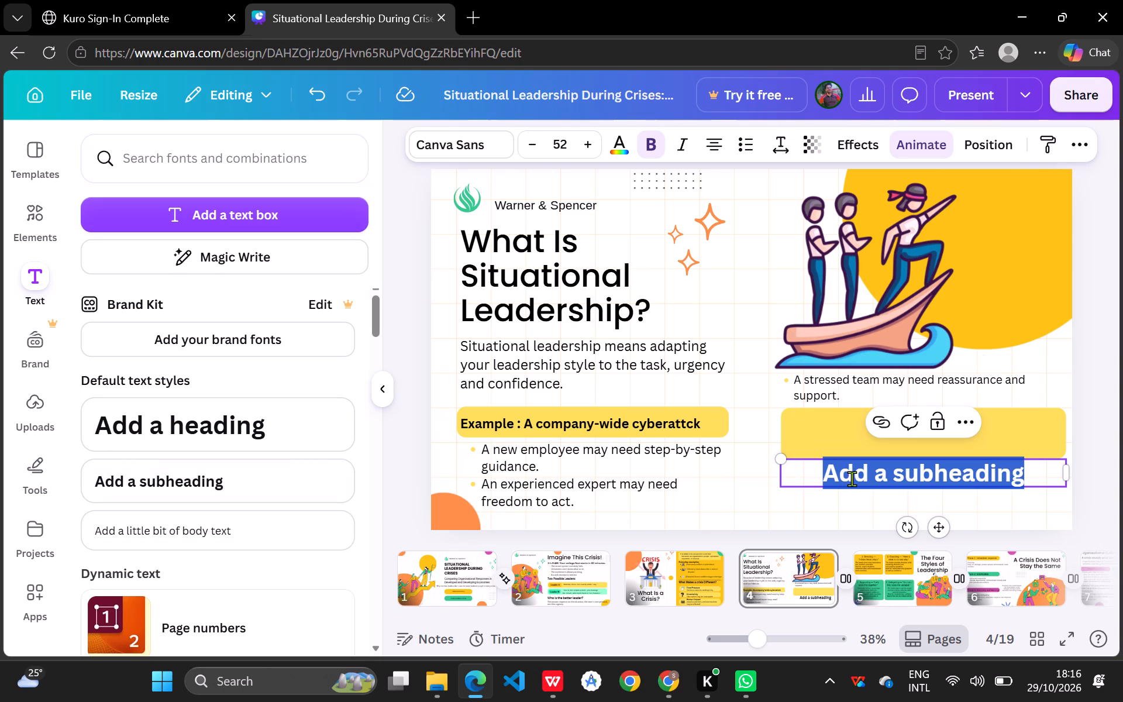
left_click(783, 477)
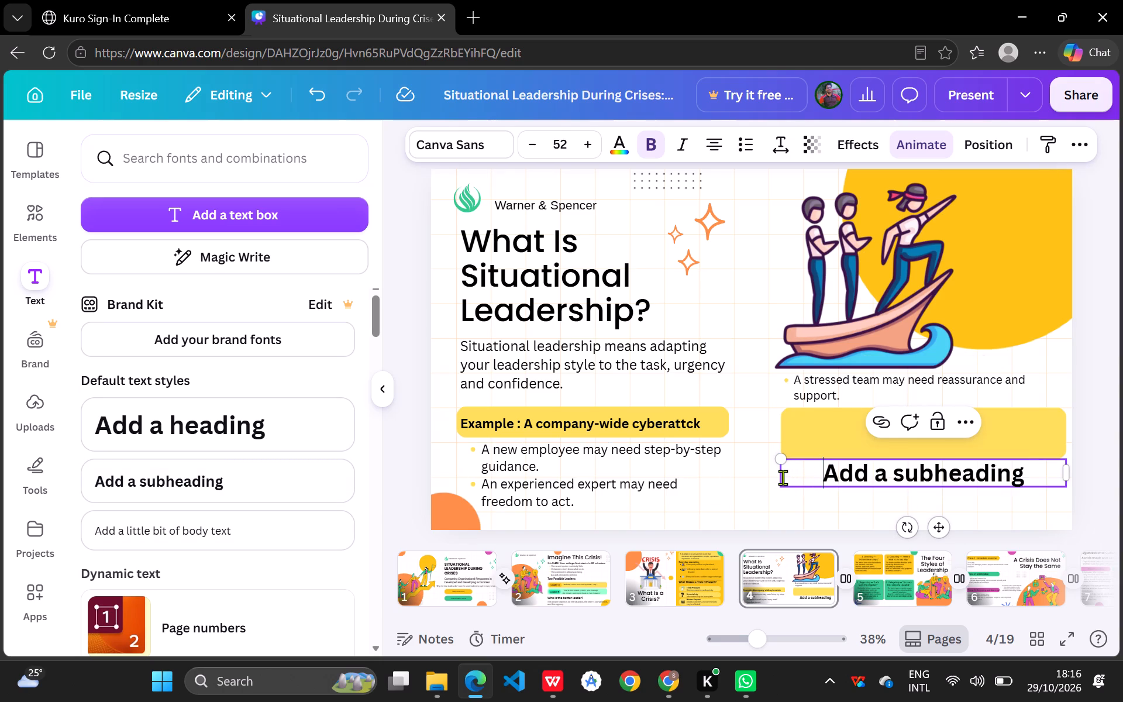
left_click_drag(780, 477, 815, 477)
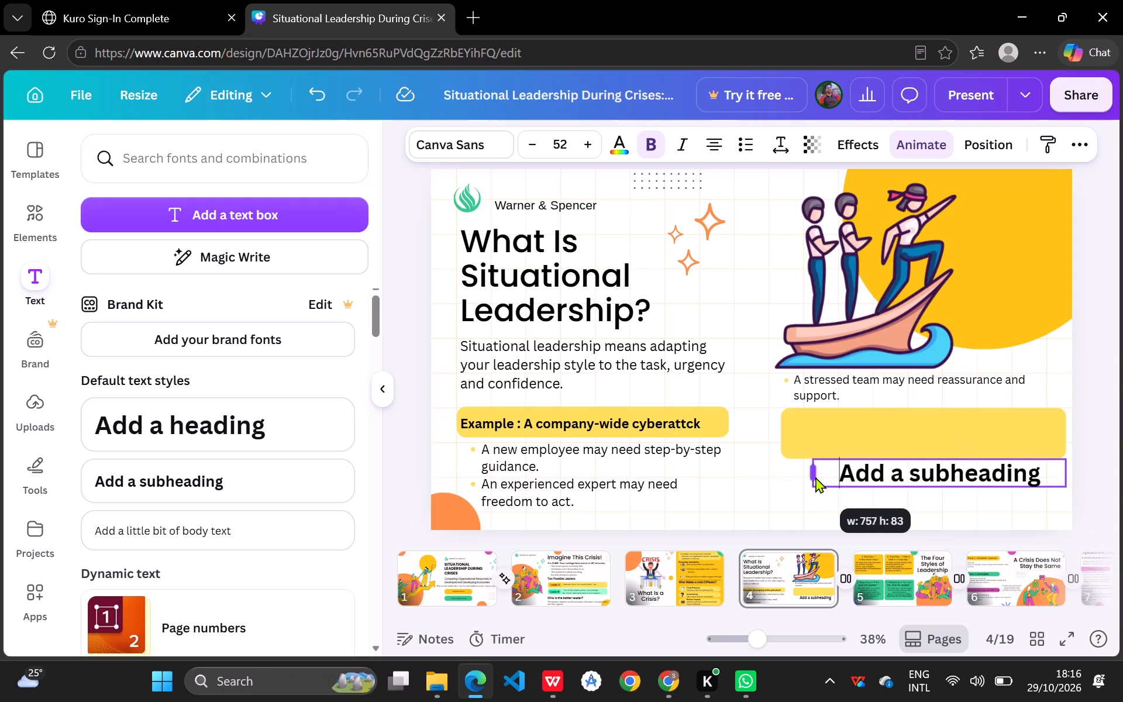
left_click_drag(815, 477, 819, 476)
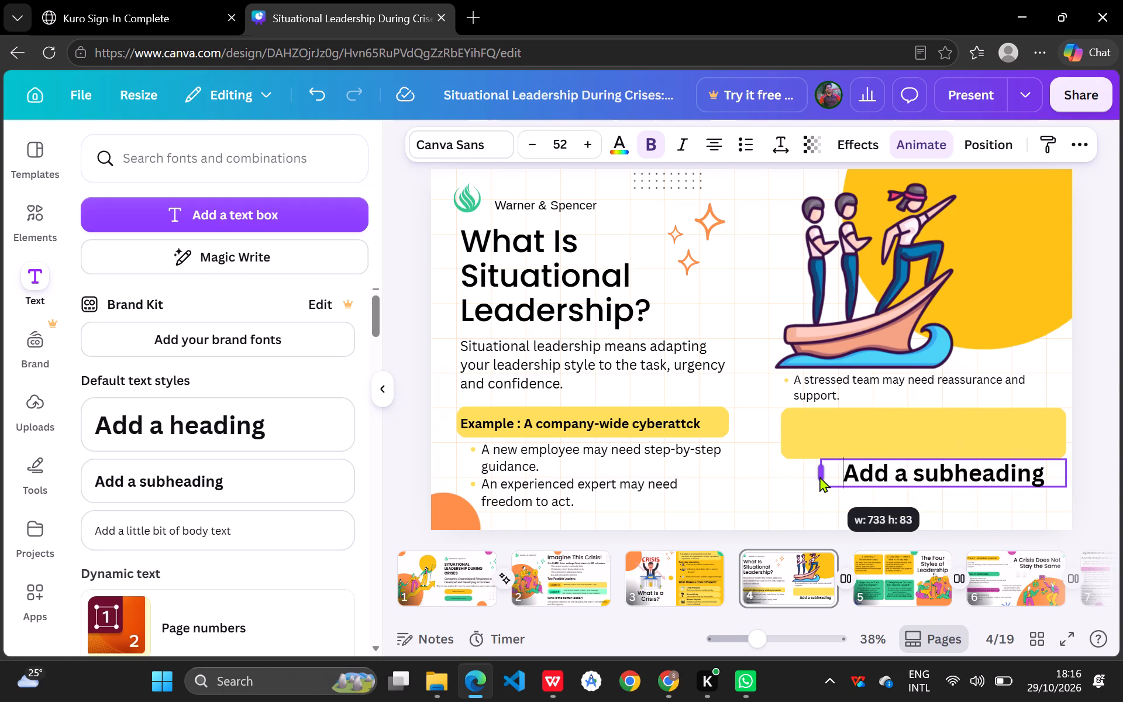
left_click_drag(819, 476, 822, 476)
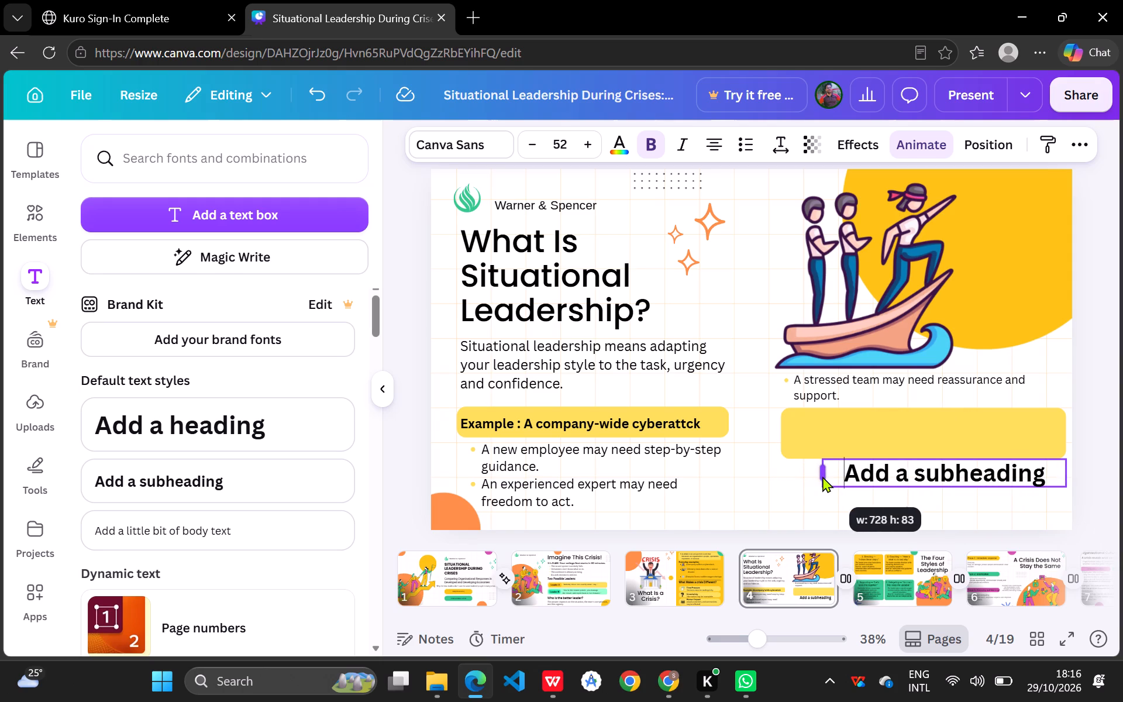
left_click_drag(822, 476, 824, 476)
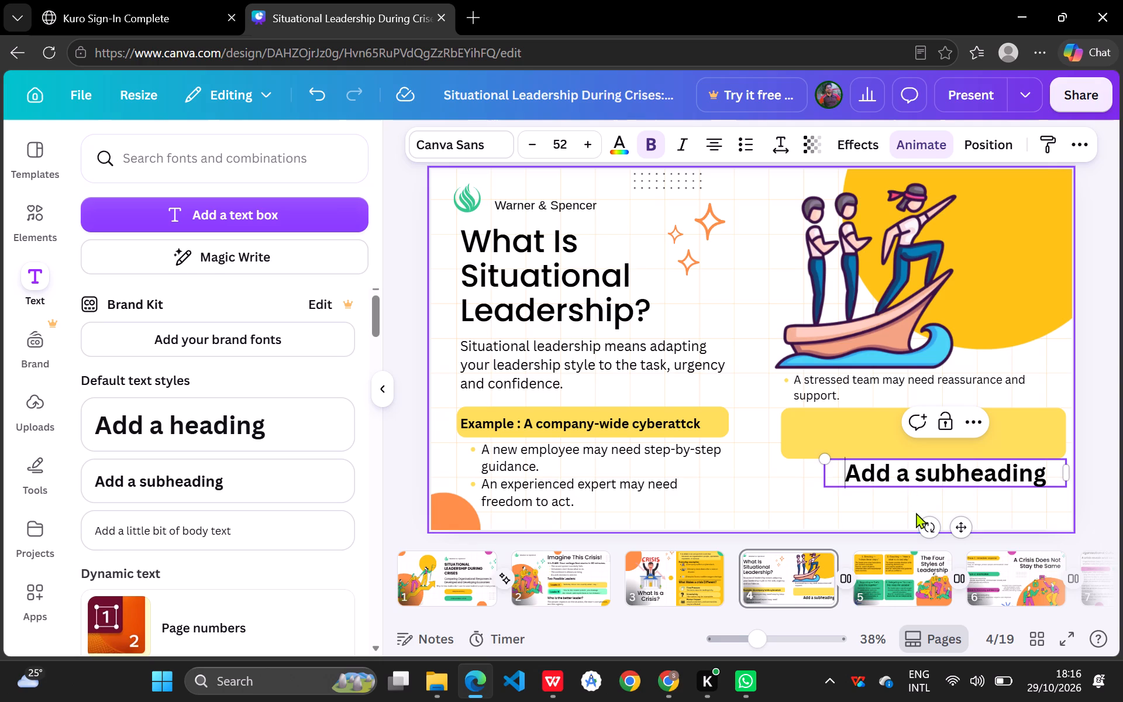
left_click(902, 506)
left_click_drag(938, 466, 939, 459)
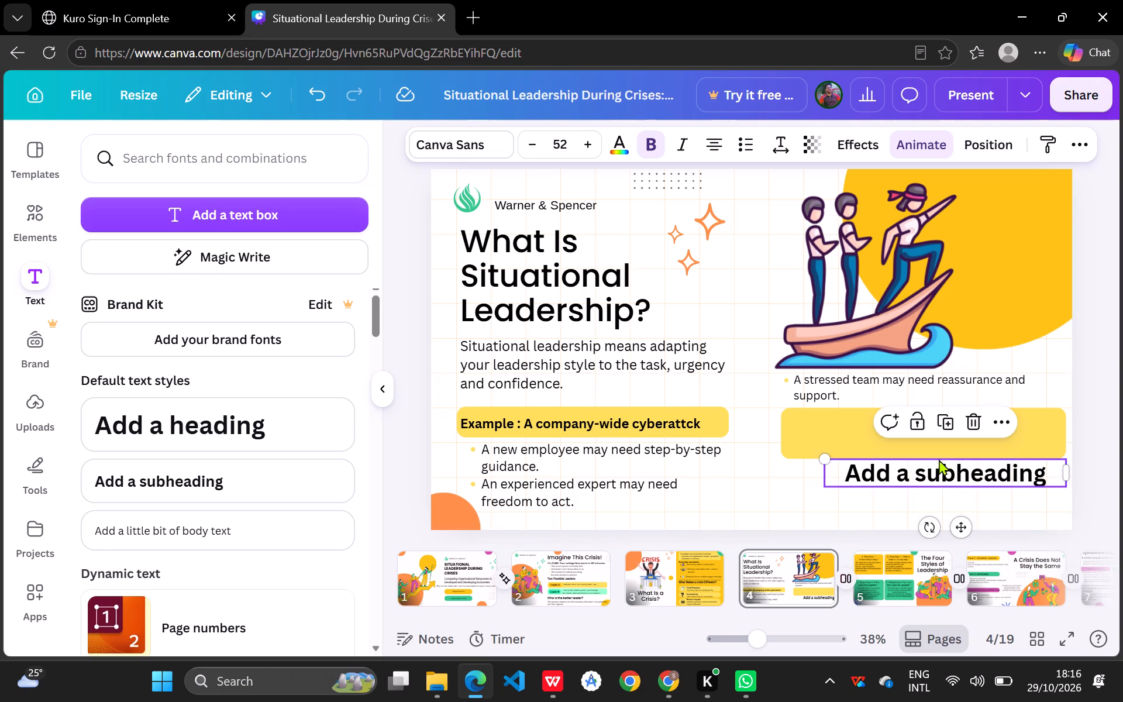
left_click_drag(939, 459, 939, 419)
Replace the subheading placeholder on the copied yellow bar with "The key idea".
left_click(919, 419)
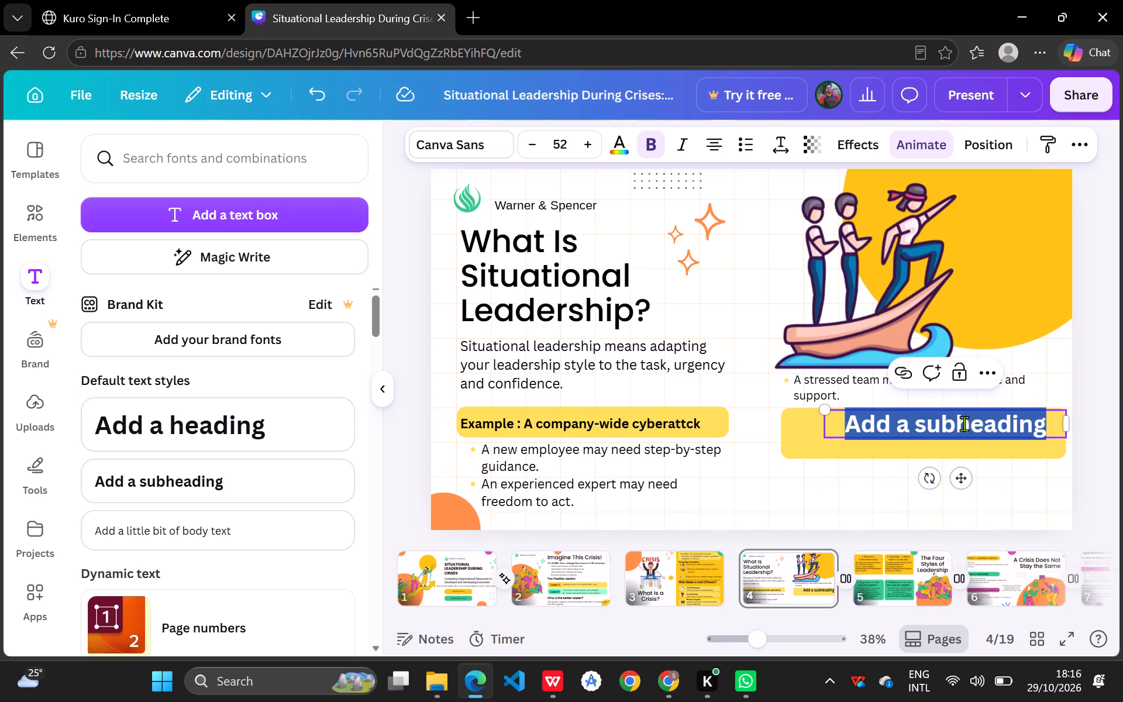
key("BackSpace")
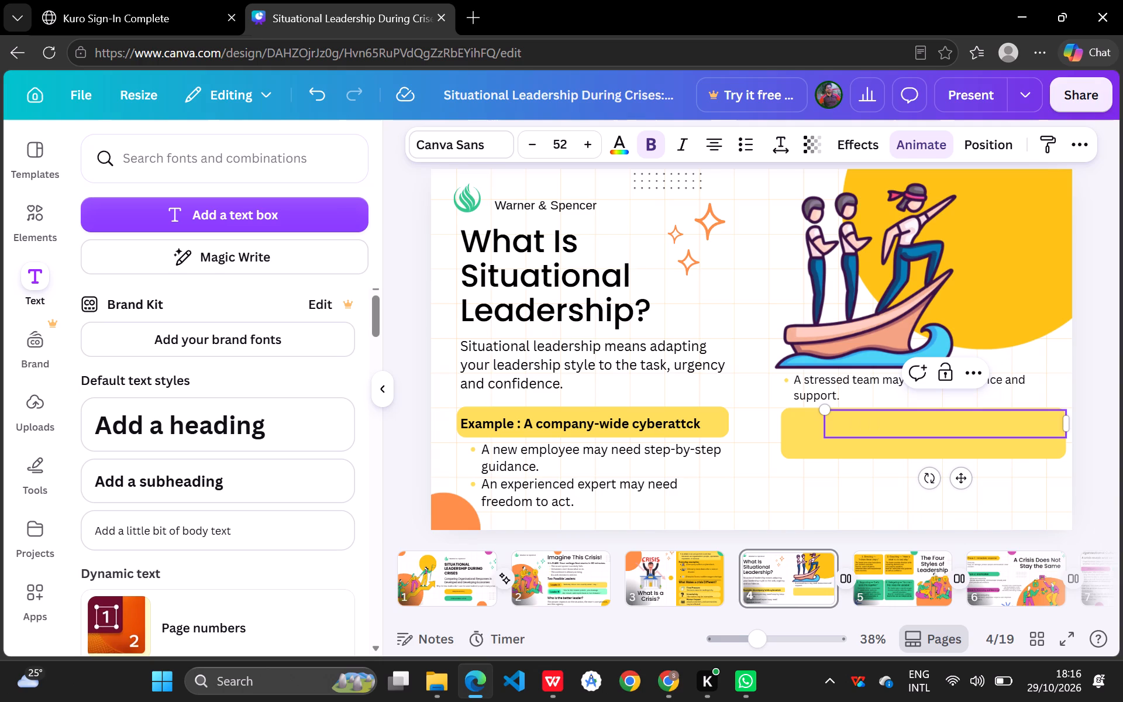
type("the")
key("space")
key("BackSpace")
key("BackSpace")
key("BackSpace")
key("BackSpace")
type("The")
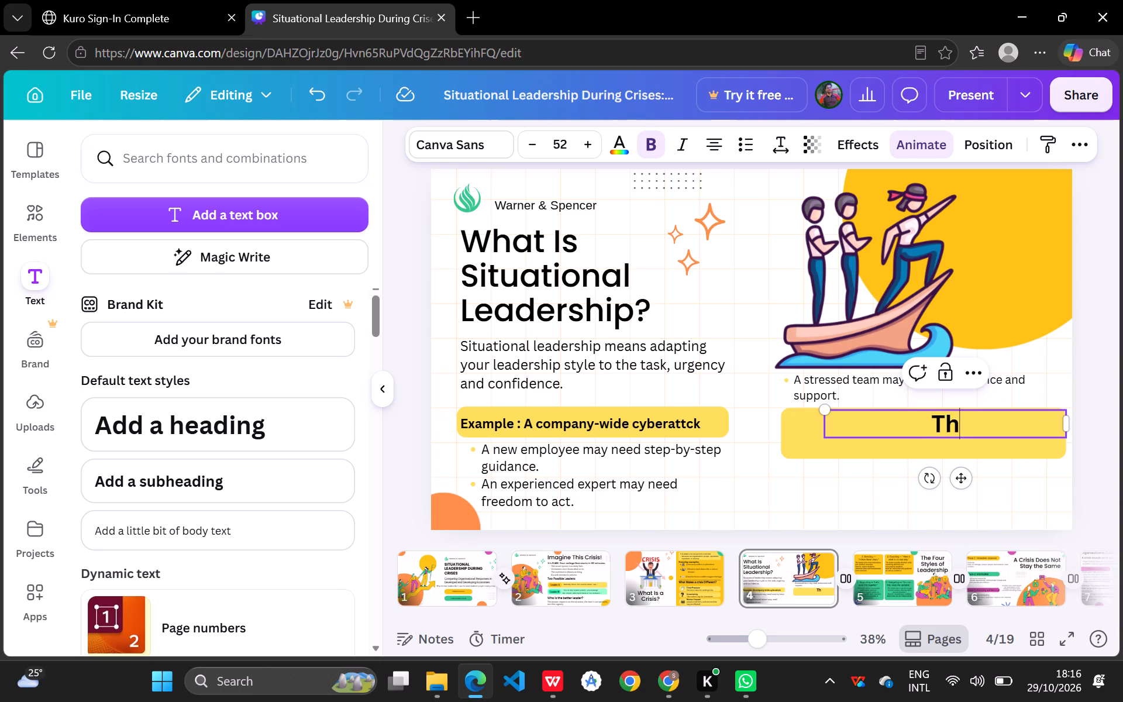
key("space")
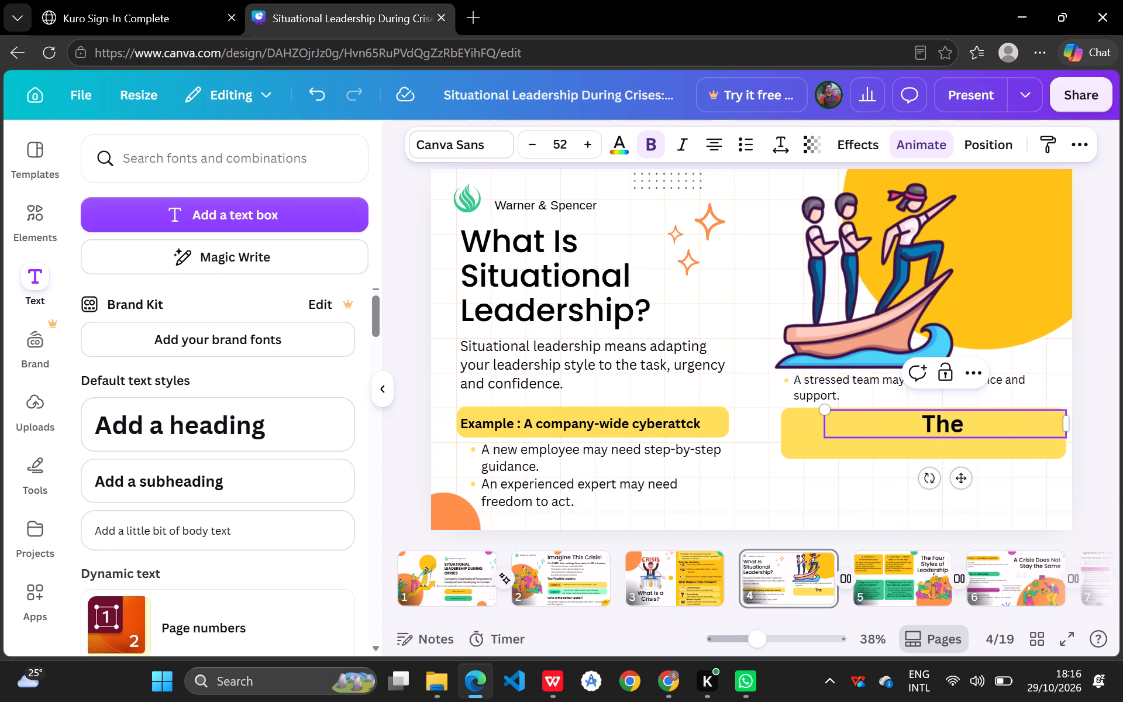
type("key")
key("space")
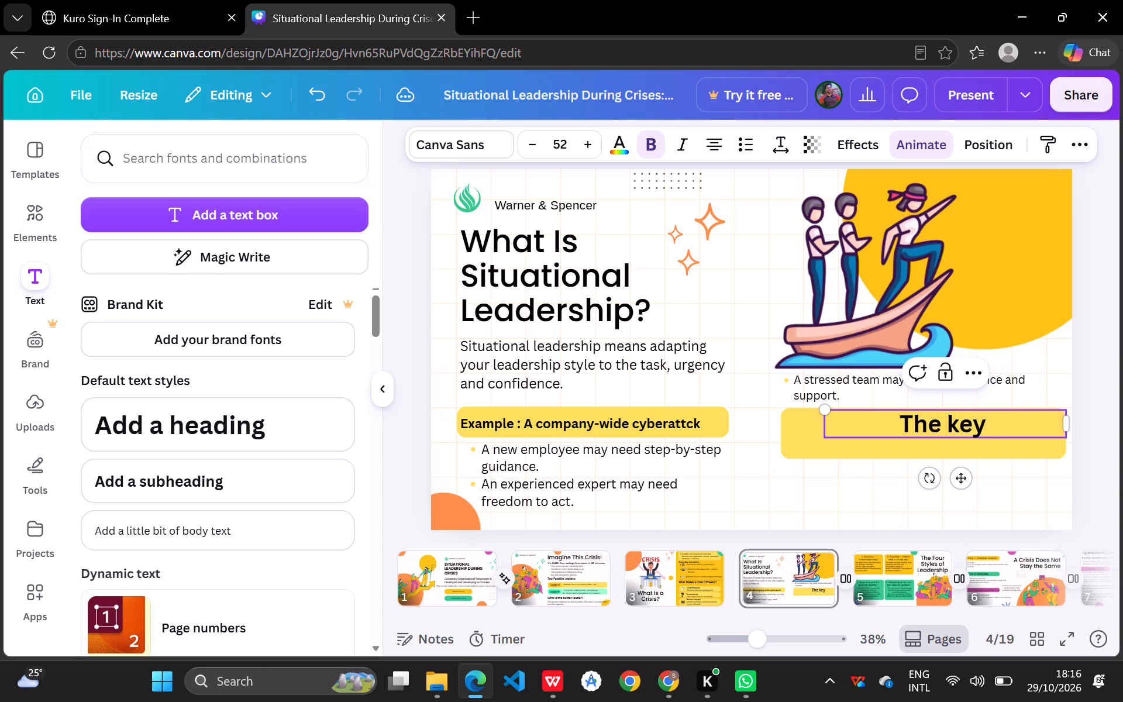
type("idea")
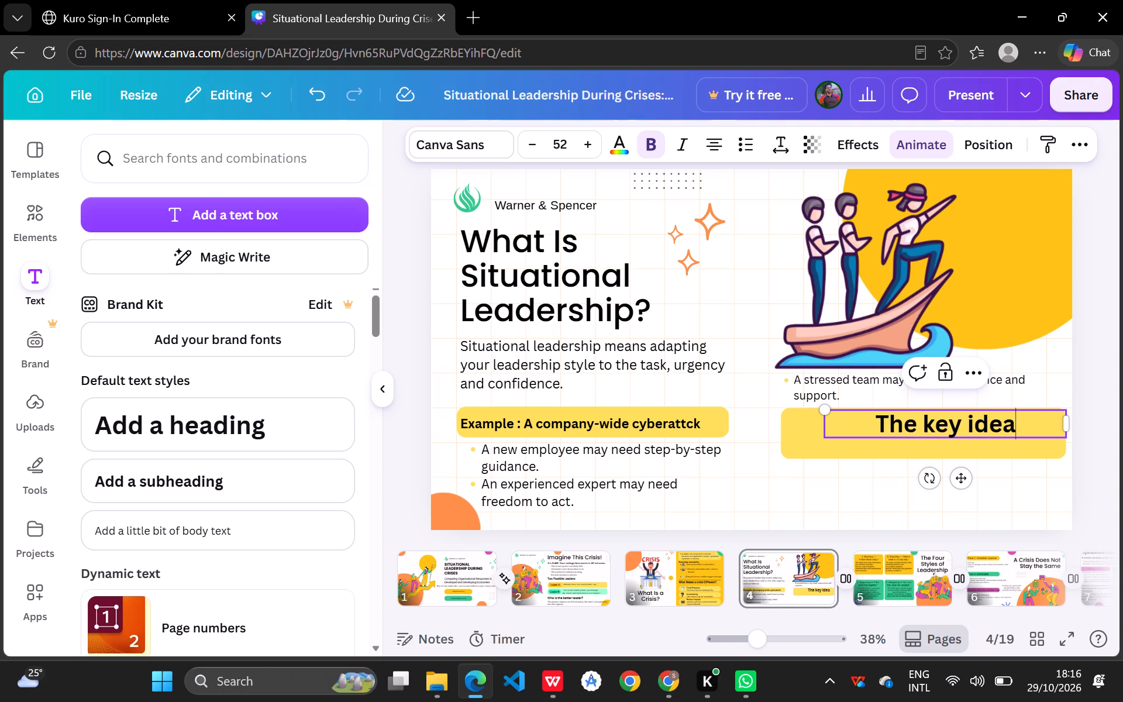
Start a second line under "The key idea" and reduce that line's font size to 32.
key("Return")
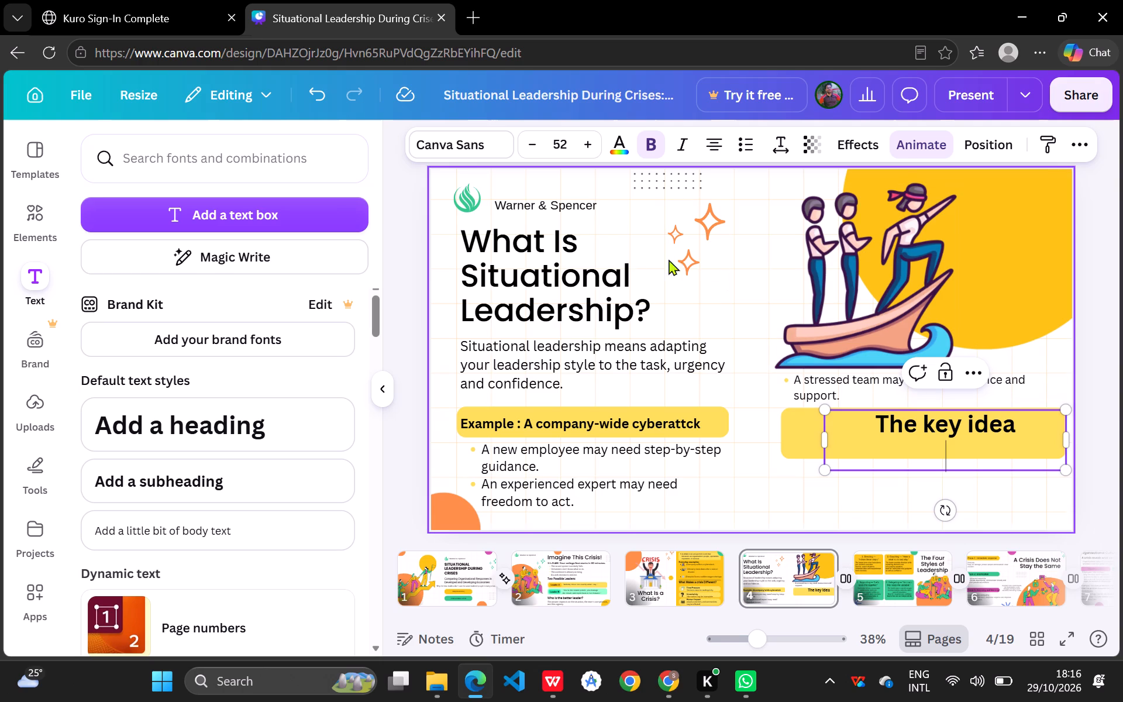
triple_click(534, 144)
triple_click(534, 144)
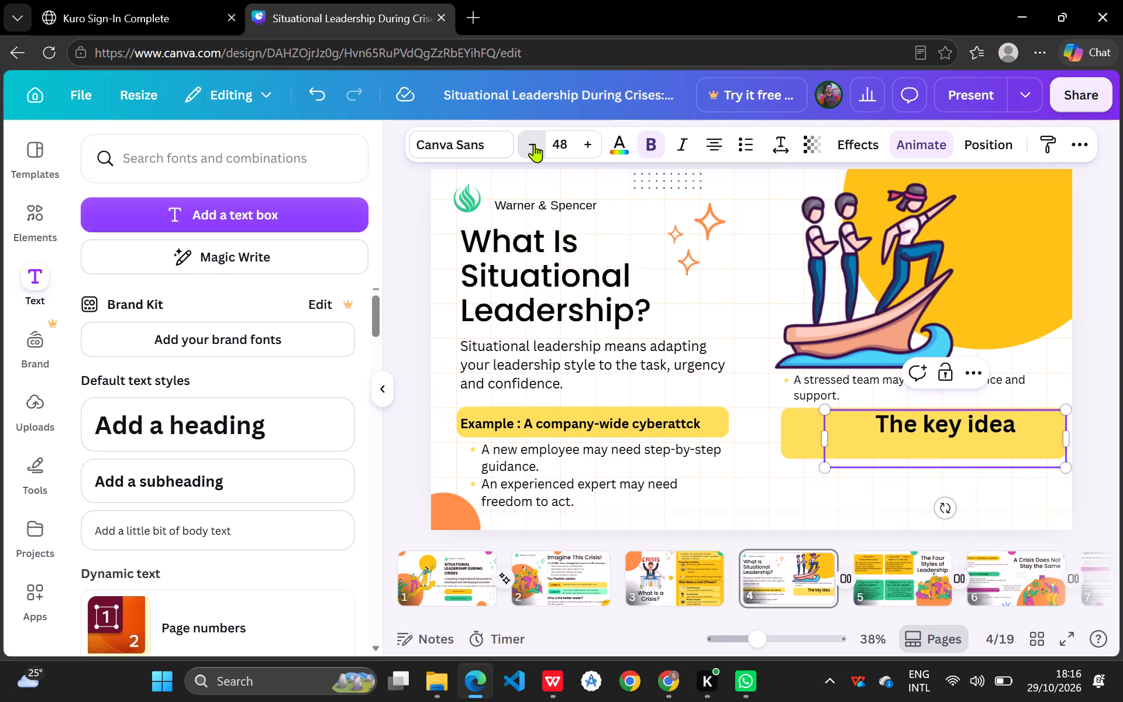
triple_click(534, 144)
triple_click(534, 144)
triple_click(534, 144)
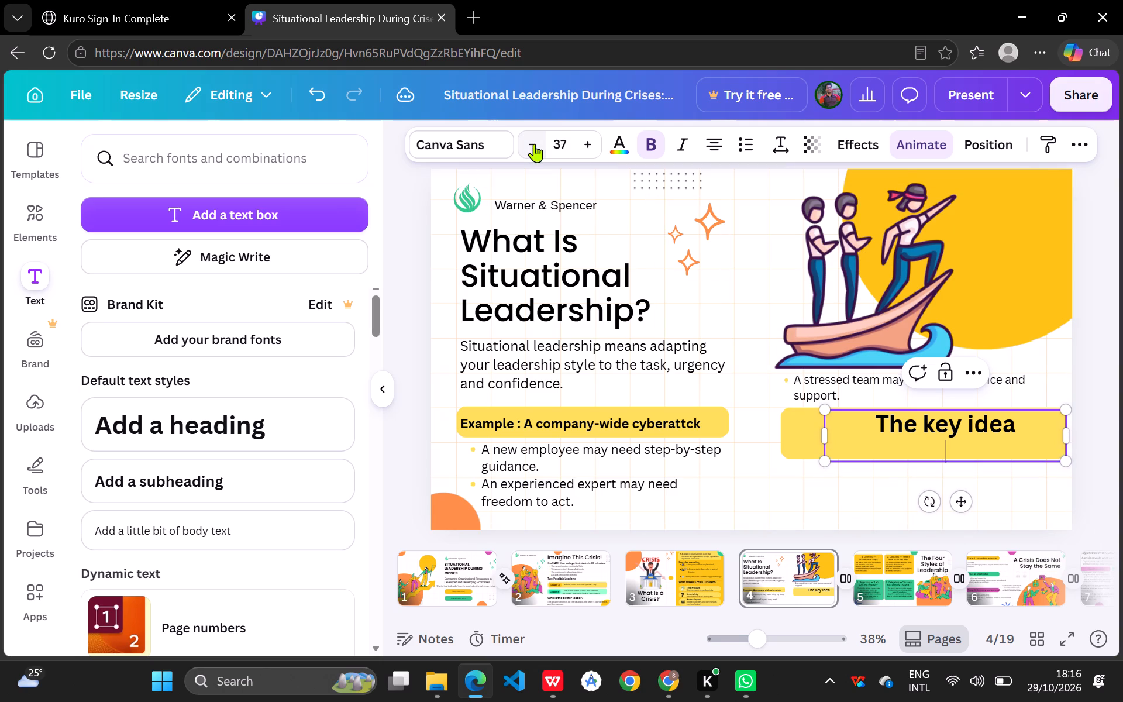
triple_click(534, 144)
double_click(534, 144)
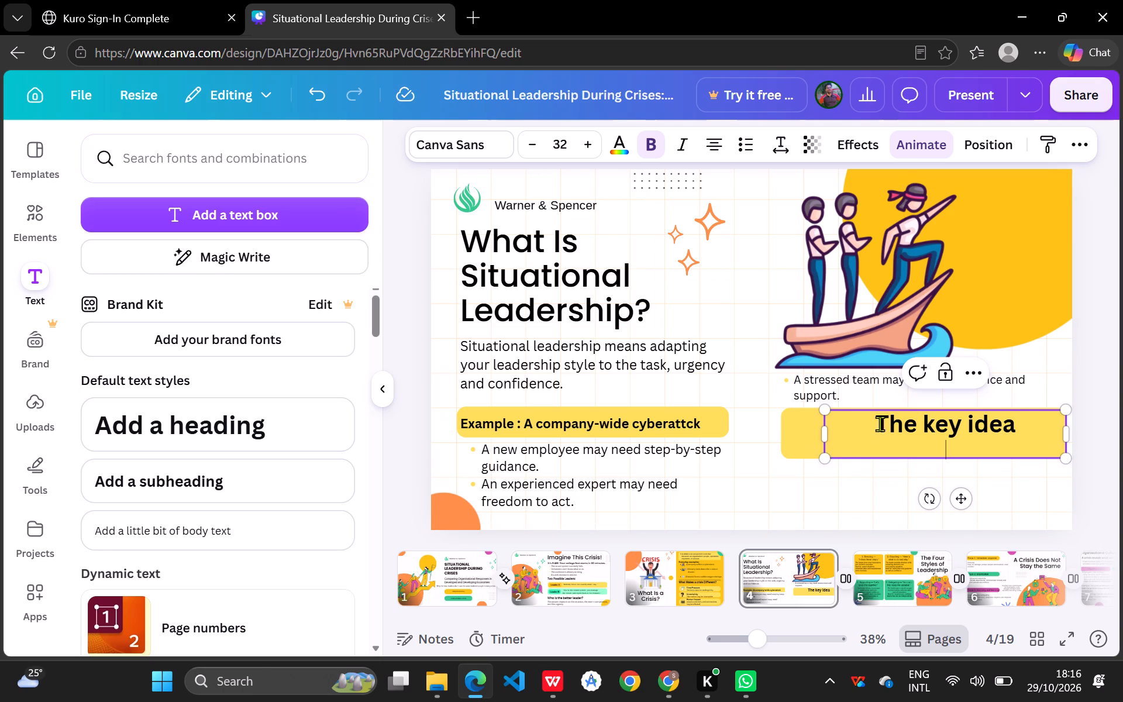
Reduce the font size of the "The key idea" heading to 30.
left_click_drag(875, 422, 1031, 422)
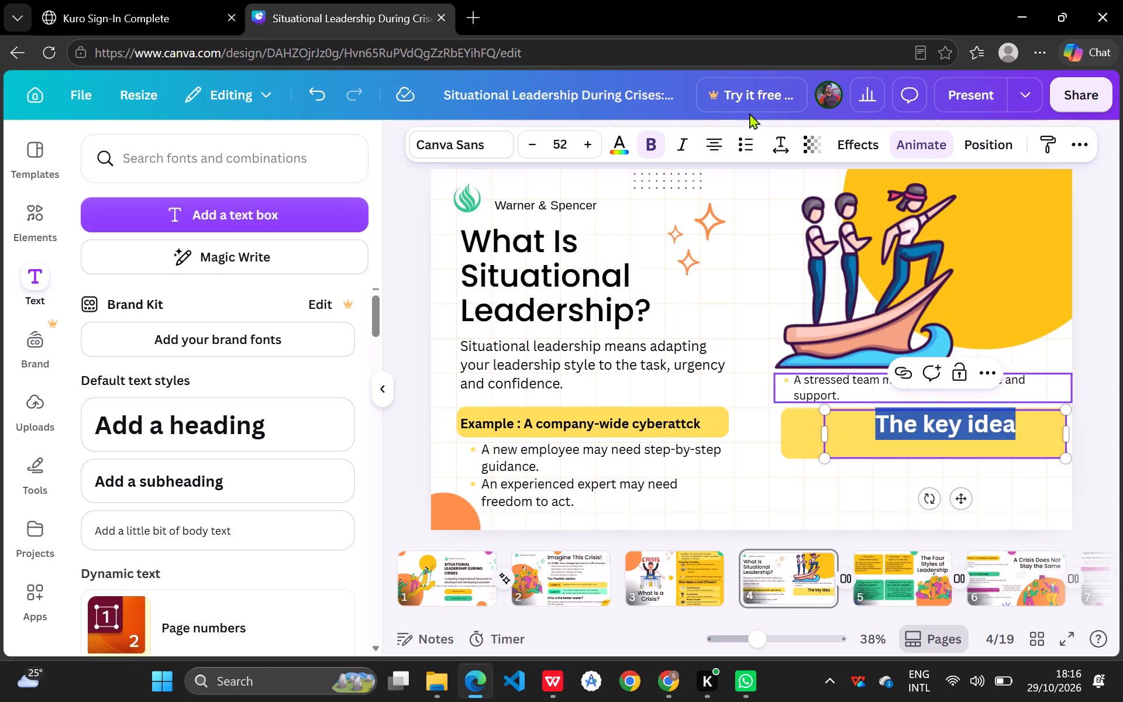
triple_click(536, 145)
triple_click(536, 145)
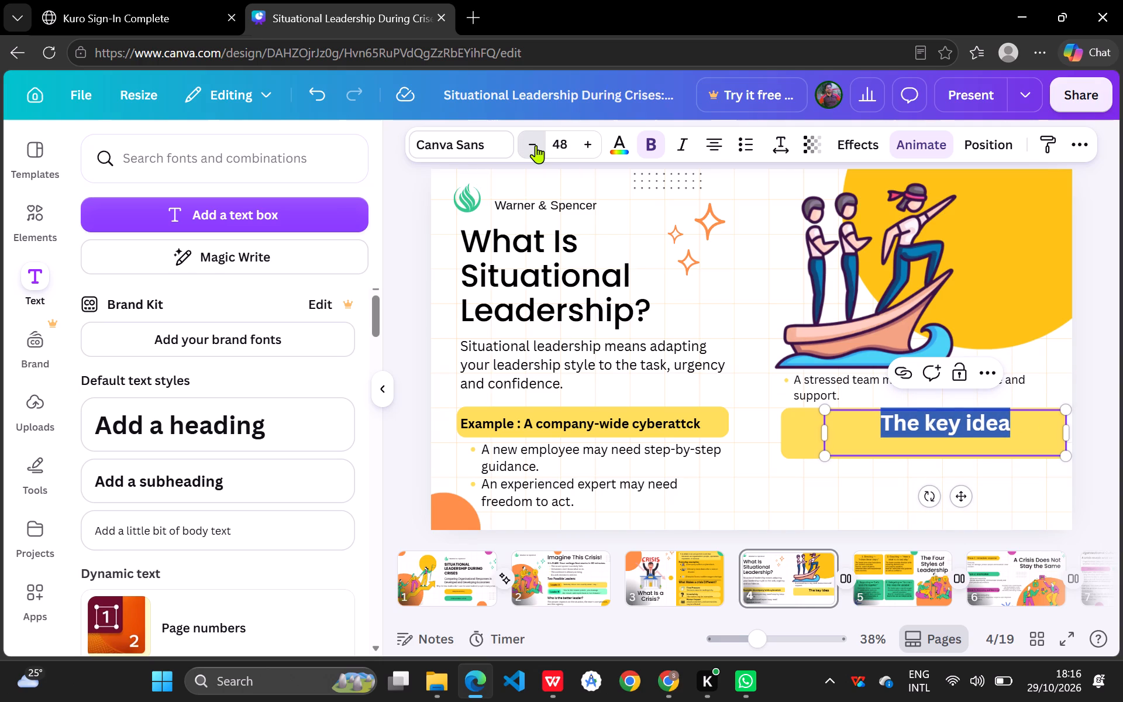
triple_click(536, 145)
triple_click(536, 145)
triple_click(536, 145)
triple_click(536, 145)
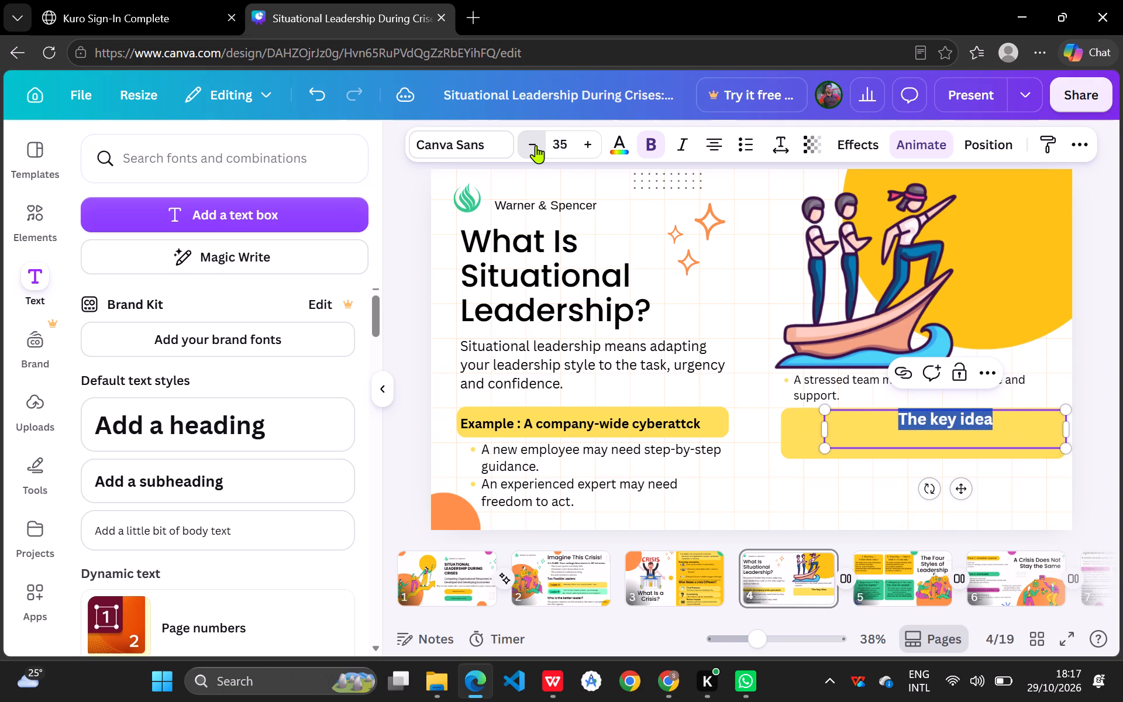
triple_click(536, 145)
left_click(536, 145)
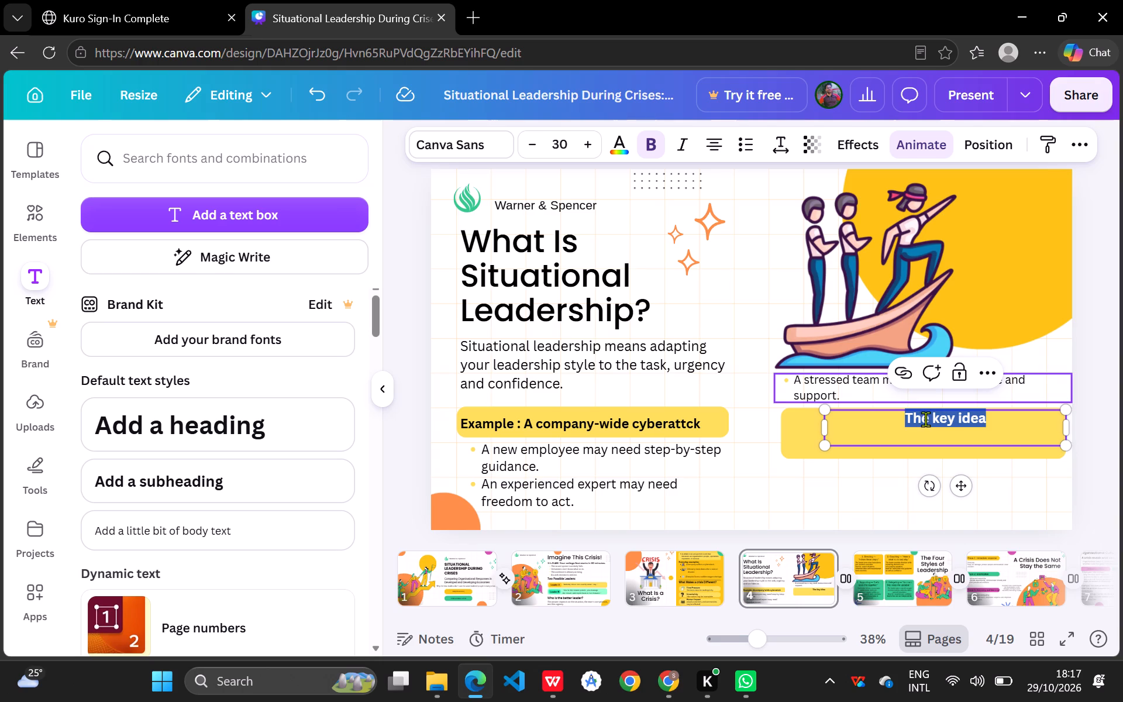
Left-align the "The key idea" heading in its text box.
left_click(992, 422)
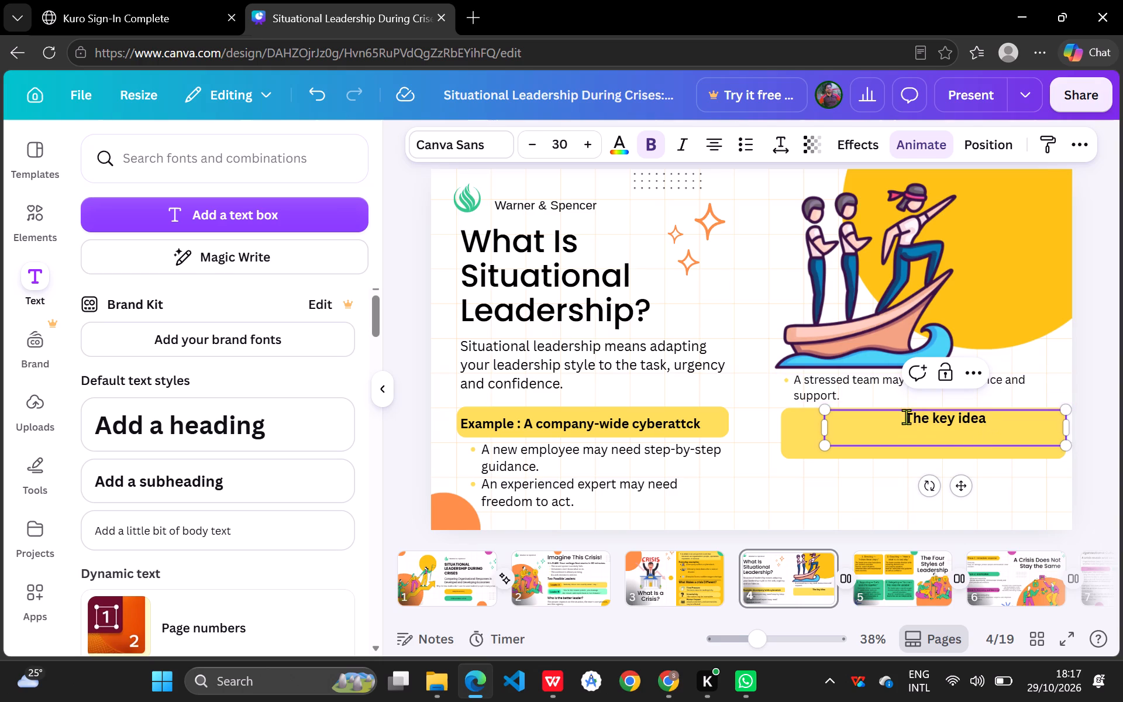
left_click(721, 141)
Replace the centred empty line under "The key idea" with a new left-aligned line at size 30.
left_click(911, 429)
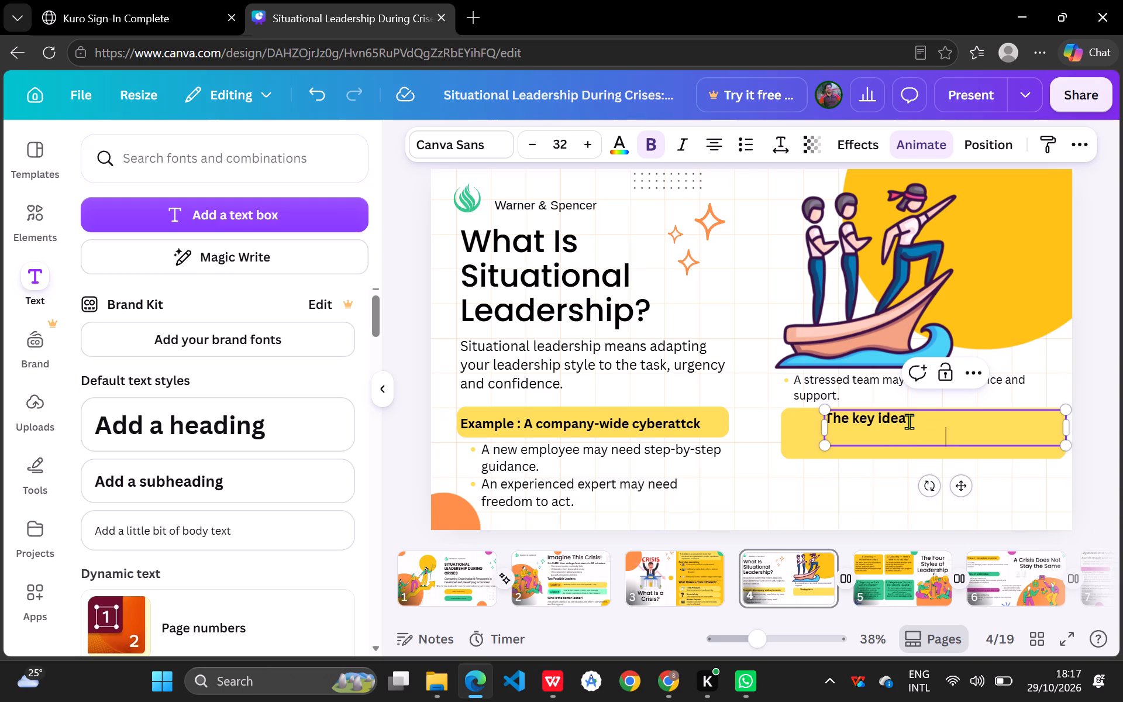
left_click(909, 421)
key("Return")
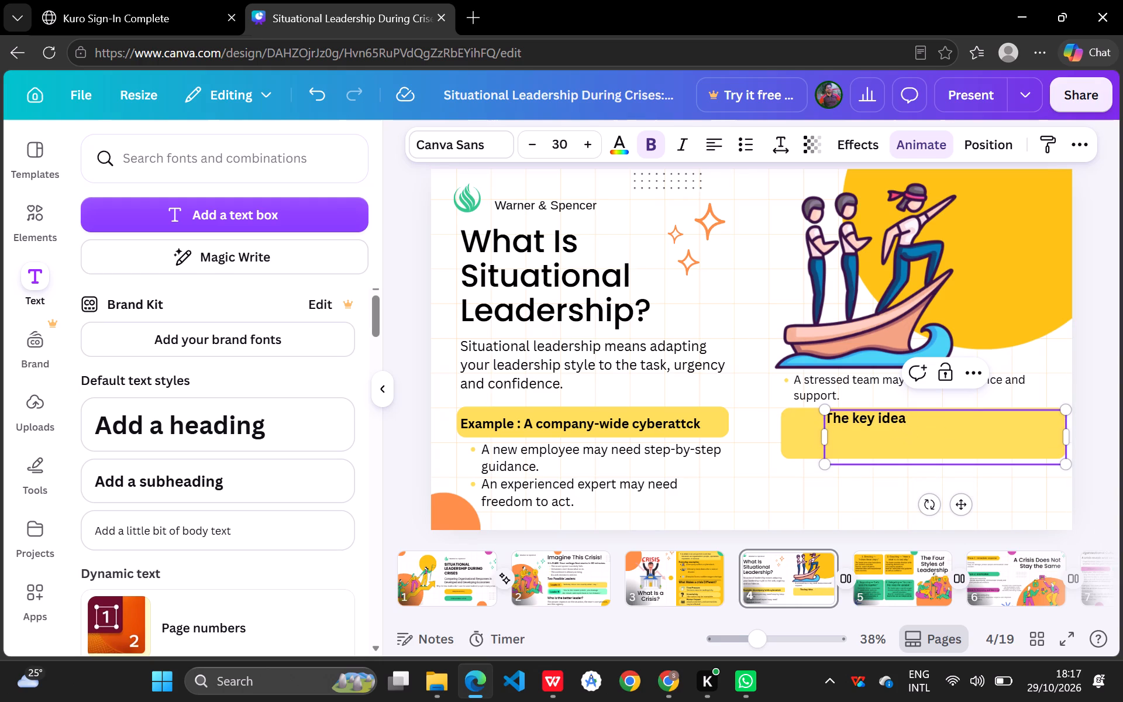
left_click(867, 437)
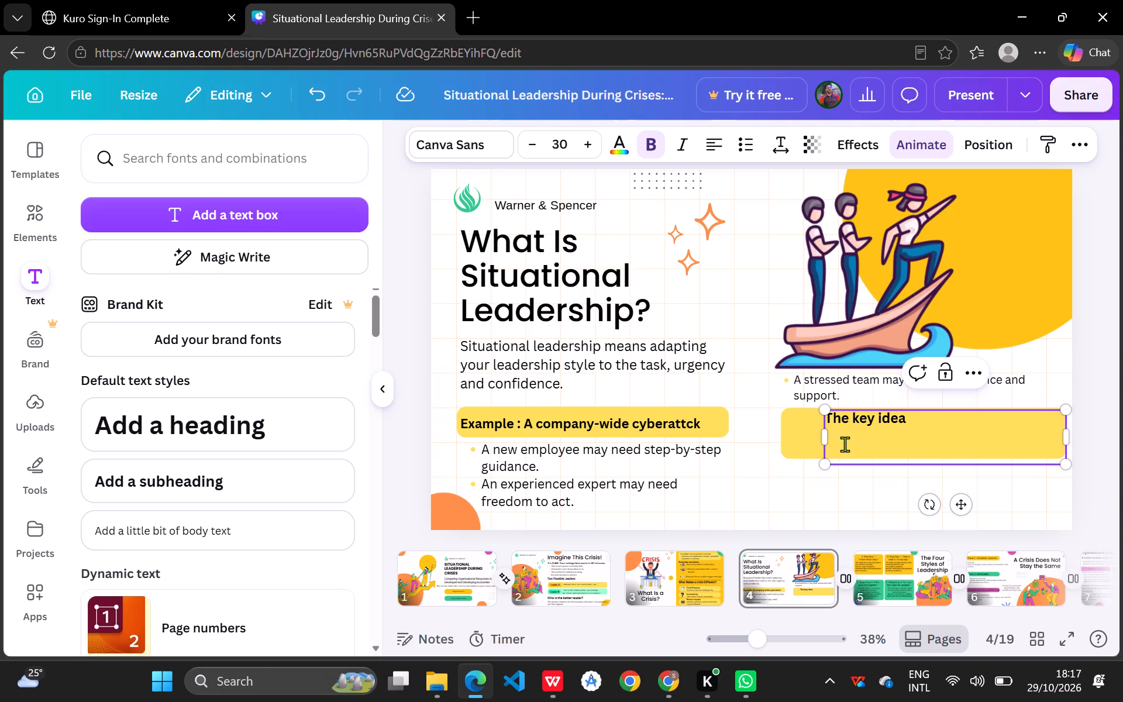
left_click(838, 436)
left_click(835, 451)
key("BackSpace")
key("BackSpace")
key("Return")
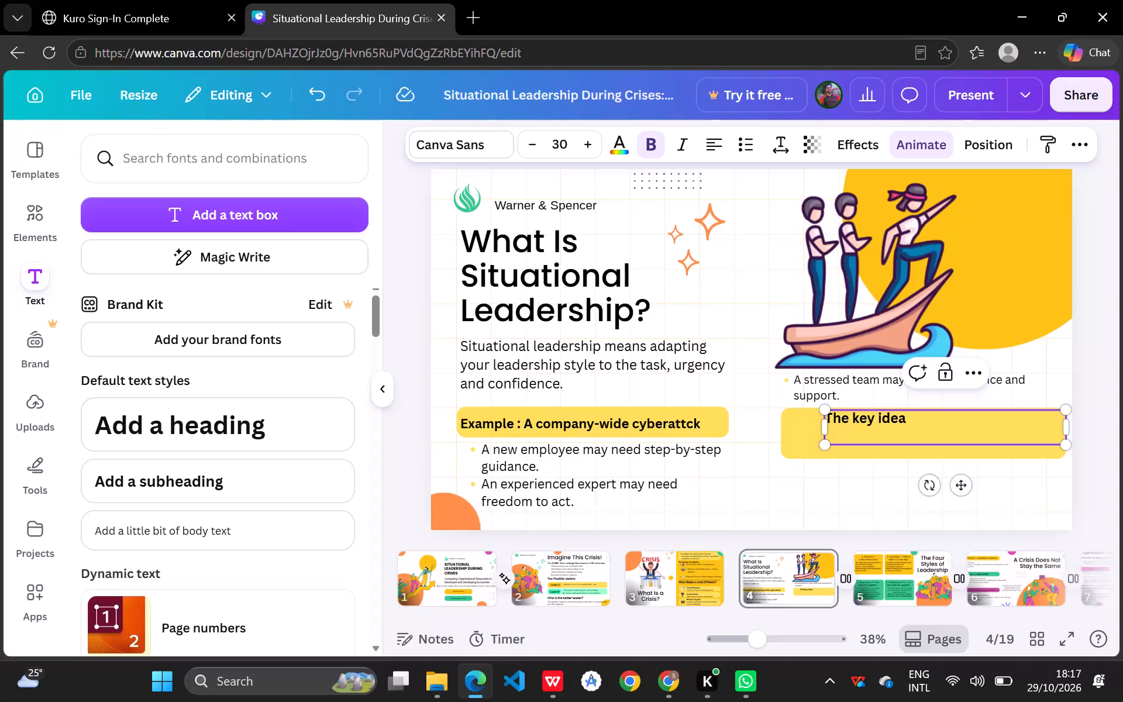
Turn off bold for the new line and begin it with "Don't ask only".
left_click(653, 139)
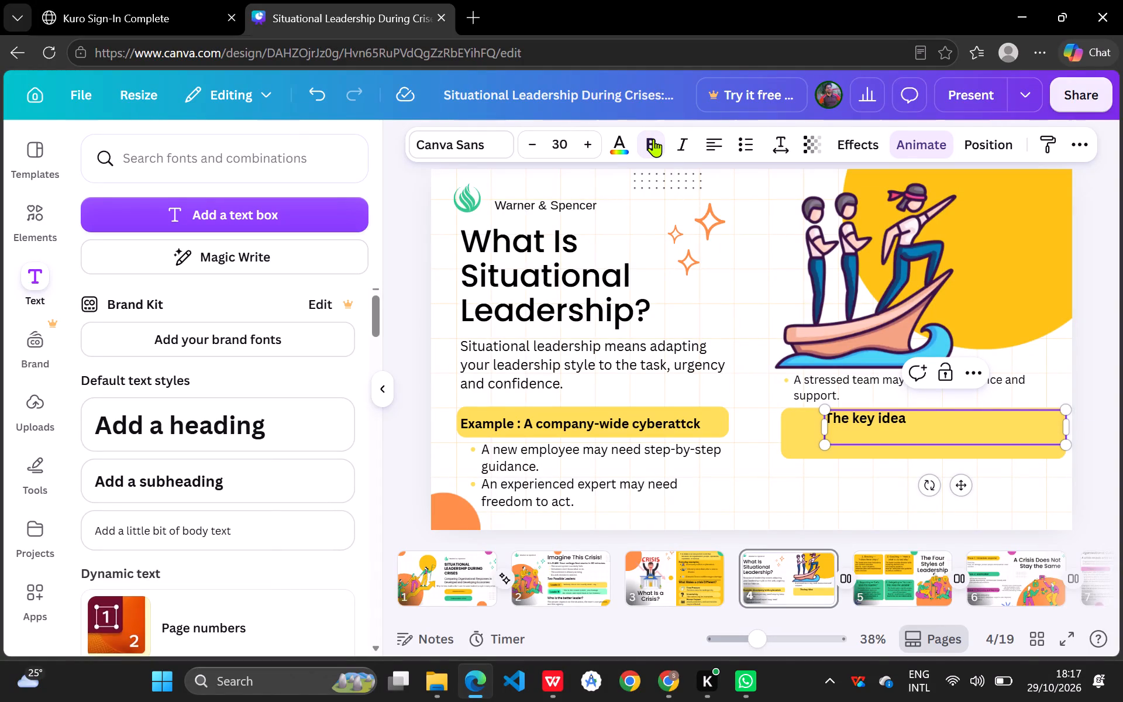
key("shift+d")
type("ont")
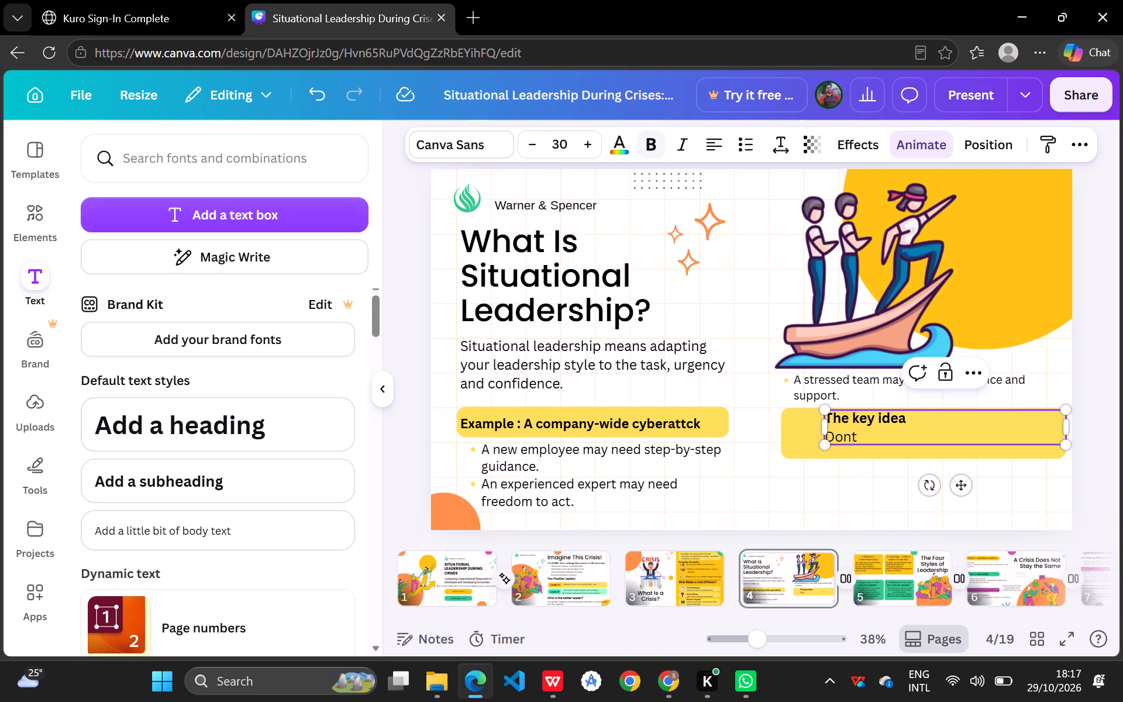
key("BackSpace")
type("''")
key("BackSpace")
type("t")
key("space")
key("space")
type("ask only")
key("space")
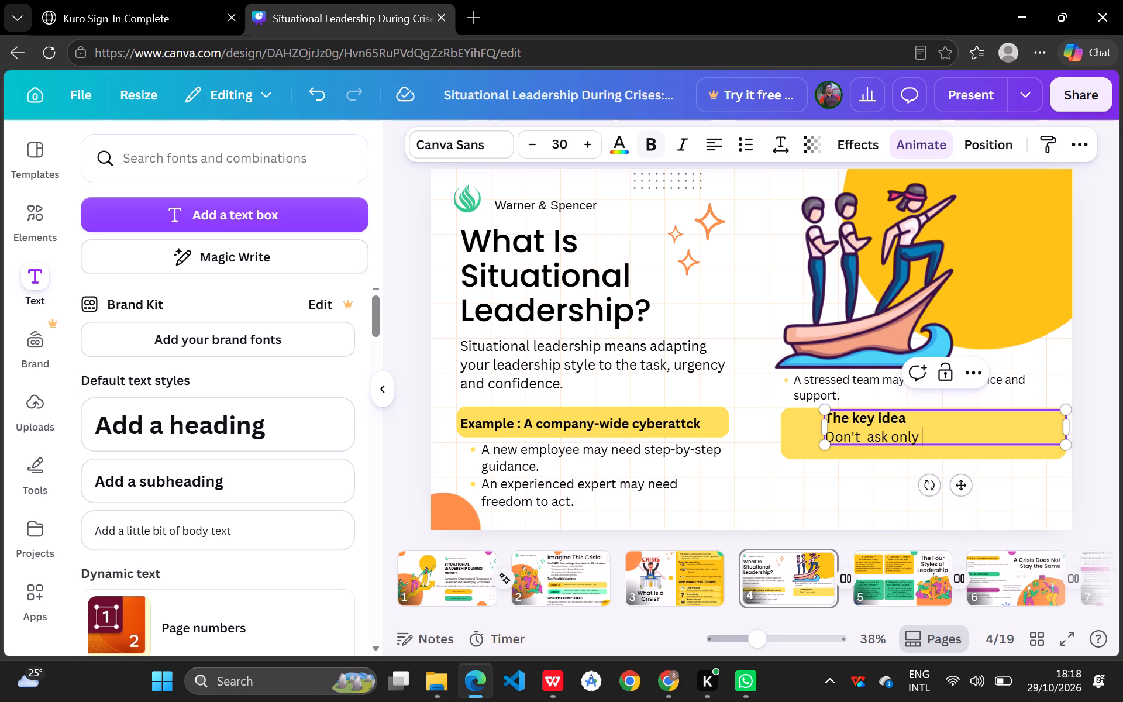
Continue the sentence under "The key idea" with ", what kind of leader am I?".
key("BackSpace")
type(", what")
key("space")
type("king")
key("BackSpace")
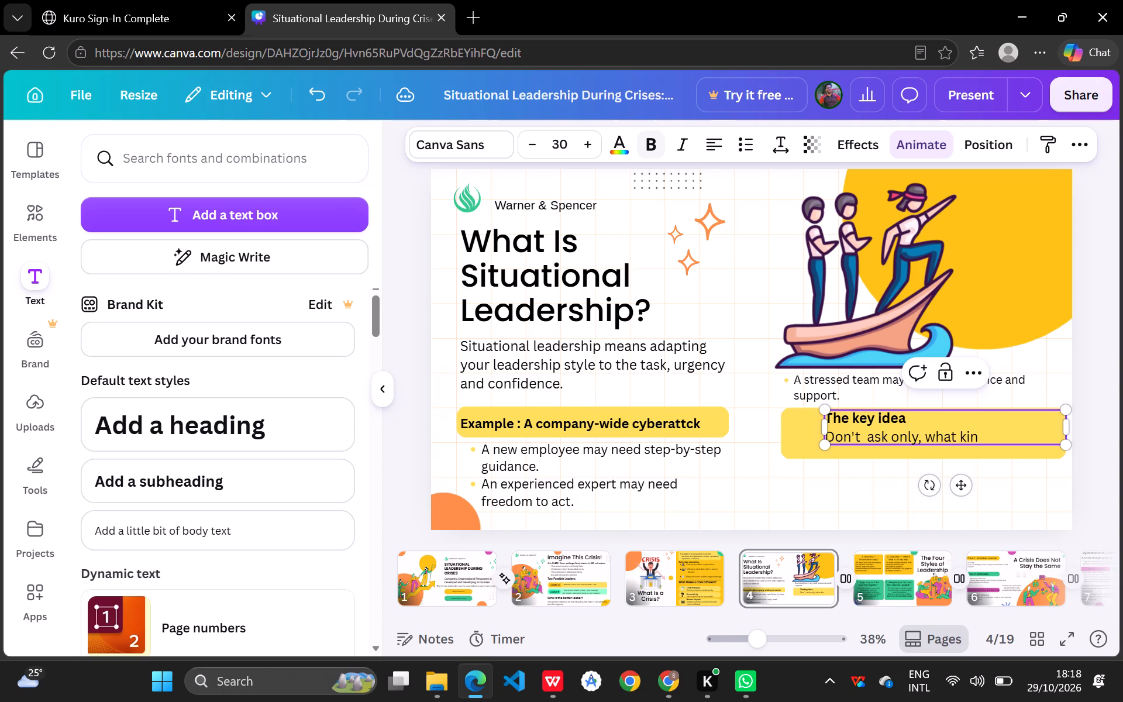
type("d of")
key("space")
type("leader i")
key("space")
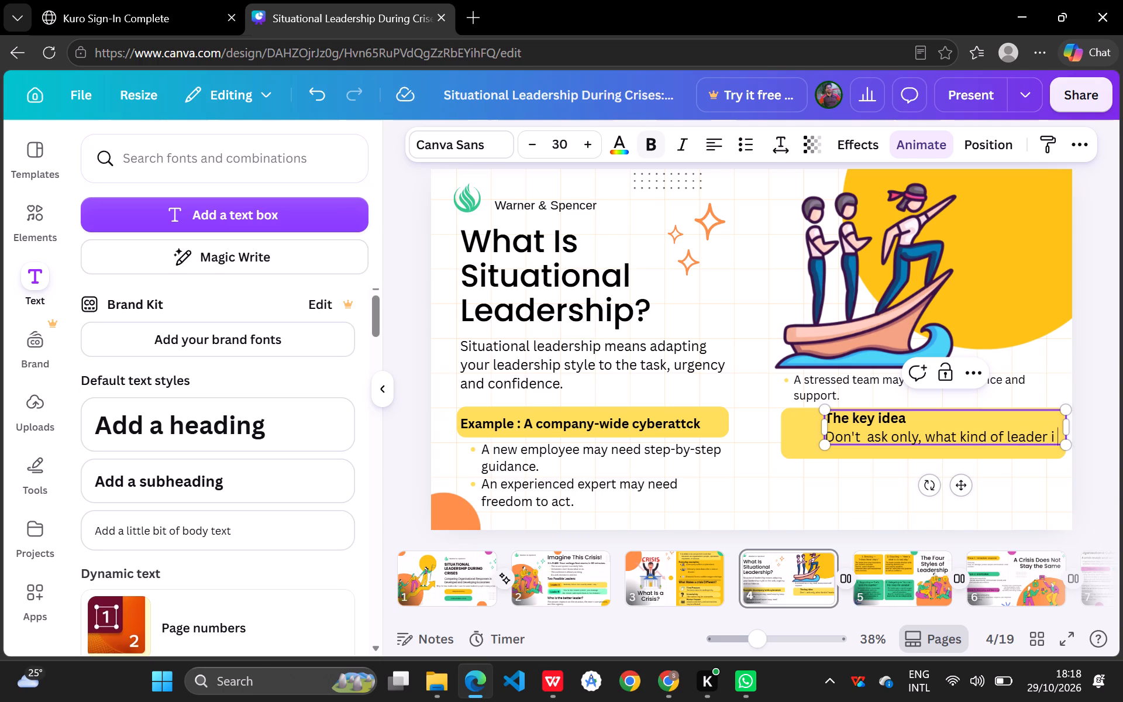
key("BackSpace")
key("BackSpace")
type("am i")
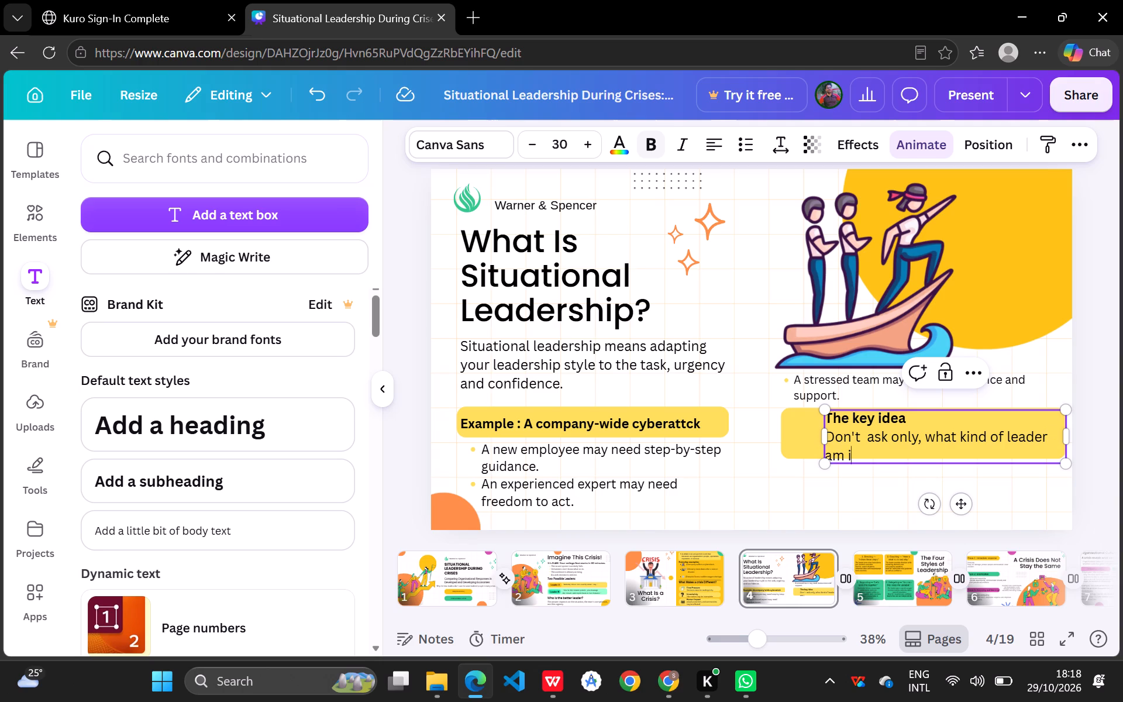
key("BackSpace")
key("shift+i")
key("shift+question")
Enclose the question "what kind of leader am I?" in double quotation marks.
type("\"'")
key("BackSpace")
left_click(924, 433)
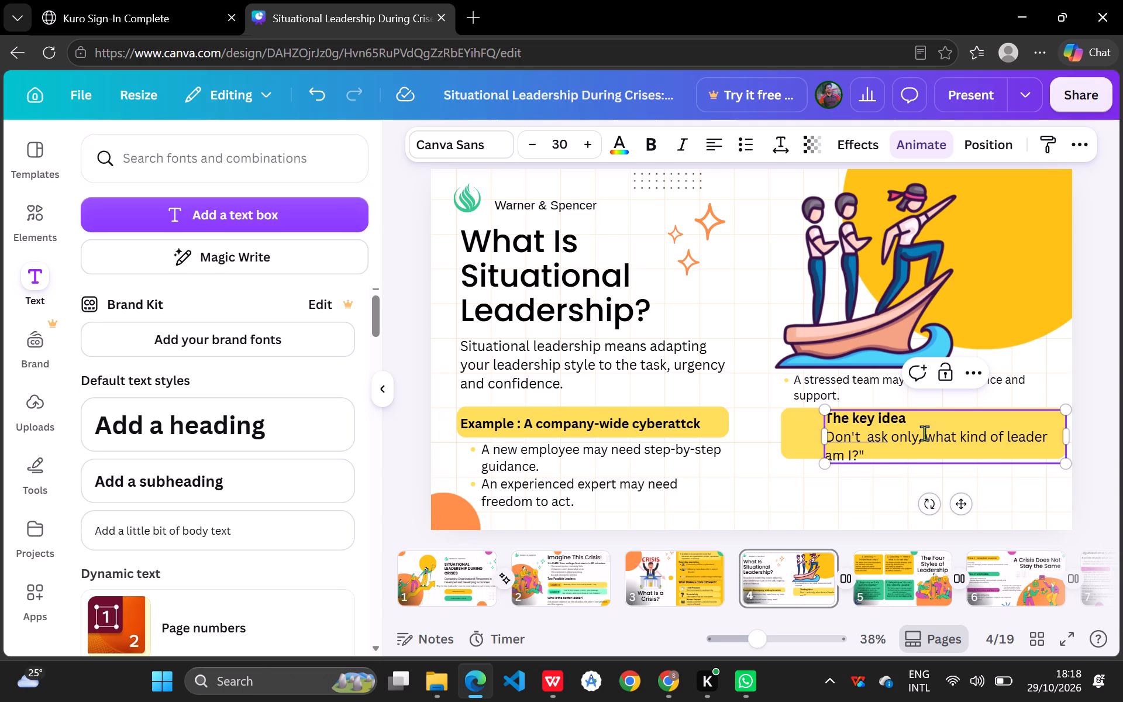
type("\"'")
key("BackSpace")
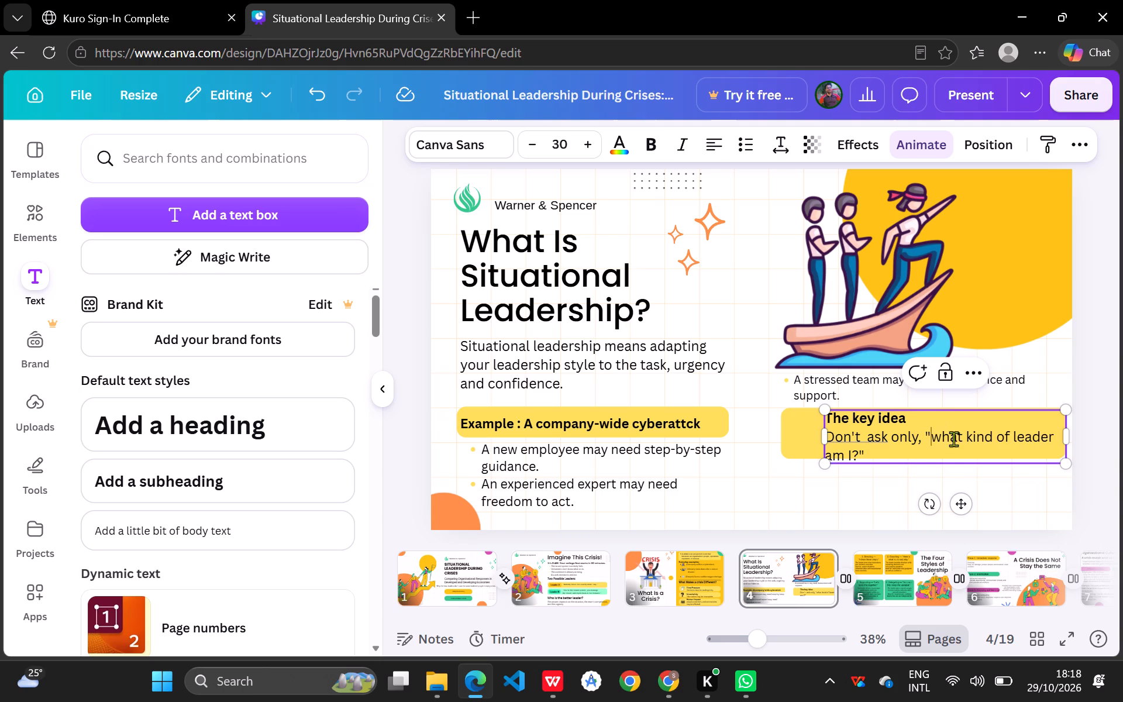
Reduce the font size of the sentence under "The key idea" to 26.
left_click(829, 434)
left_click_drag(869, 455, 835, 446)
left_click_drag(835, 446, 825, 437)
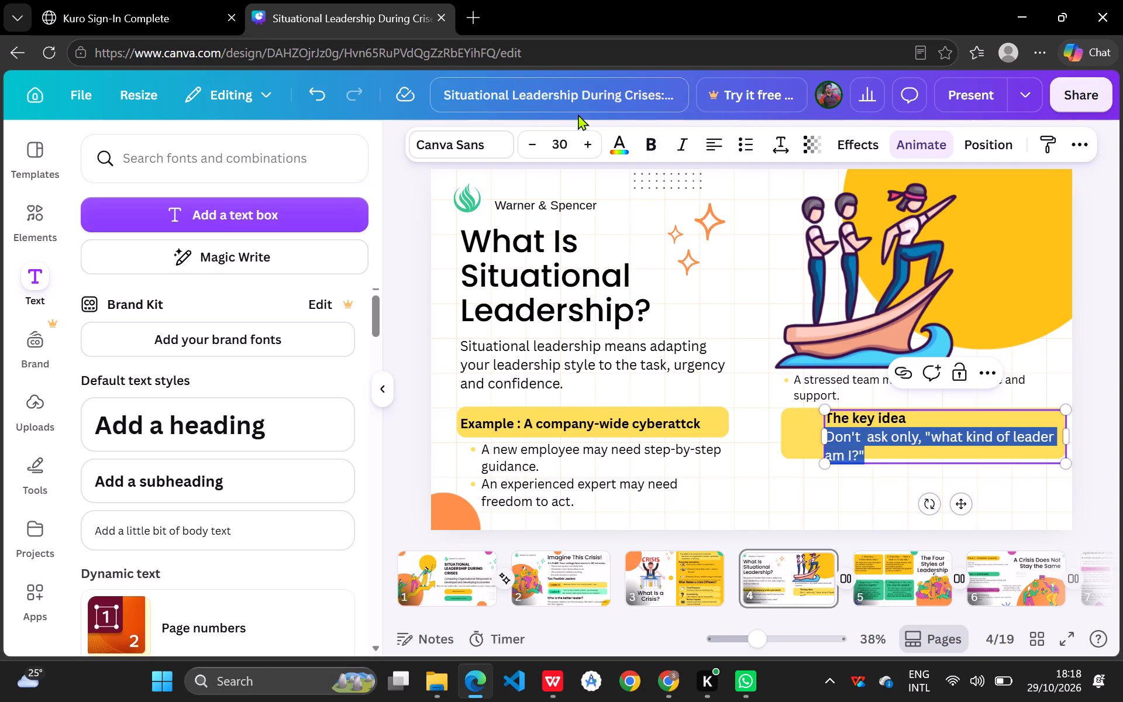
left_click(532, 144)
left_click(532, 144)
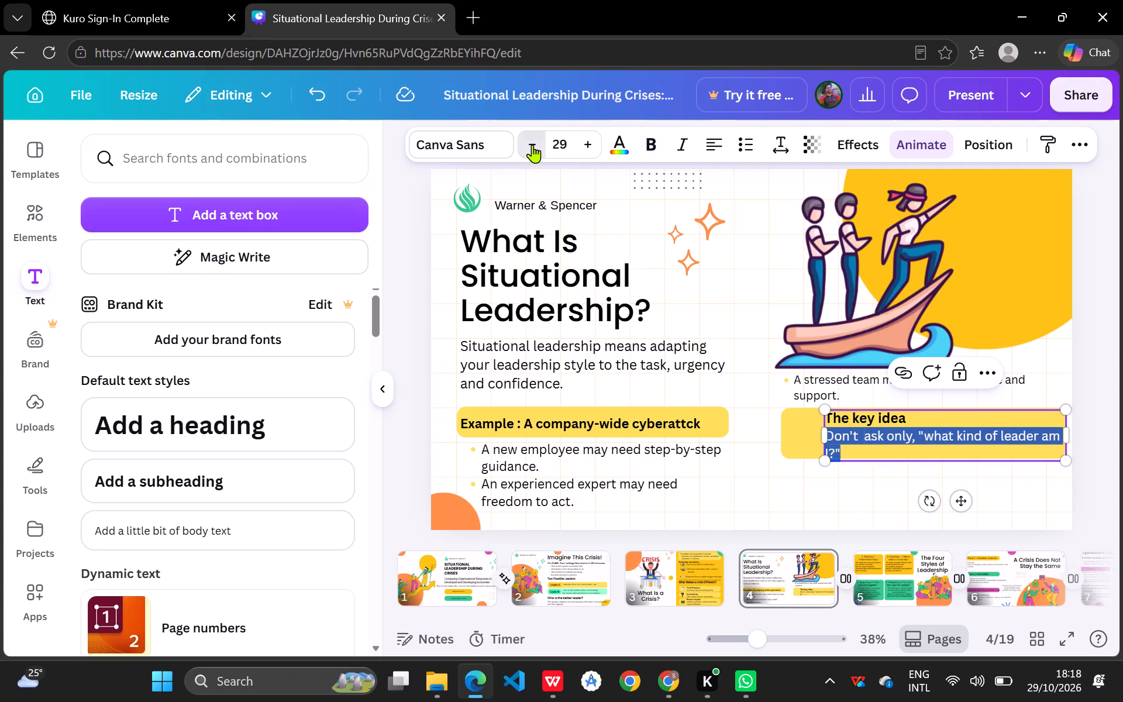
left_click(532, 144)
left_click(532, 144)
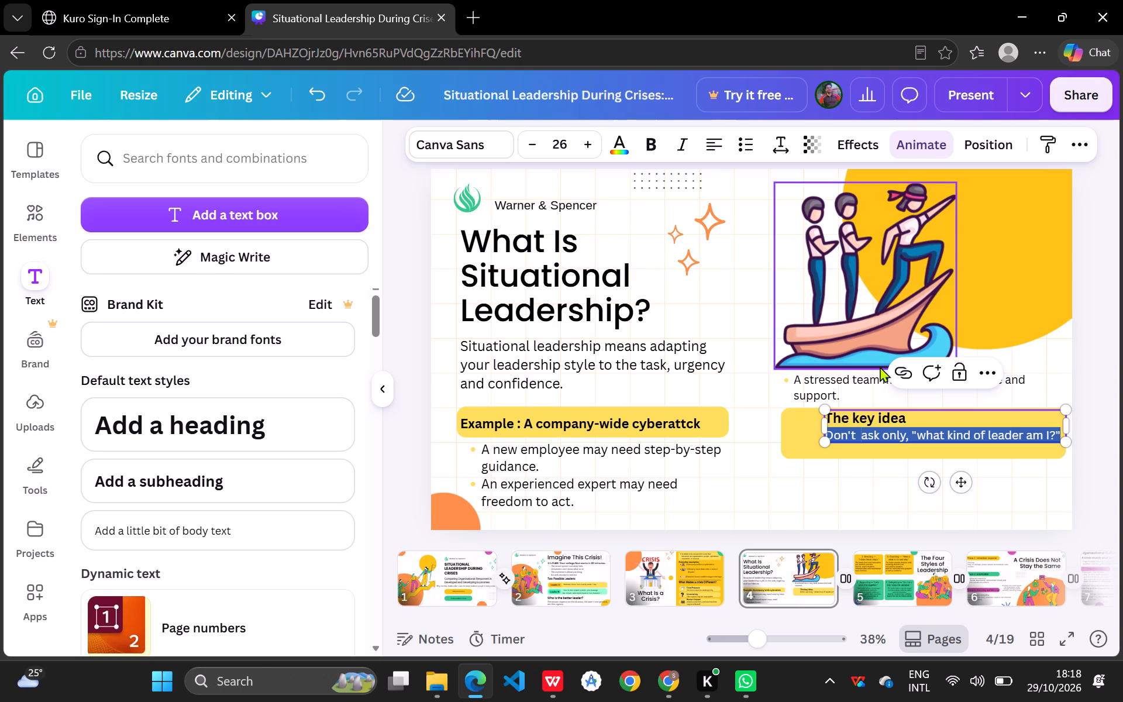
Start a new line below the first key-idea question with "Ask," followed by a pair of double quotation marks.
left_click(1057, 432)
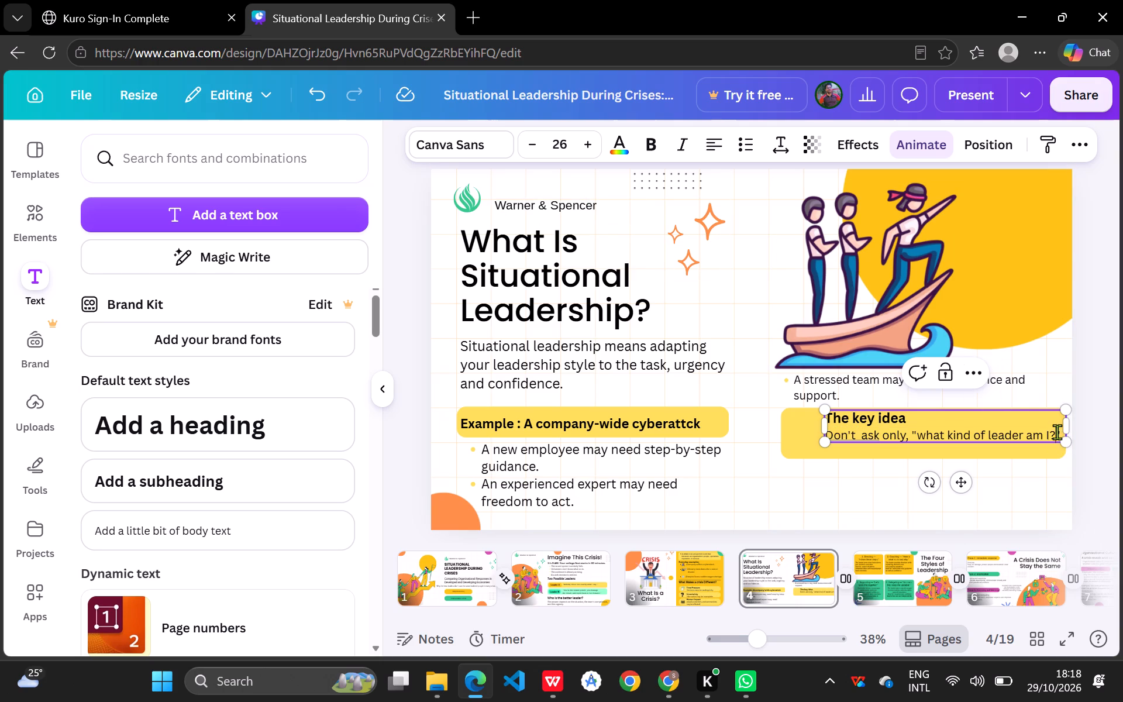
key("Right")
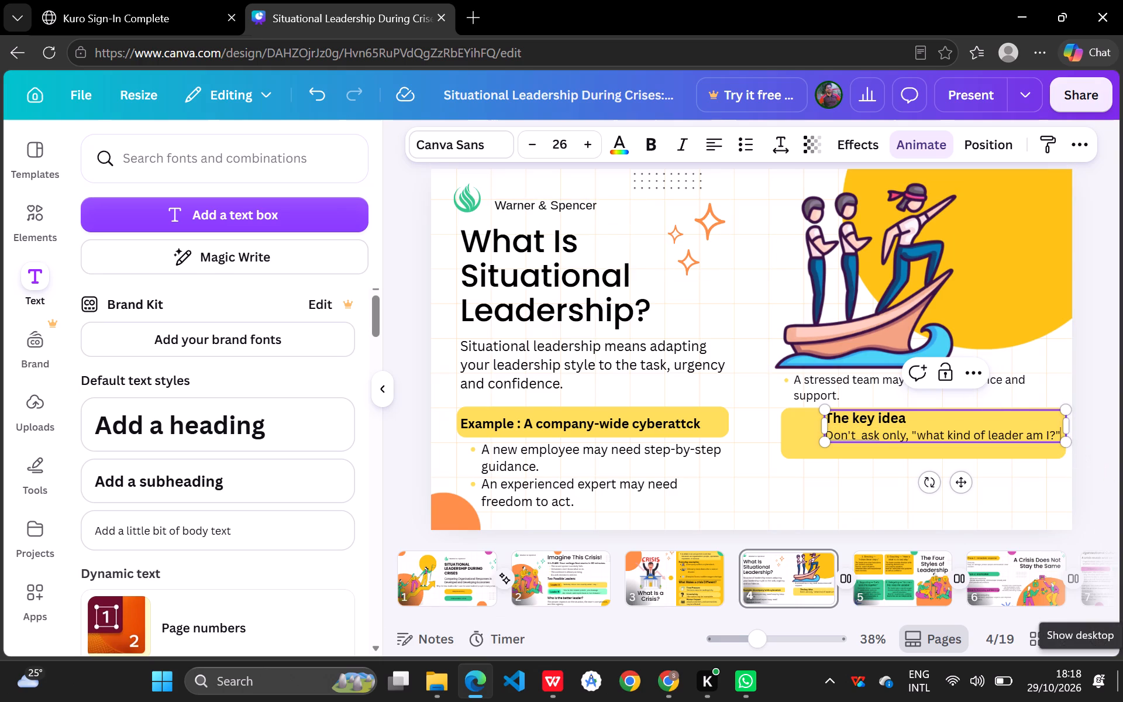
key("Return")
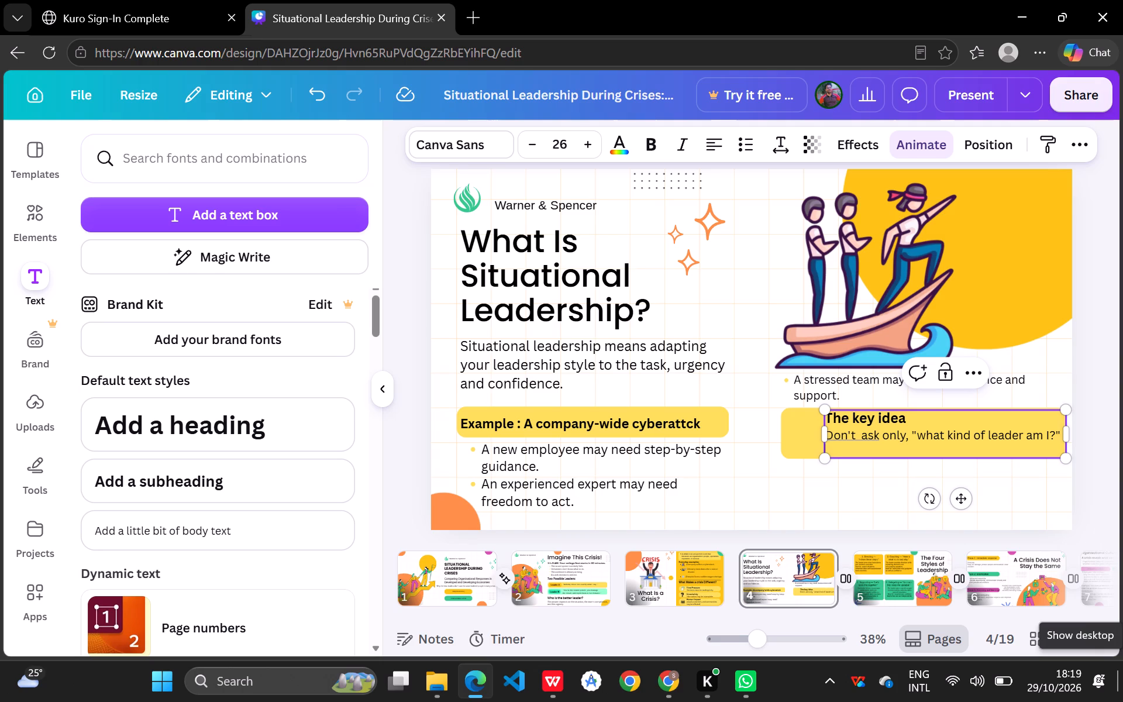
type("Ask")
key("comma")
type("\"'")
Fill the empty quotation marks after "Ask," with the question "What does my team need right now?".
key("Left")
type("What")
key("space")
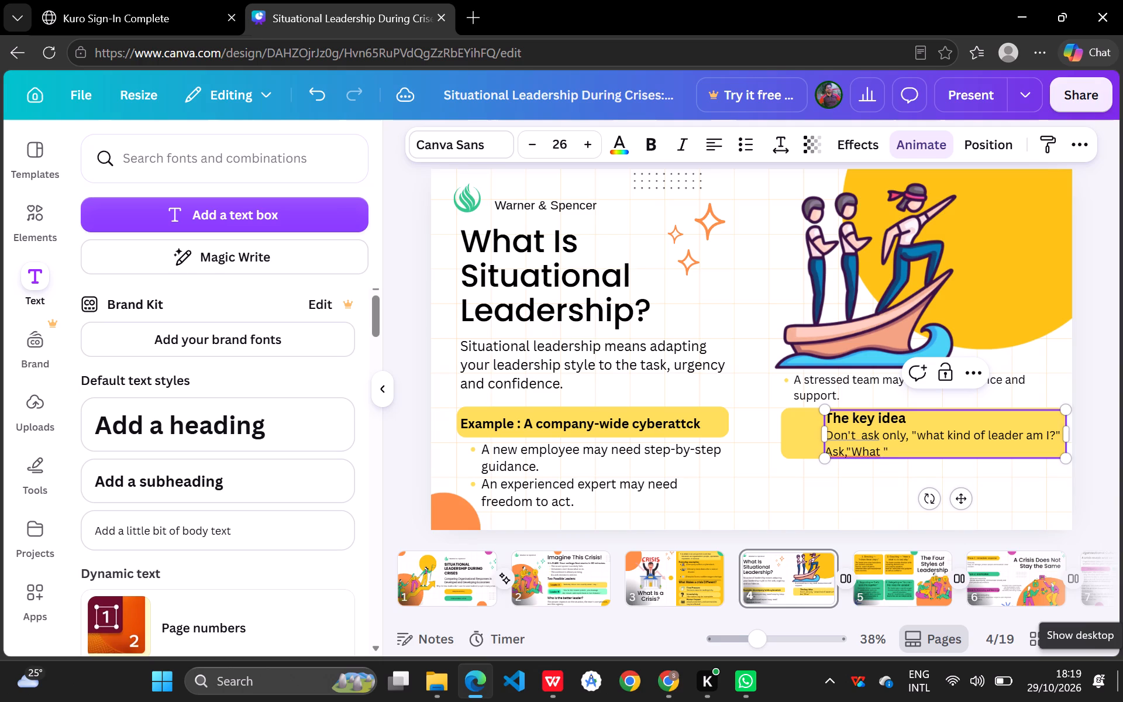
type("does my")
key("space")
type("team need")
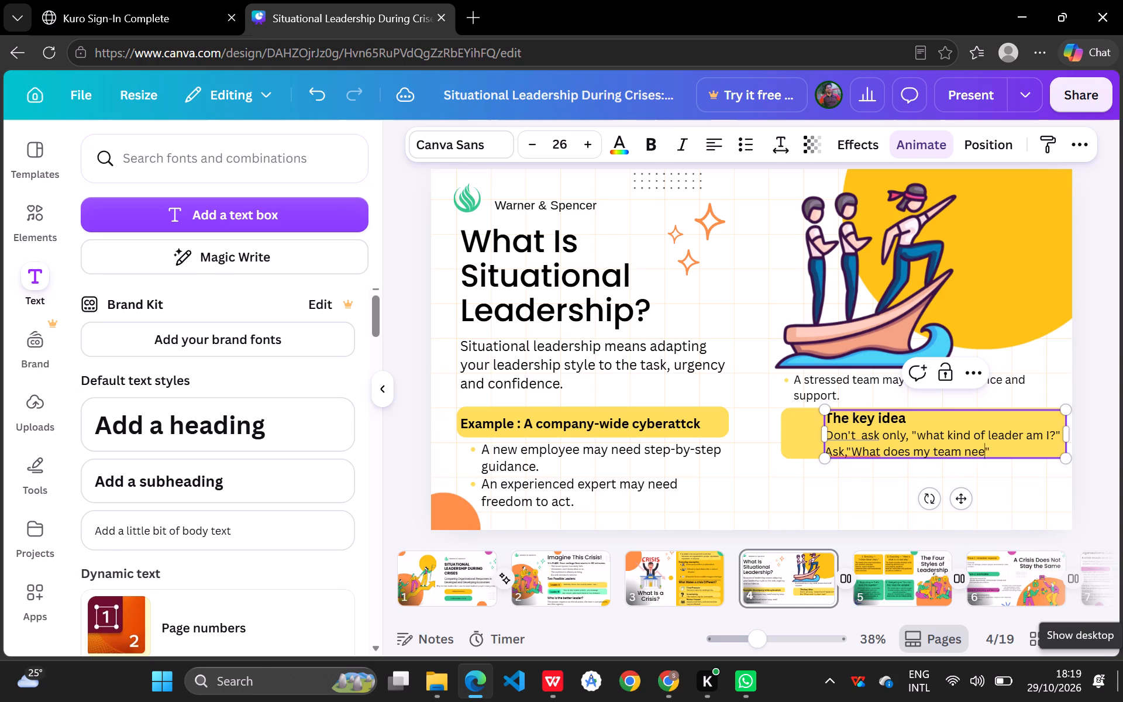
key("space")
type("right")
key("space")
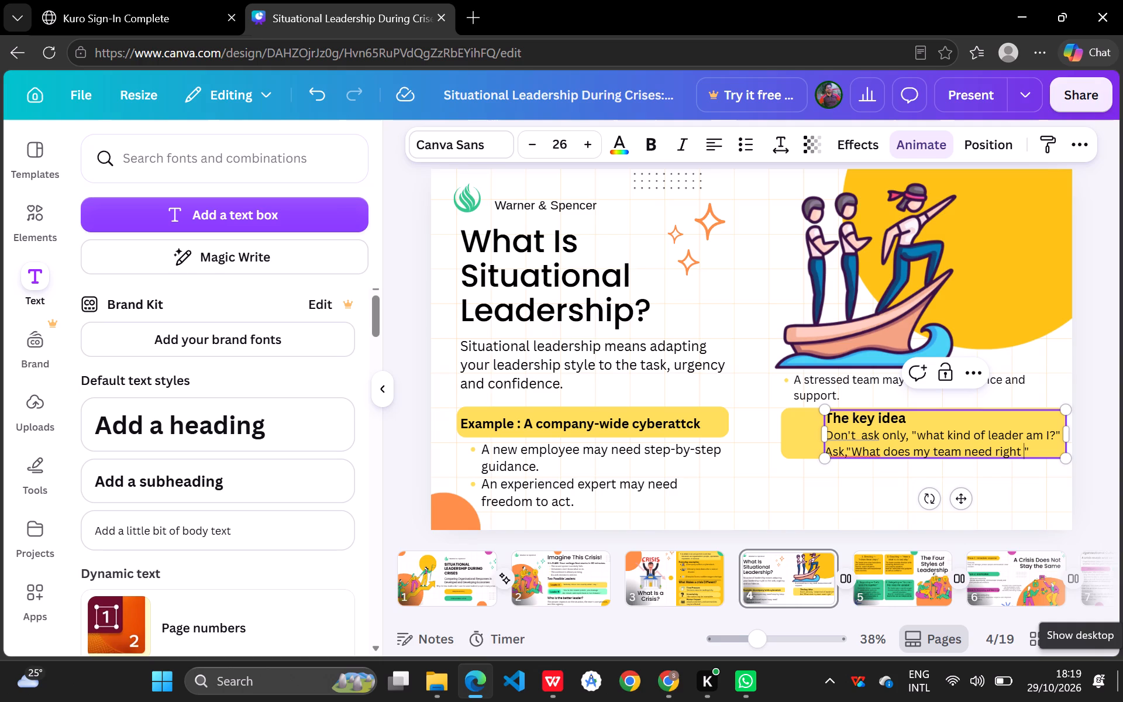
type("now")
key("slash")
key("BackSpace")
key("shift+question")
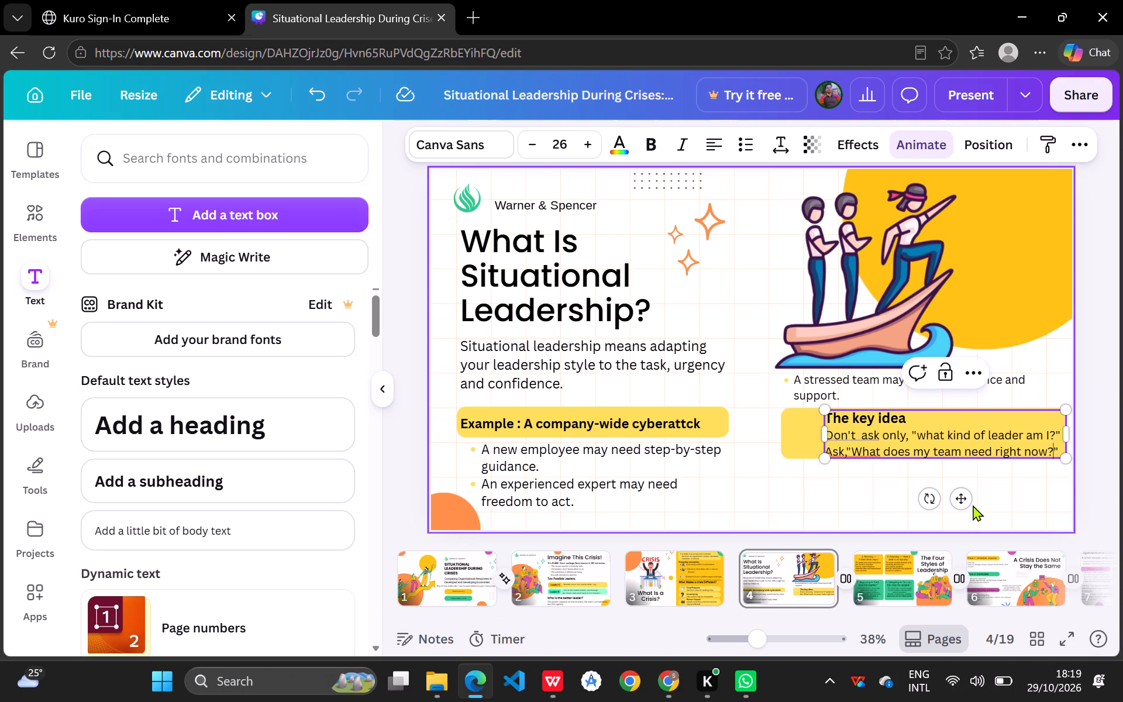
Extend the yellow box behind "The key idea" downward so it leaves space below the last text line.
left_click(804, 441)
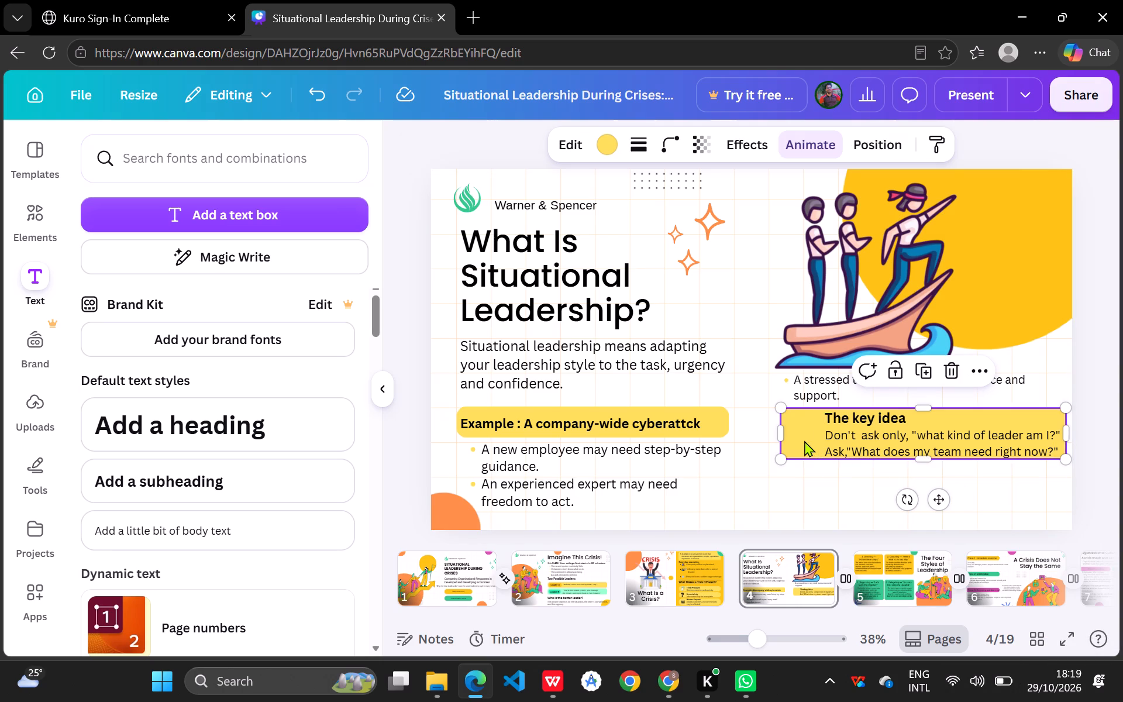
left_click_drag(922, 459, 924, 466)
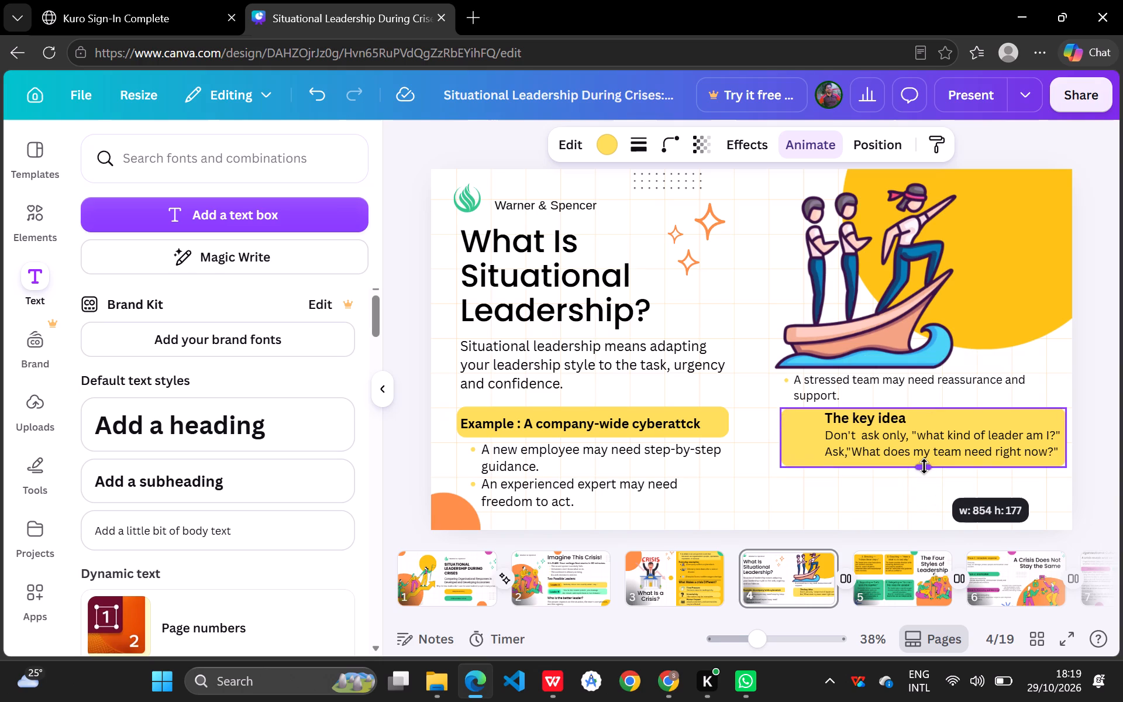
left_click_drag(924, 466, 925, 468)
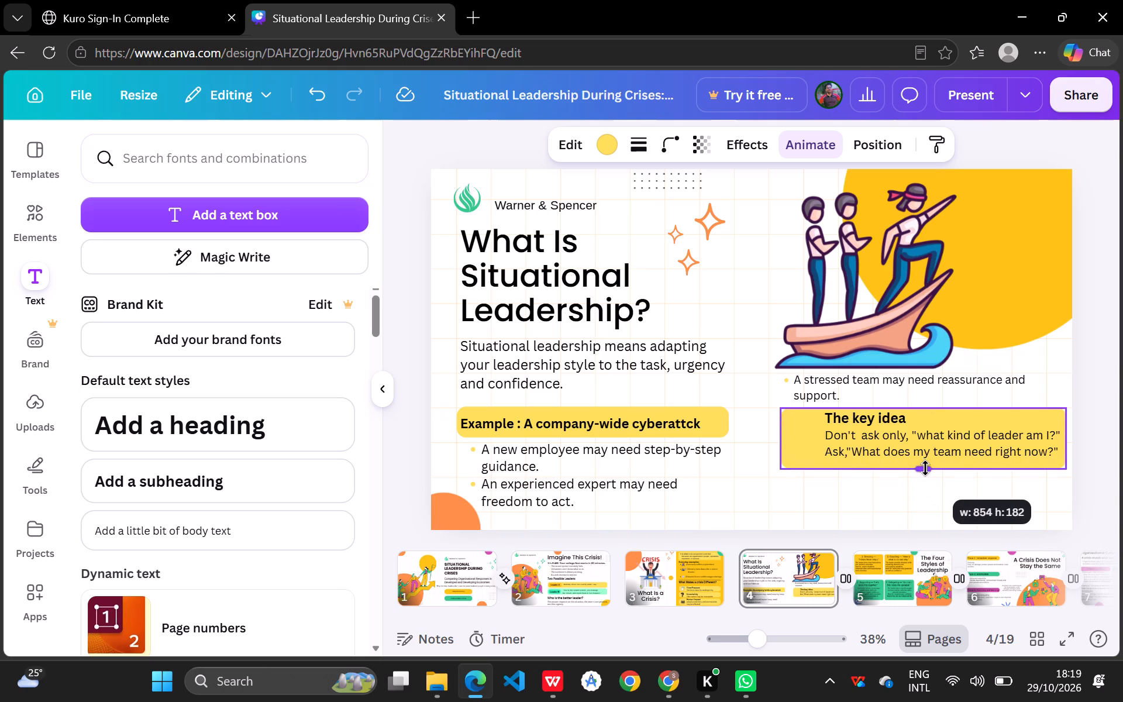
left_click_drag(925, 468, 926, 468)
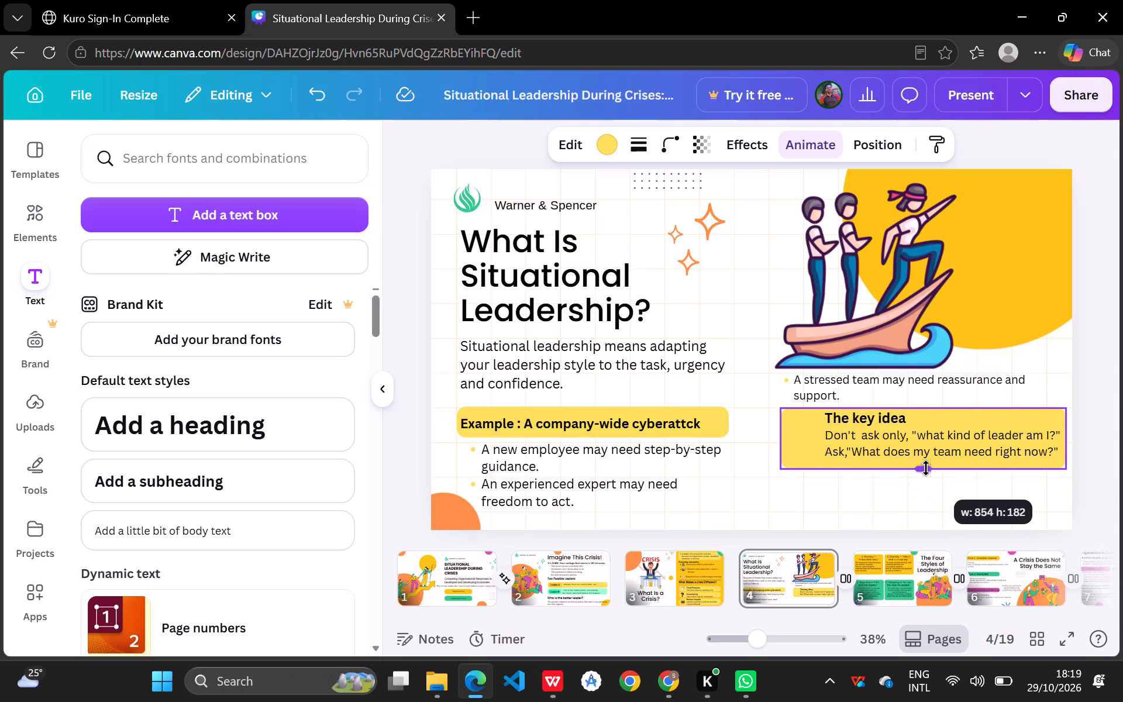
left_click_drag(926, 468, 928, 472)
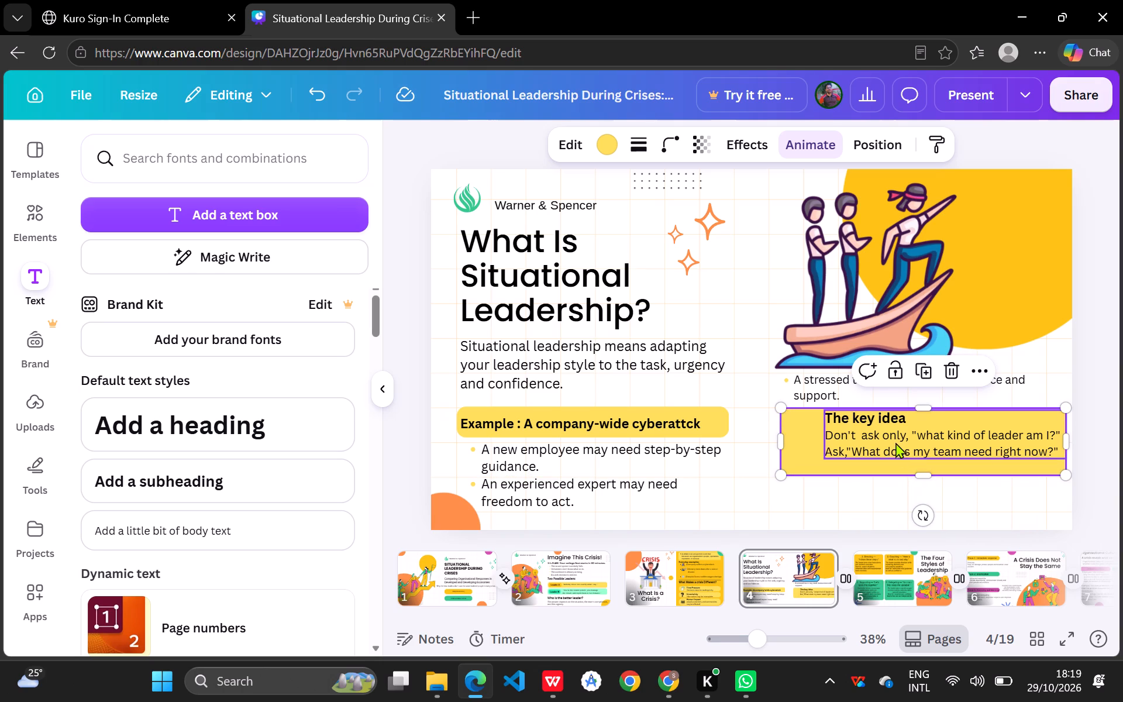
Move "The key idea" text block down slightly to centre it vertically in the enlarged yellow box.
left_click(895, 441)
left_click_drag(895, 441, 895, 448)
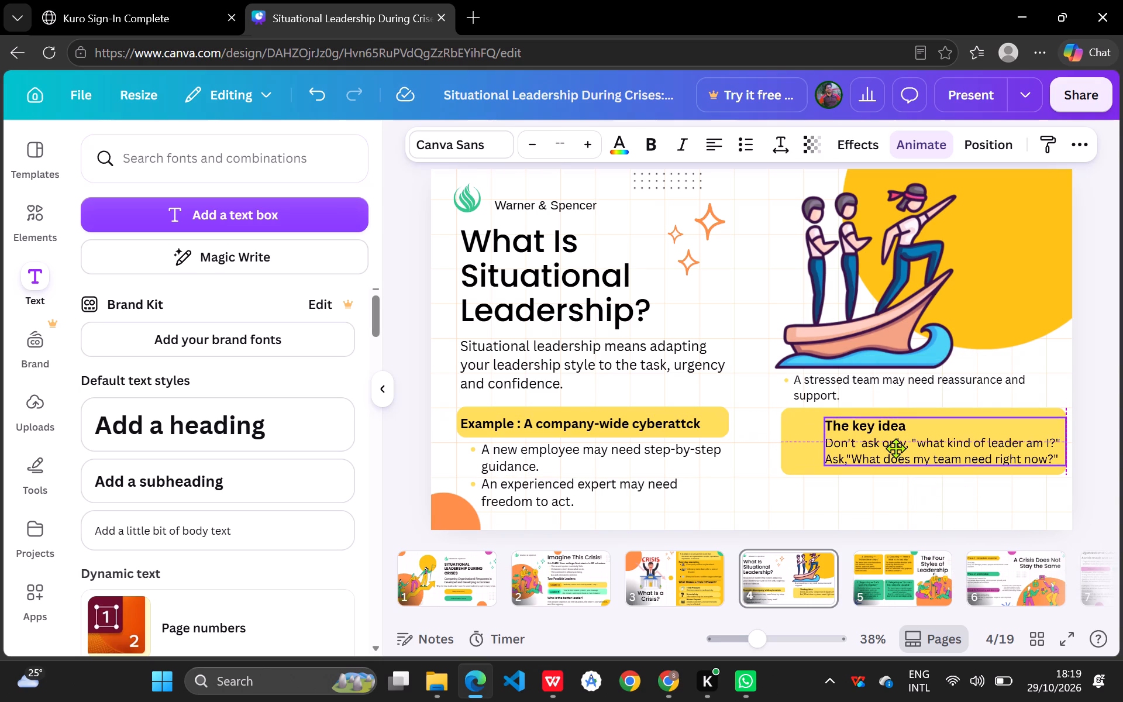
left_click_drag(895, 448, 895, 447)
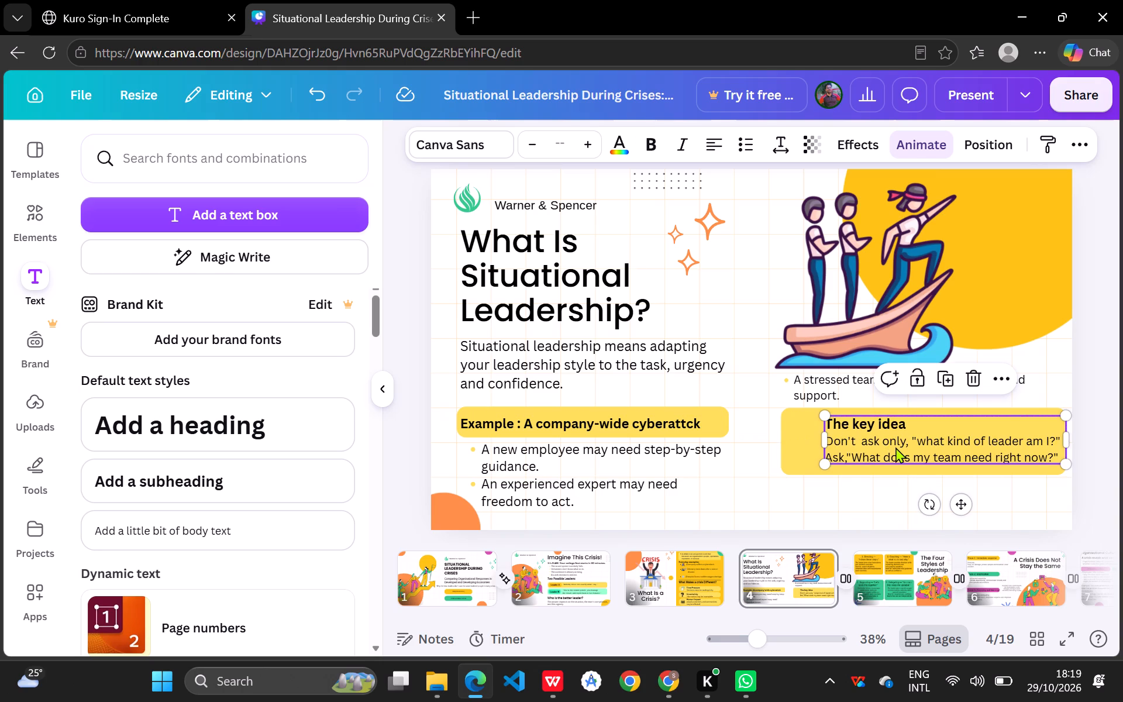
left_click(895, 447)
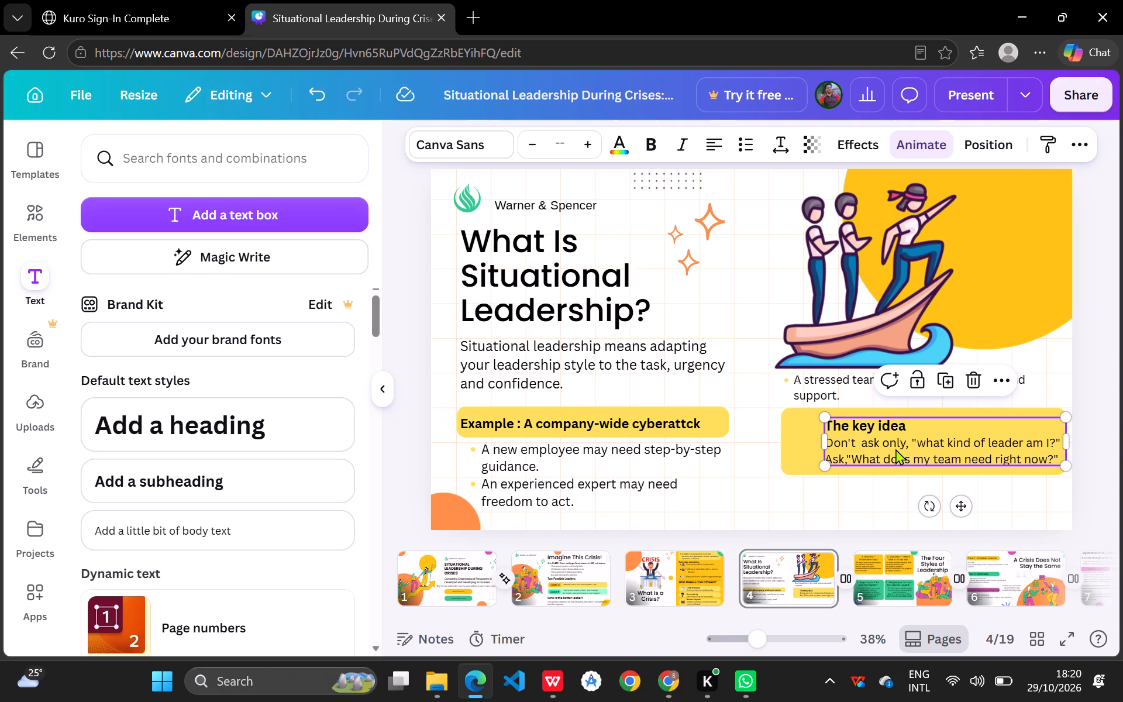
left_click(749, 441)
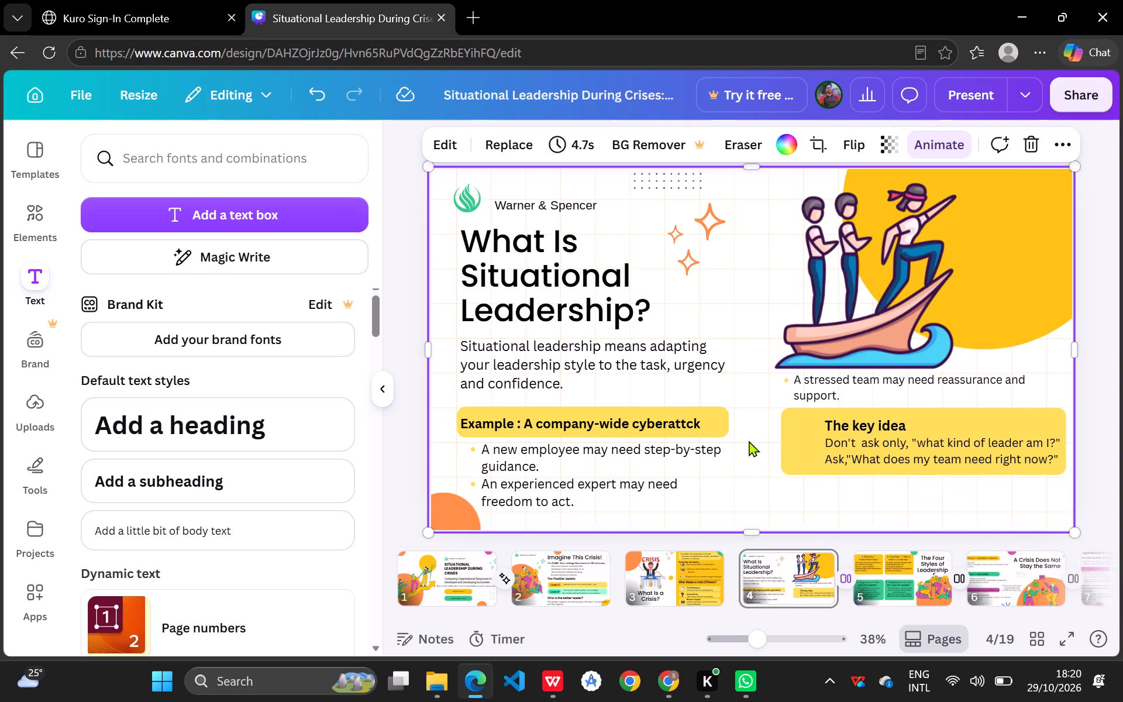
Search the graphics for "idea" and insert the yellow light bulb with a grey base and rays.
left_click(22, 228)
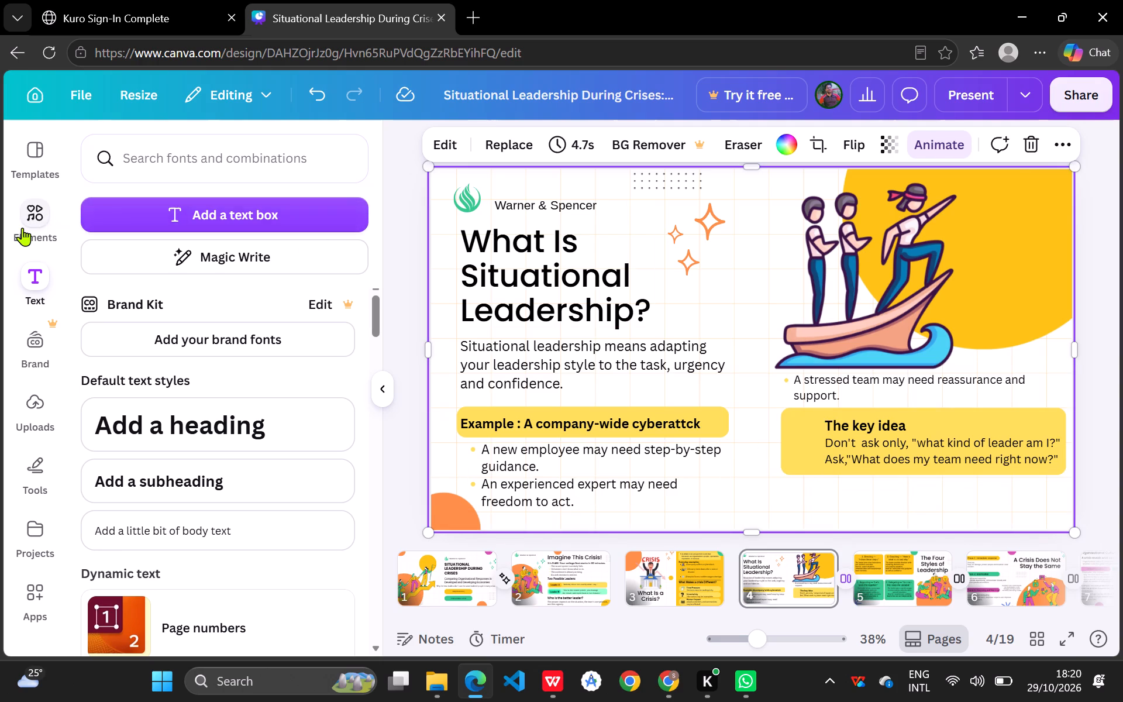
left_click(193, 185)
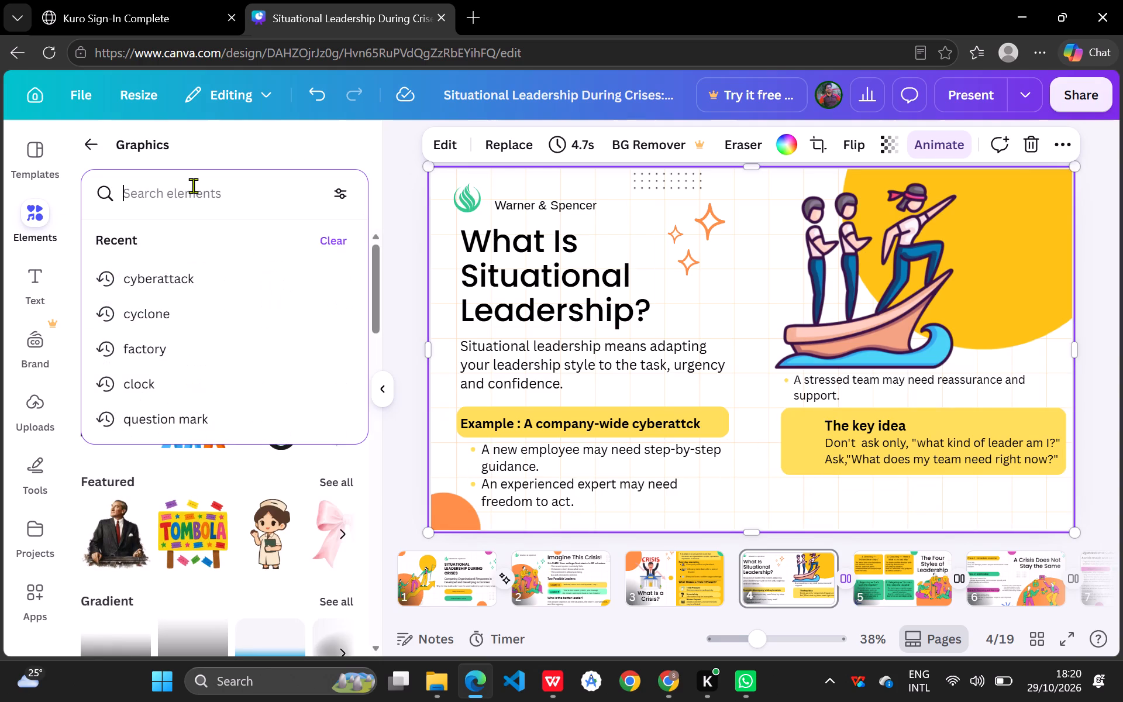
type("idea")
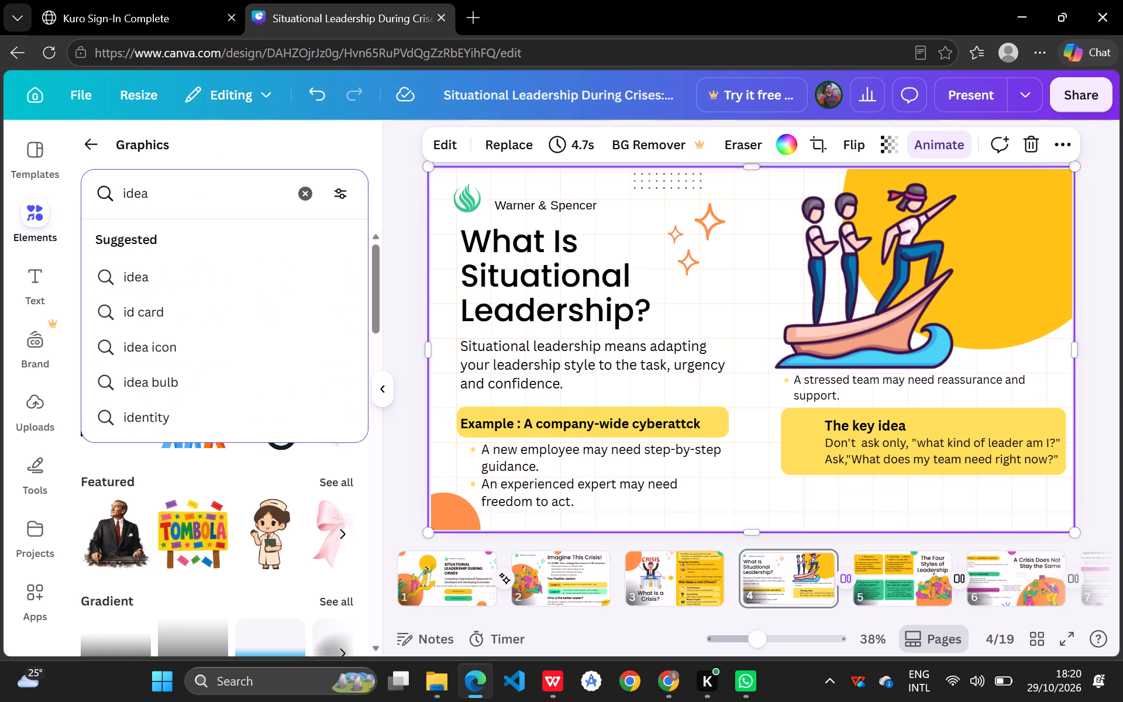
key("Return")
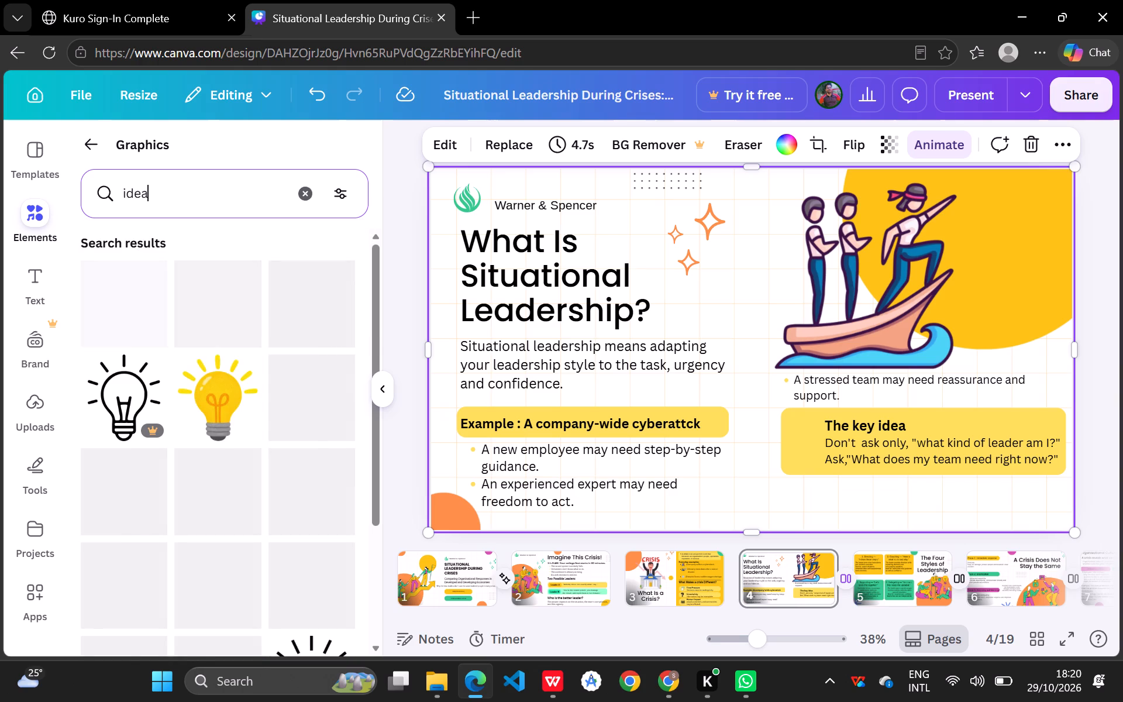
left_click(227, 418)
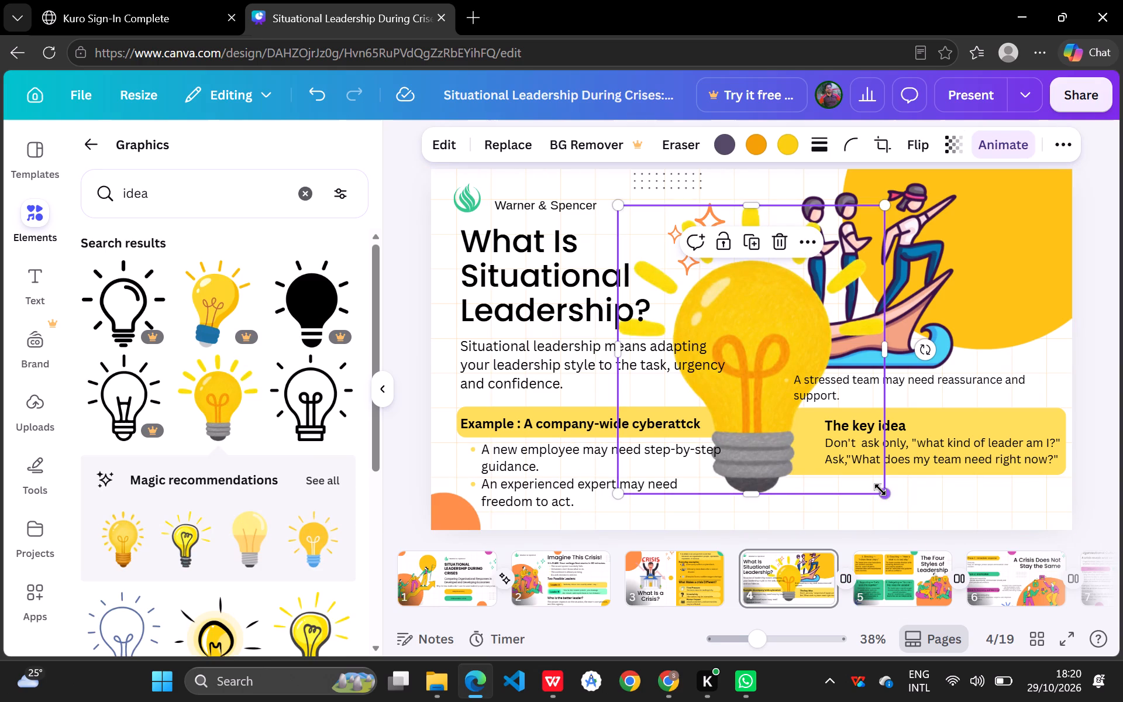
Shrink the light bulb graphic proportionally to a small icon that fits inside the key idea box.
left_click_drag(884, 492, 670, 243)
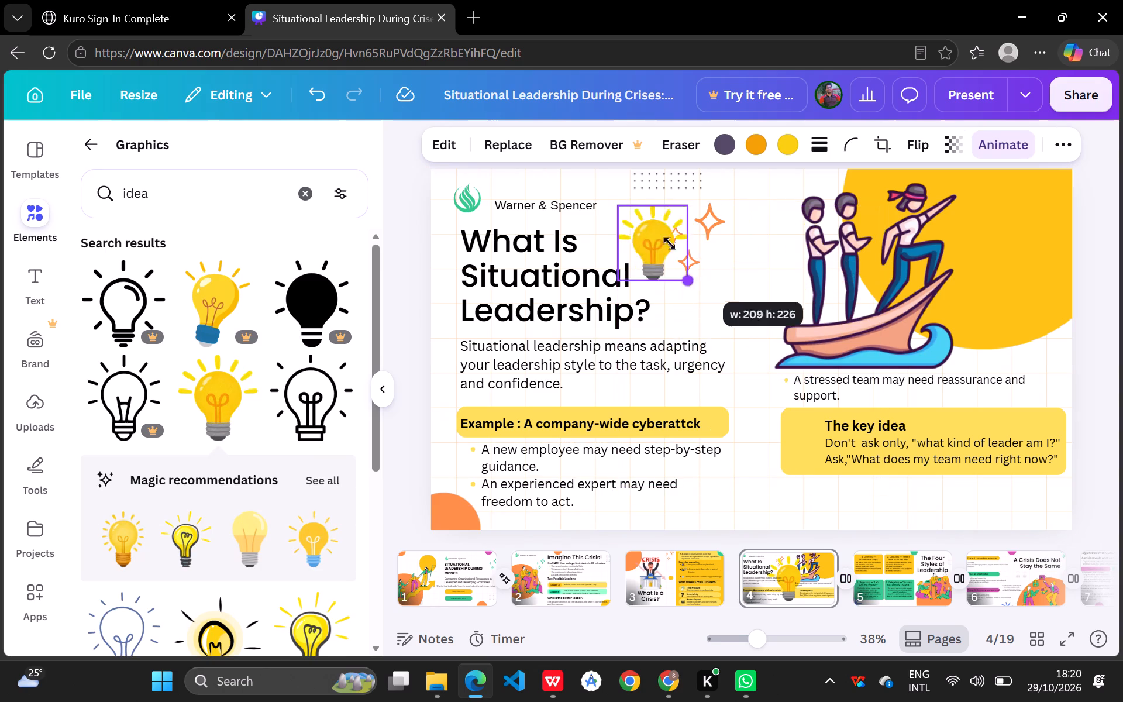
left_click_drag(670, 243, 648, 226)
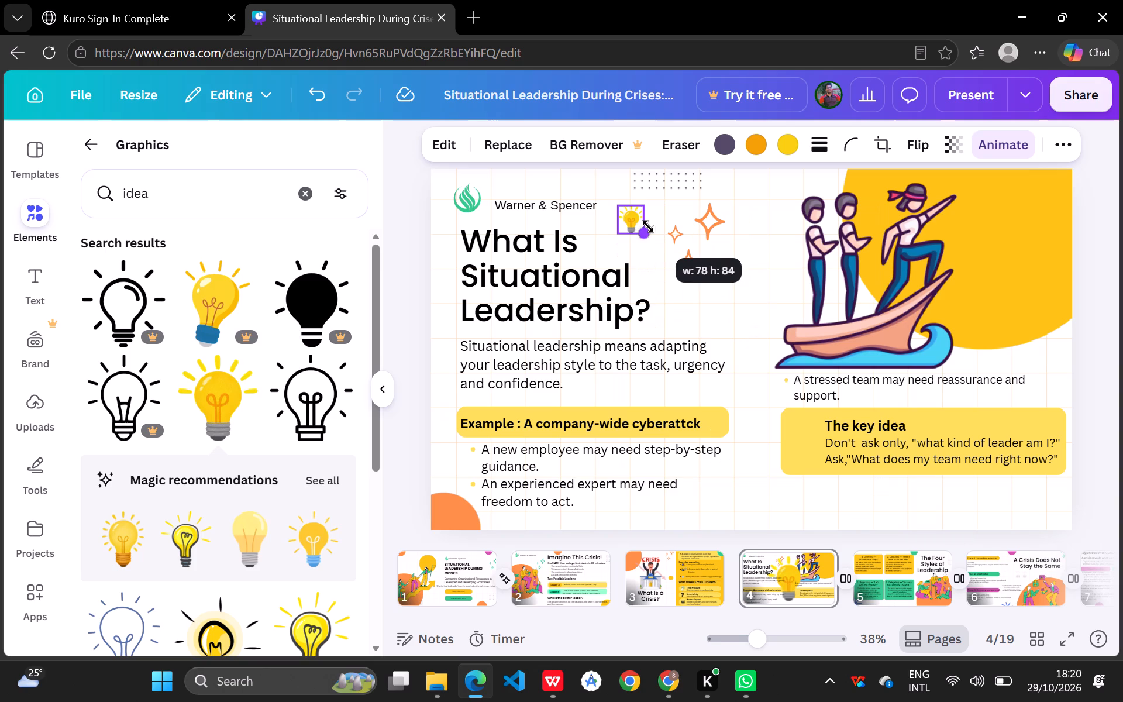
left_click_drag(648, 226, 652, 230)
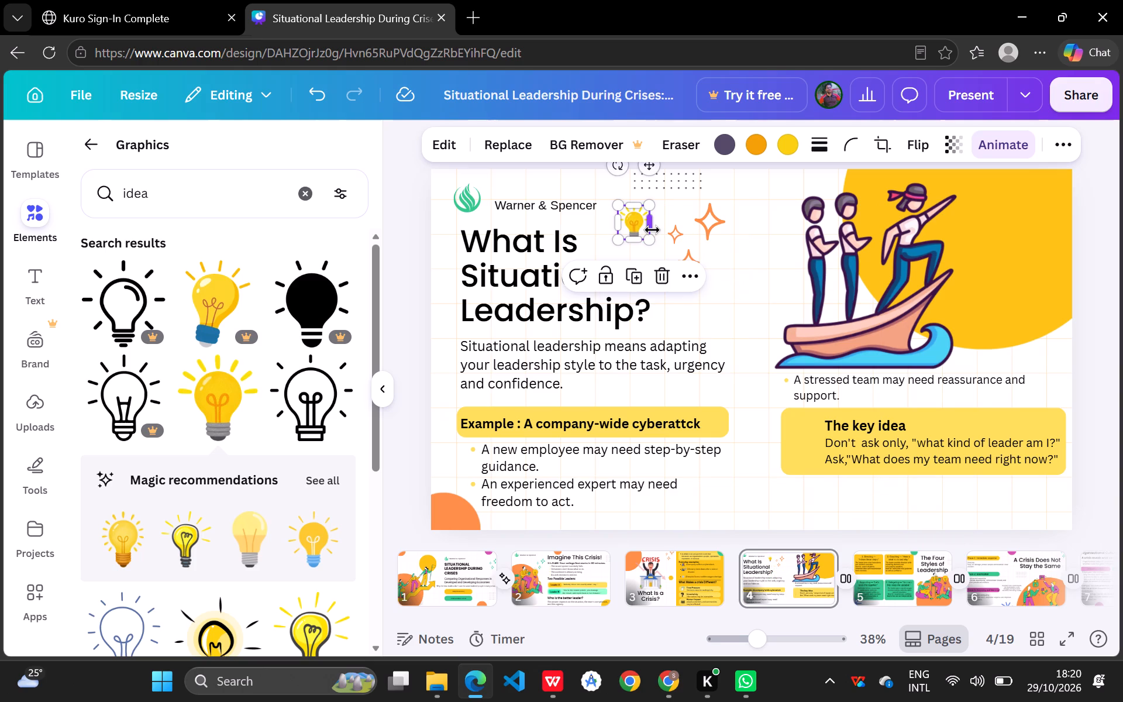
Move the light bulb icon into the left side of the key idea box, beside the text and vertically centred.
left_click_drag(637, 219, 761, 400)
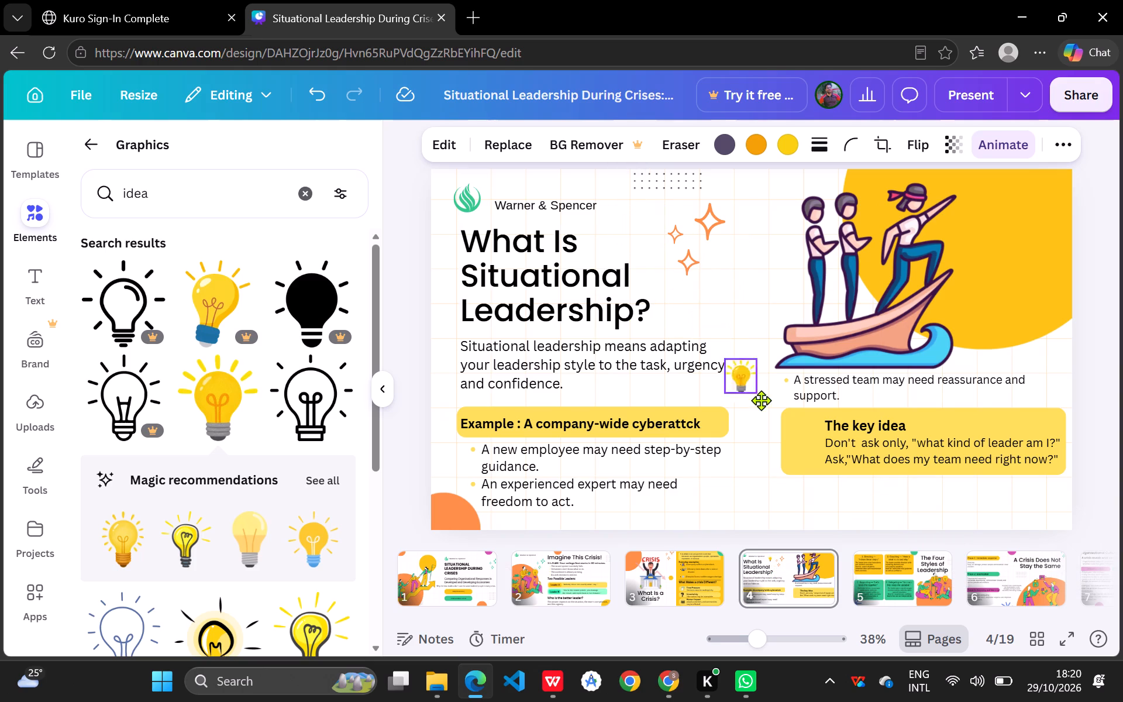
left_click_drag(761, 400, 798, 439)
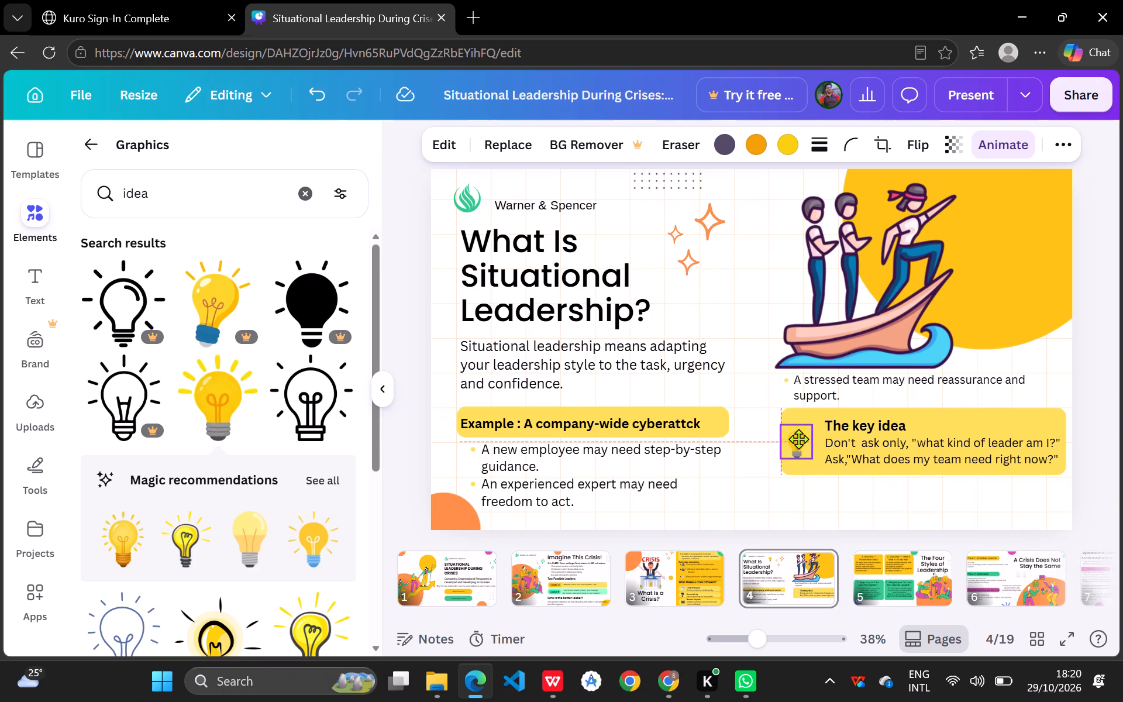
left_click_drag(798, 439, 800, 439)
left_click_drag(800, 439, 801, 435)
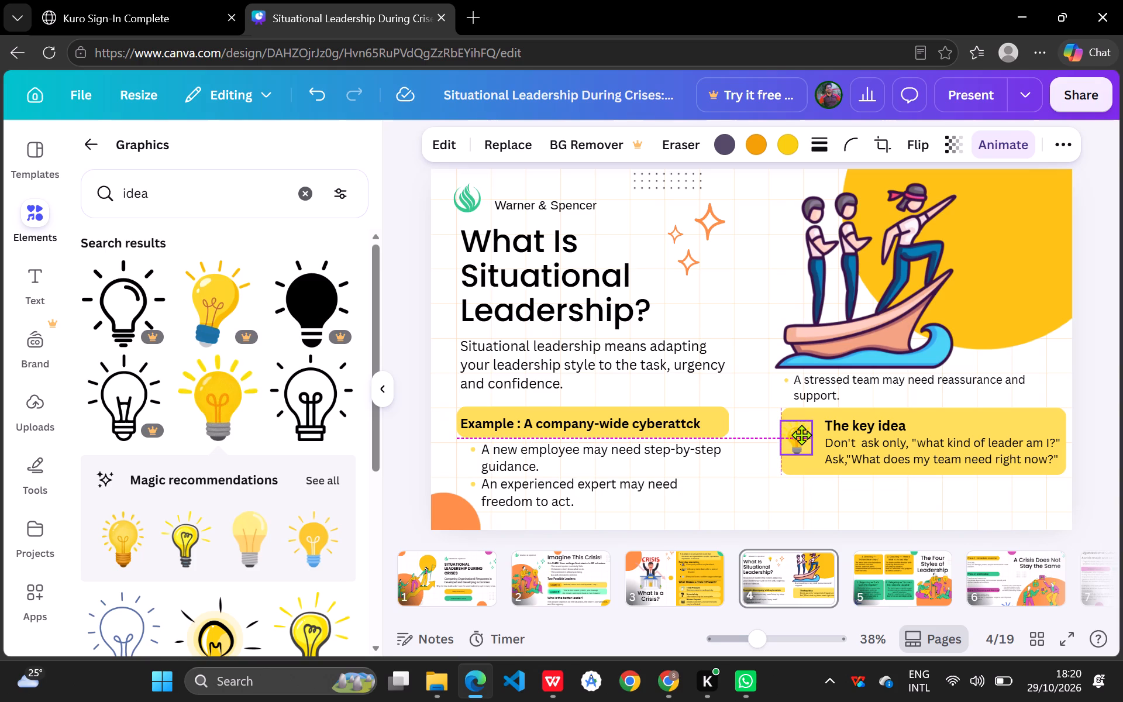
left_click_drag(801, 435, 803, 438)
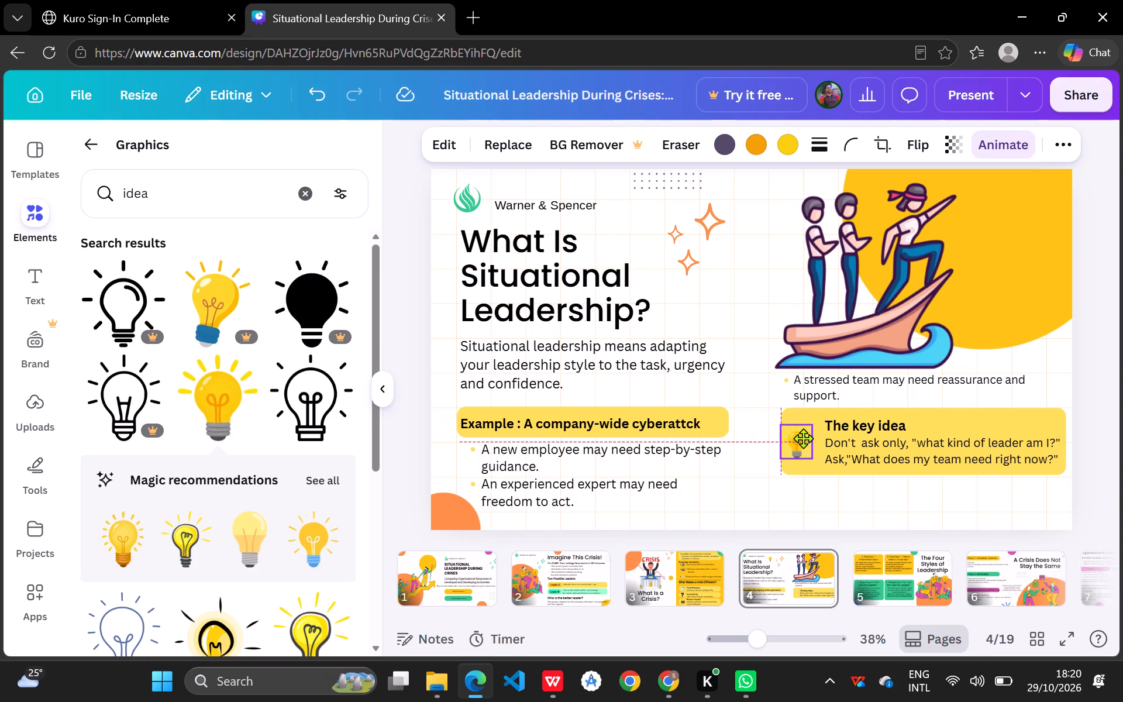
left_click_drag(803, 438, 803, 439)
left_click(743, 463)
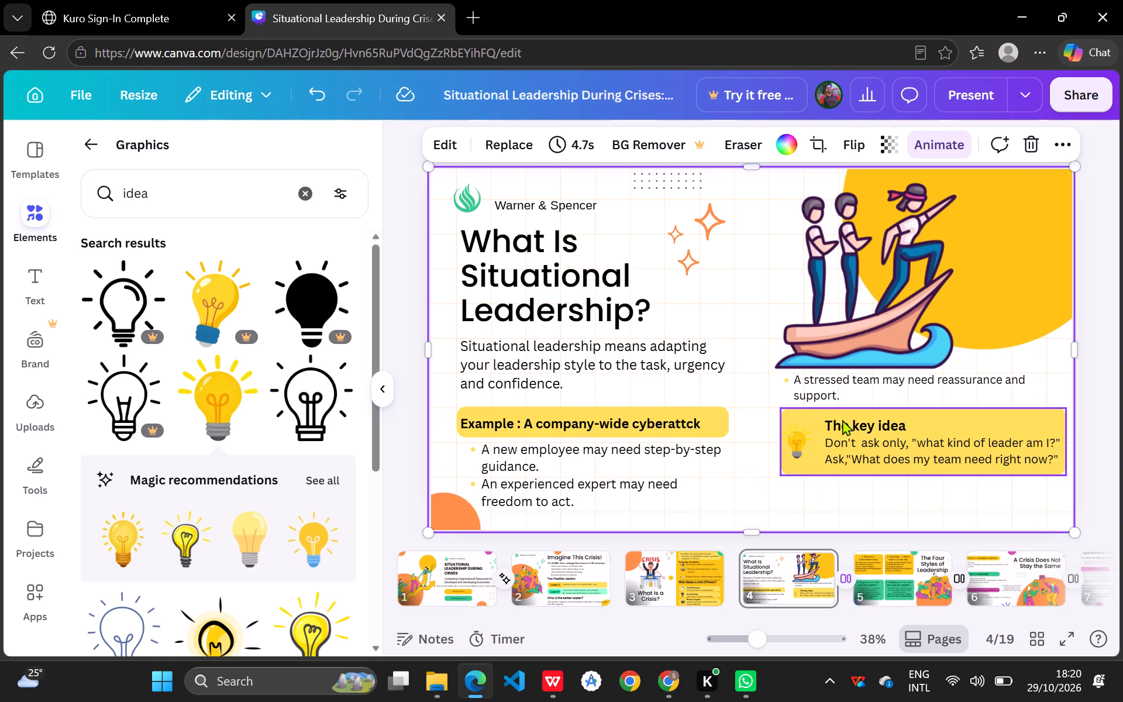
Recolour the box behind "The key idea" with the pale yellow from the light bulb's photo colours.
left_click(806, 417)
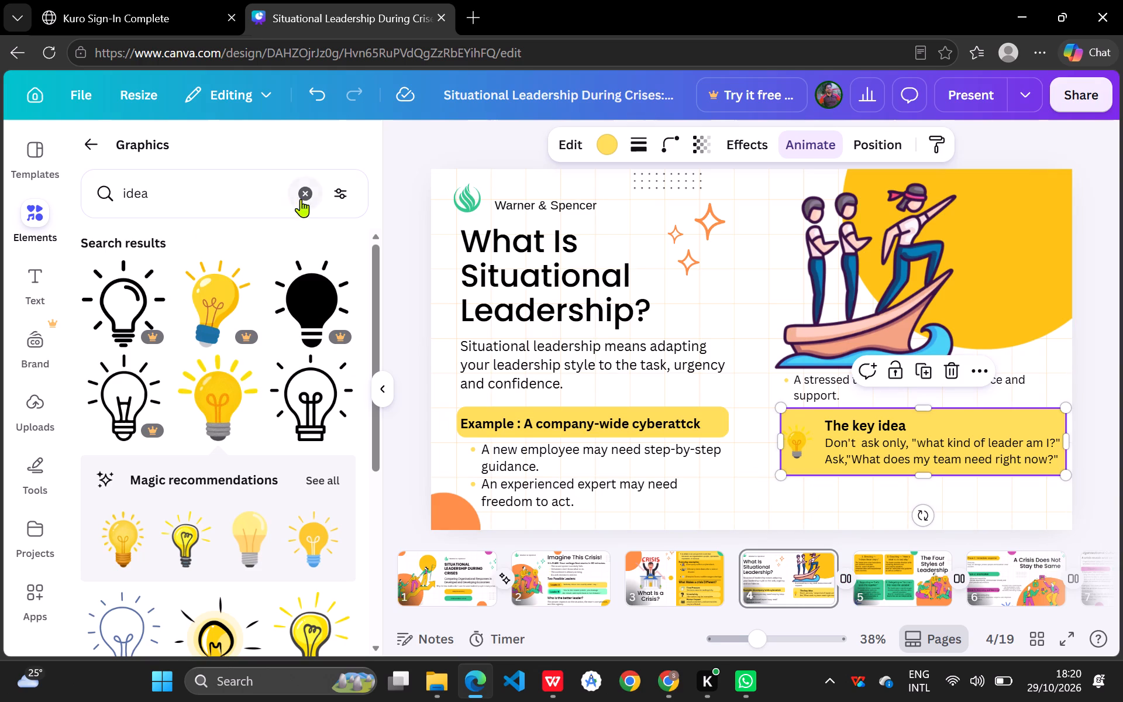
left_click(39, 303)
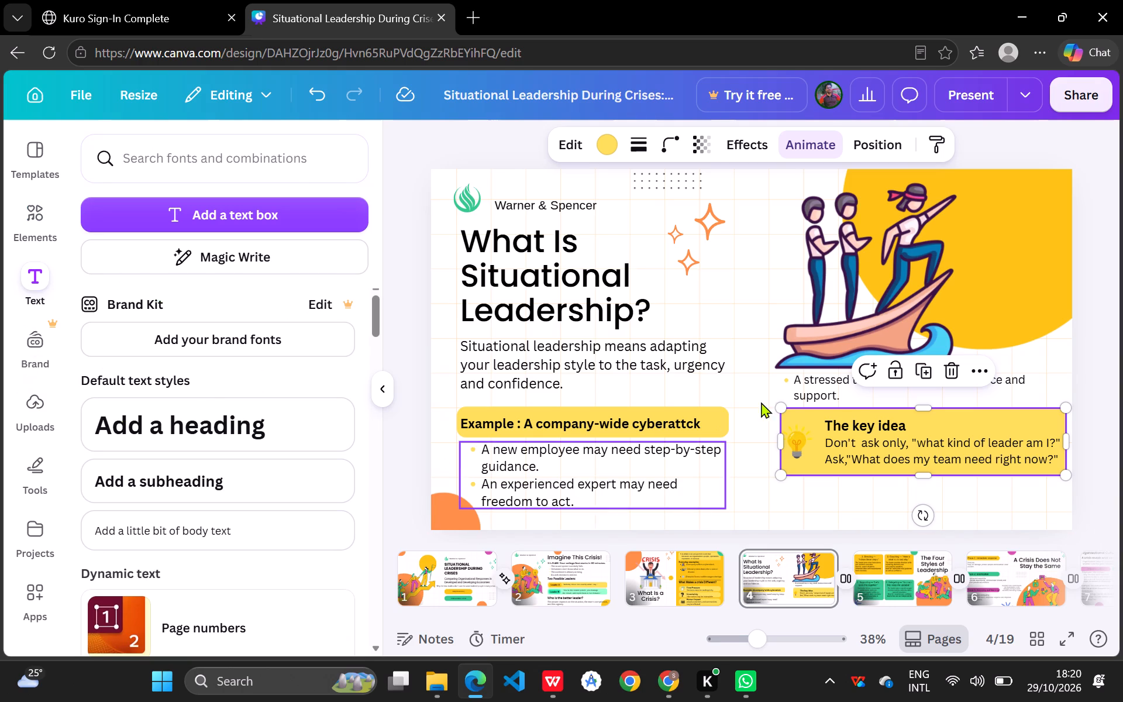
left_click(607, 149)
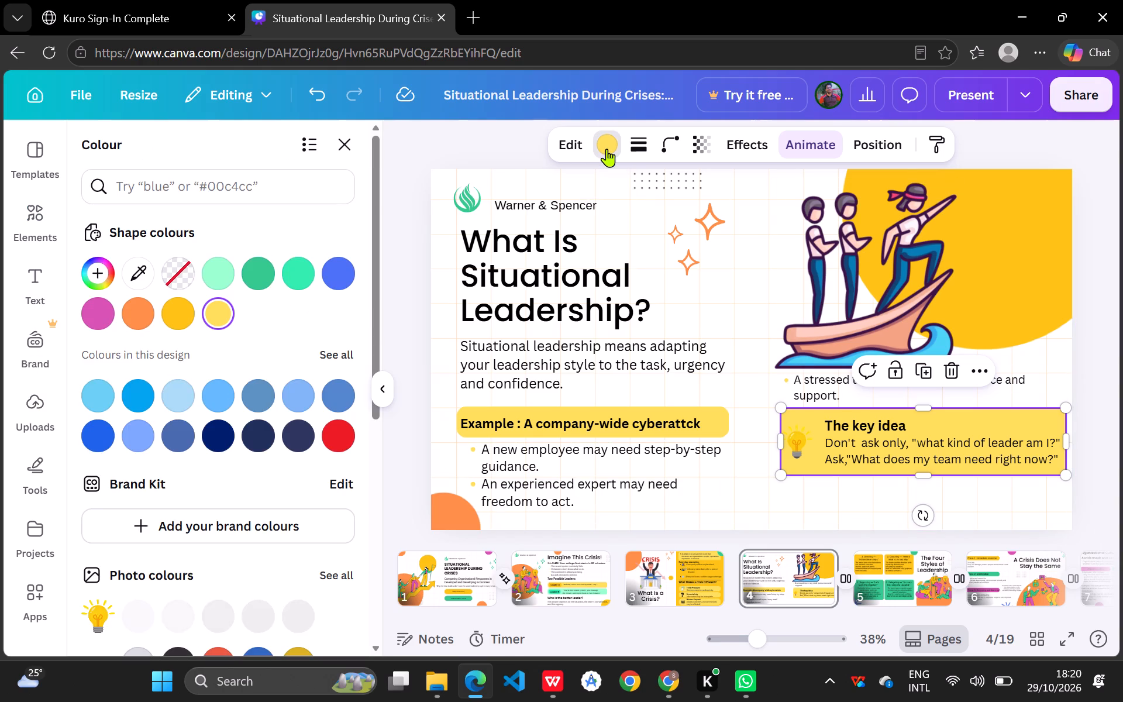
scroll(247, 408, "down", 2)
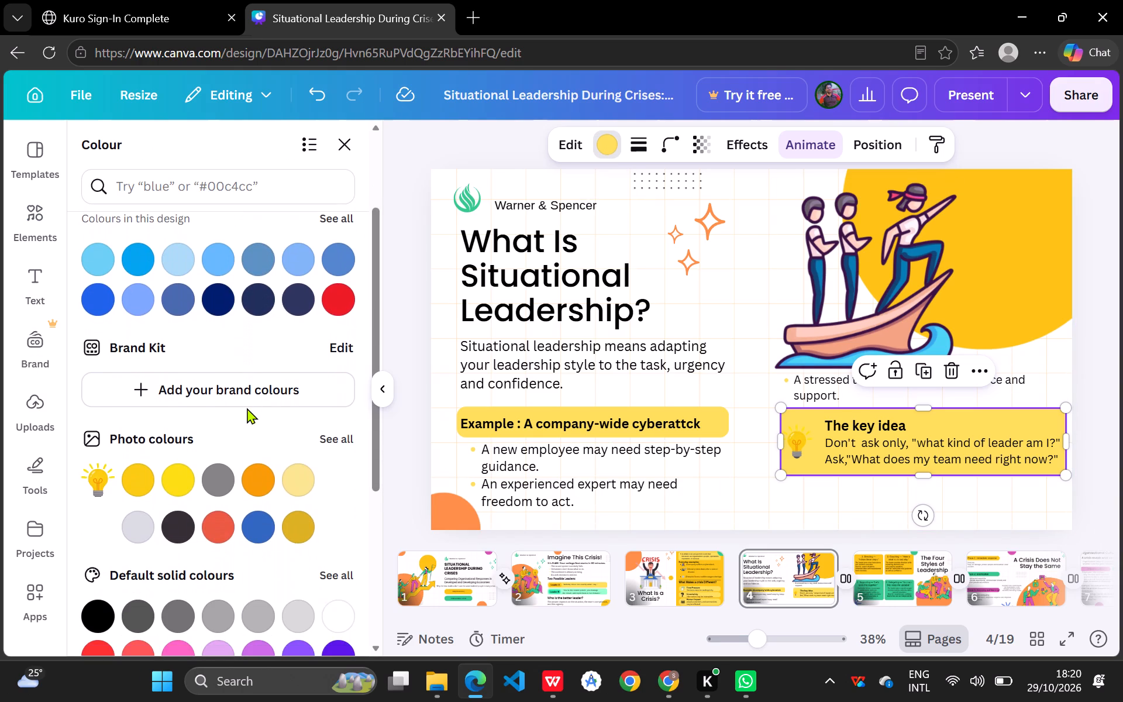
left_click(292, 481)
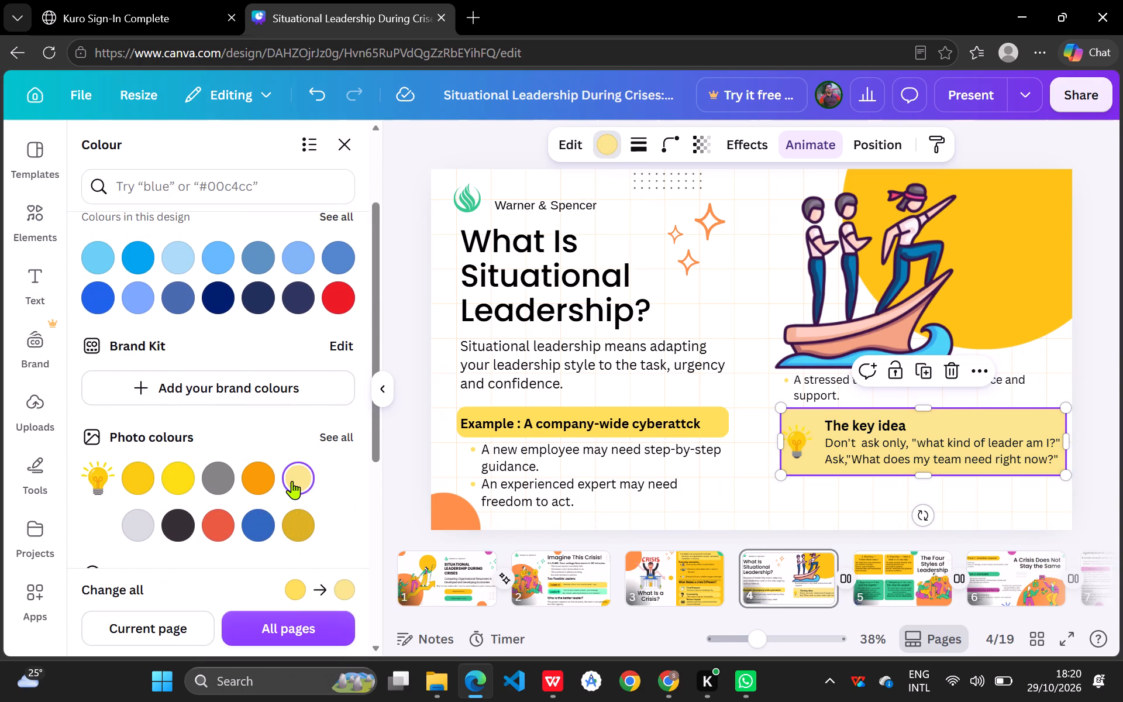
Recolour the box behind the company-wide cyberattack example heading with the same pale yellow.
left_click(711, 436)
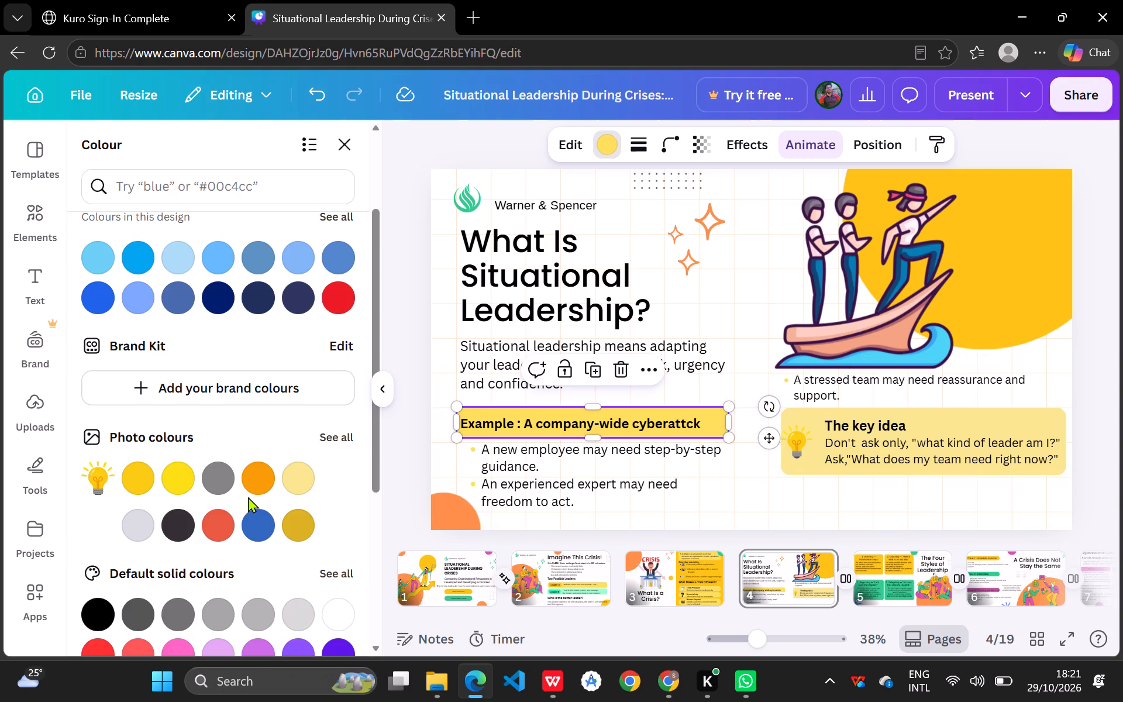
left_click(301, 488)
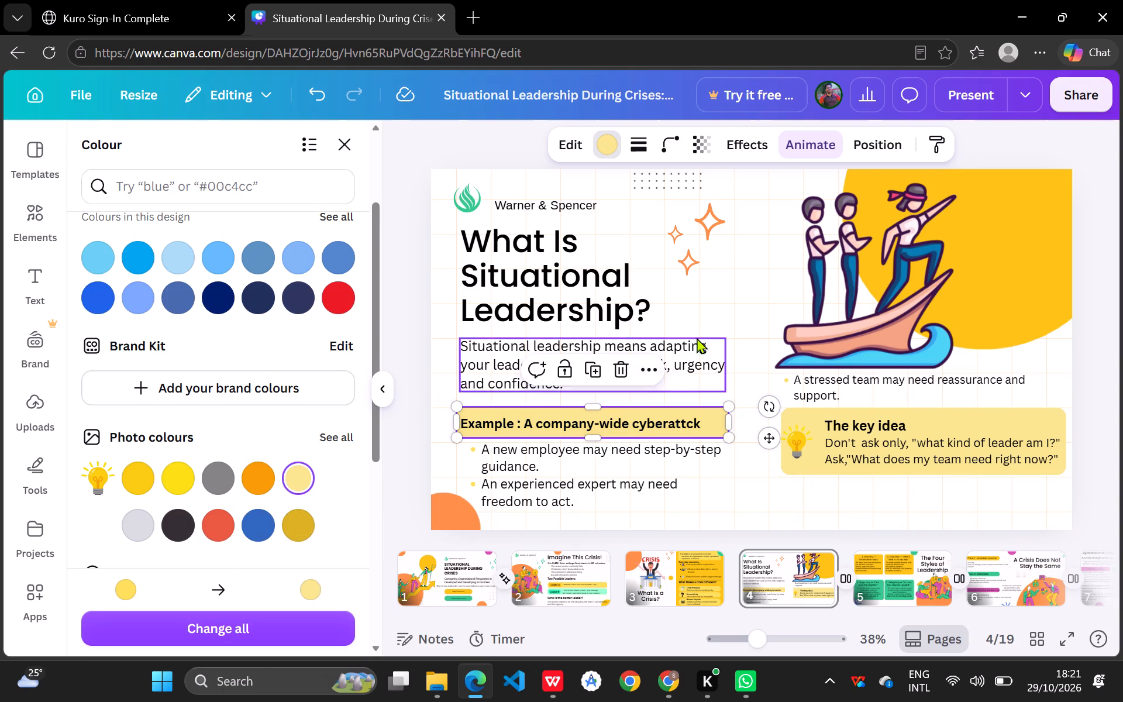
left_click(733, 318)
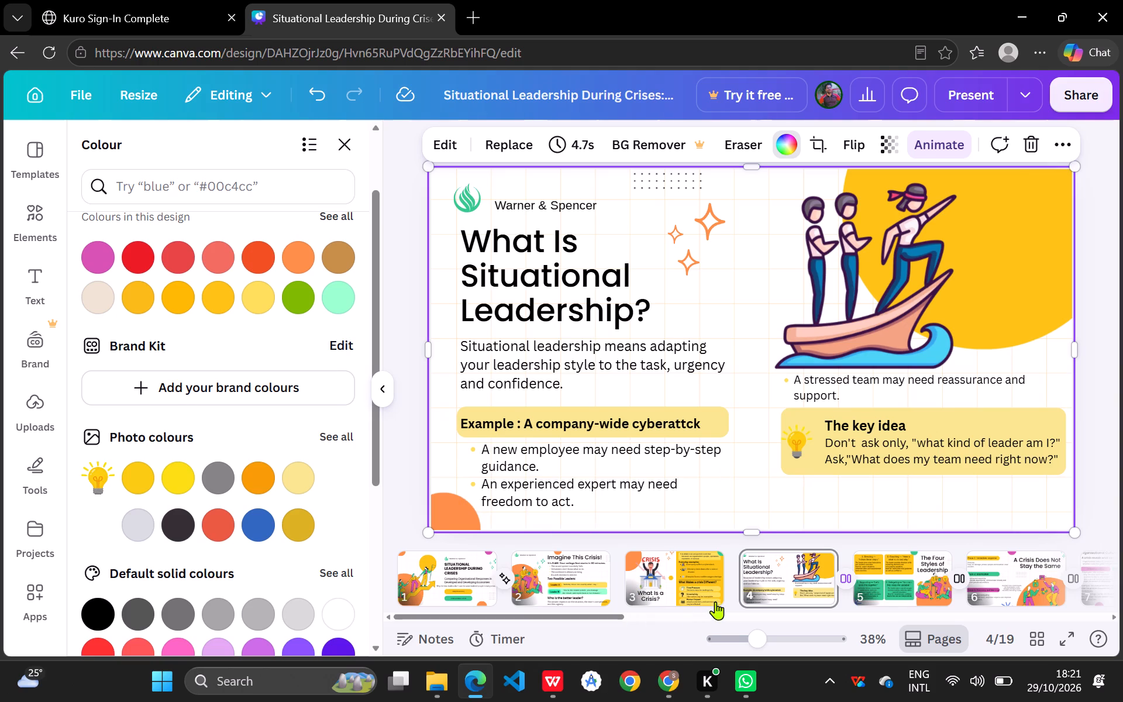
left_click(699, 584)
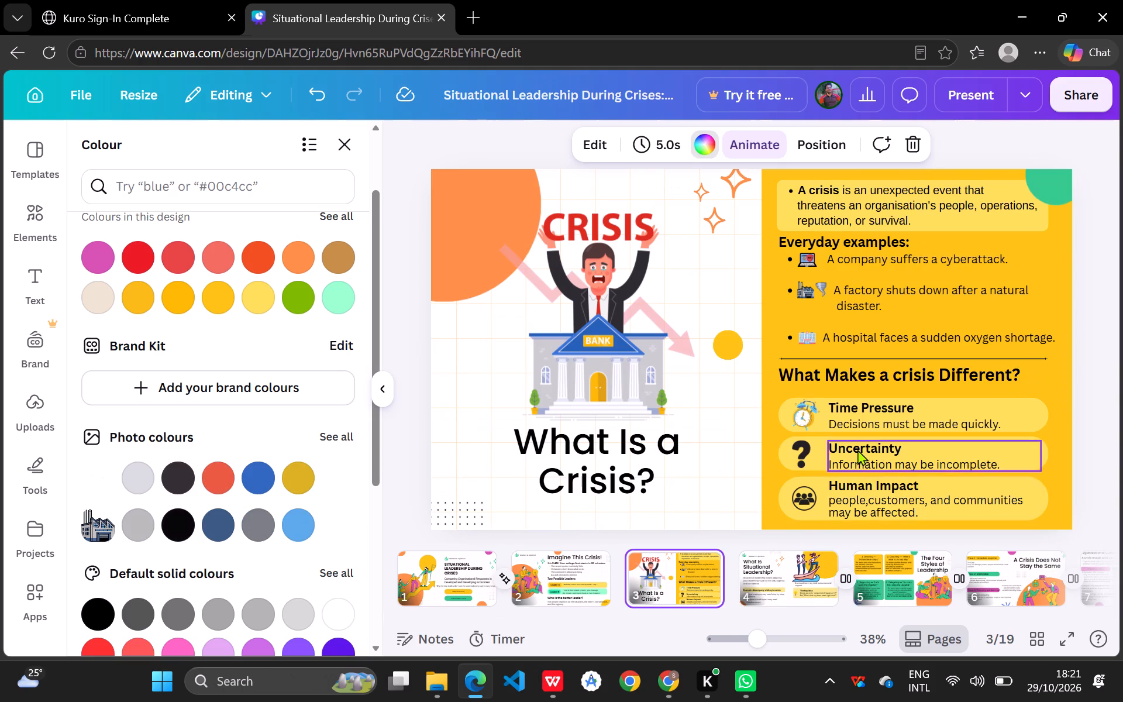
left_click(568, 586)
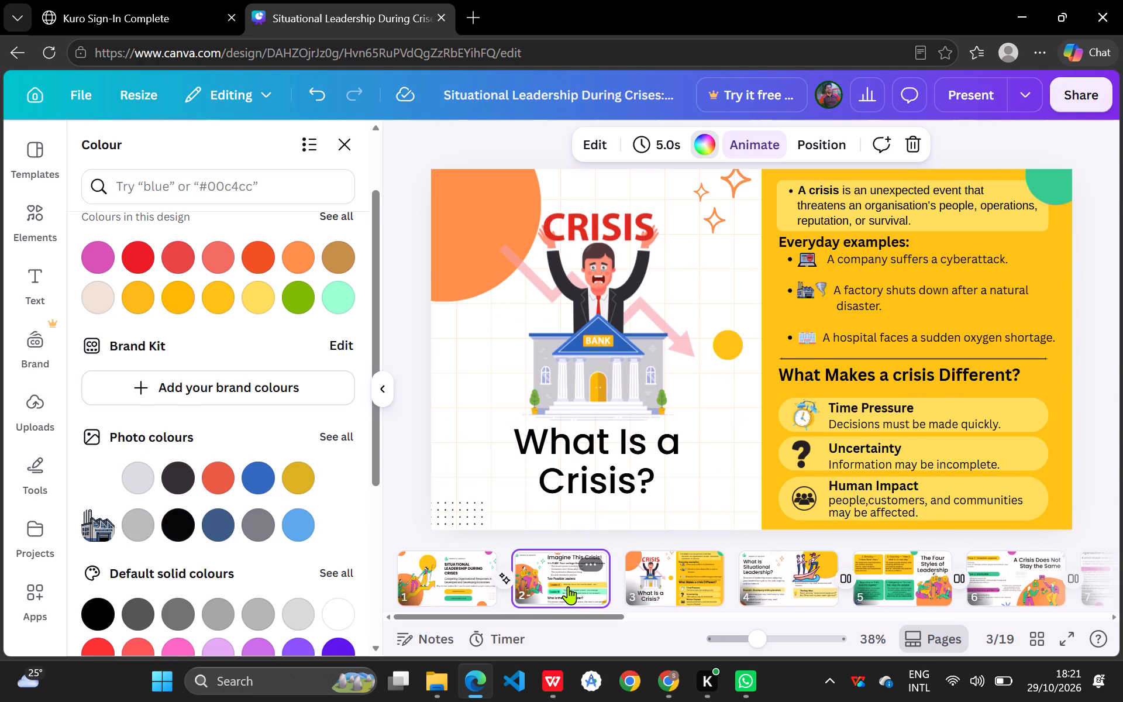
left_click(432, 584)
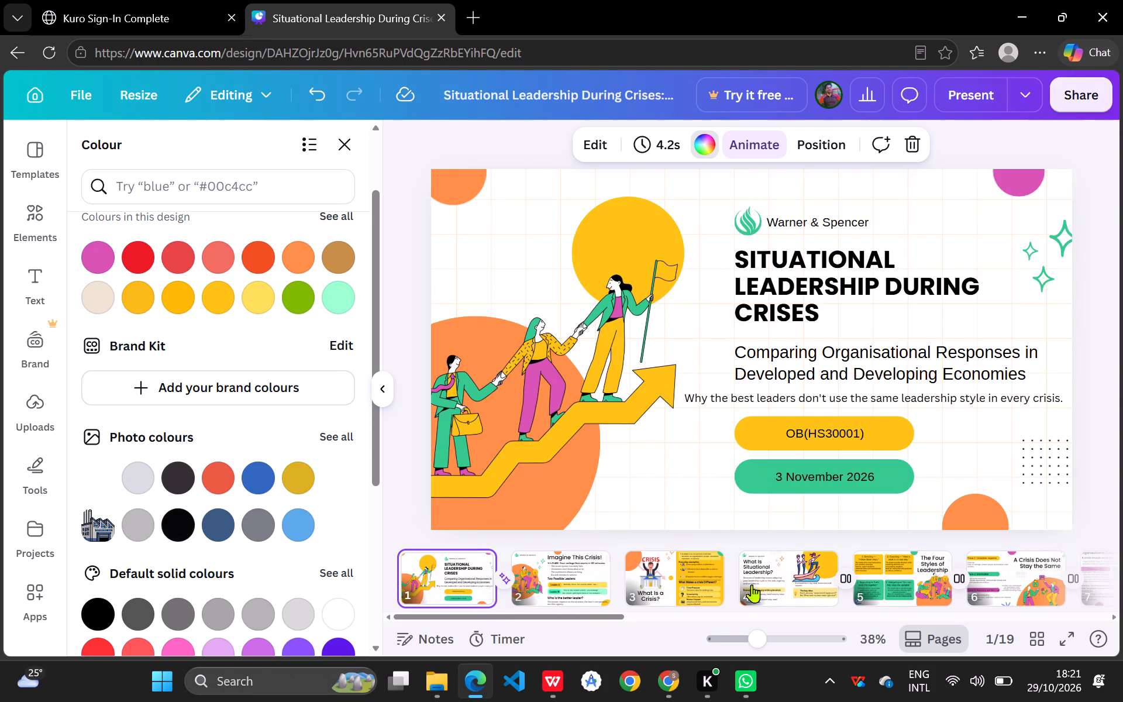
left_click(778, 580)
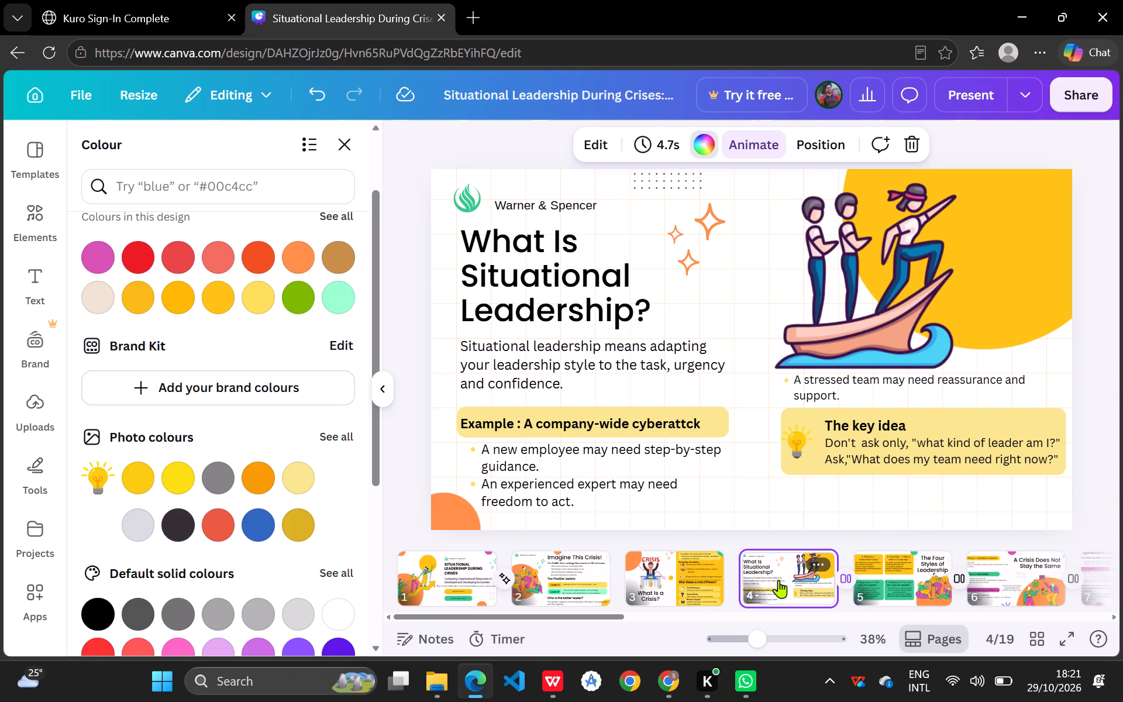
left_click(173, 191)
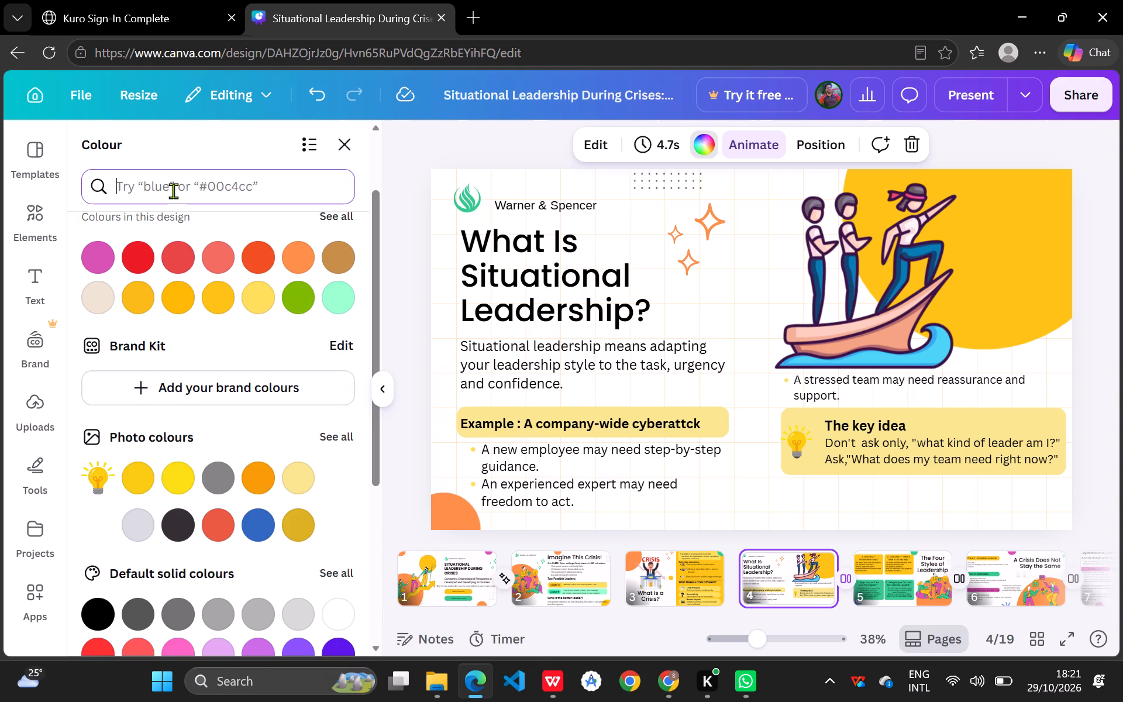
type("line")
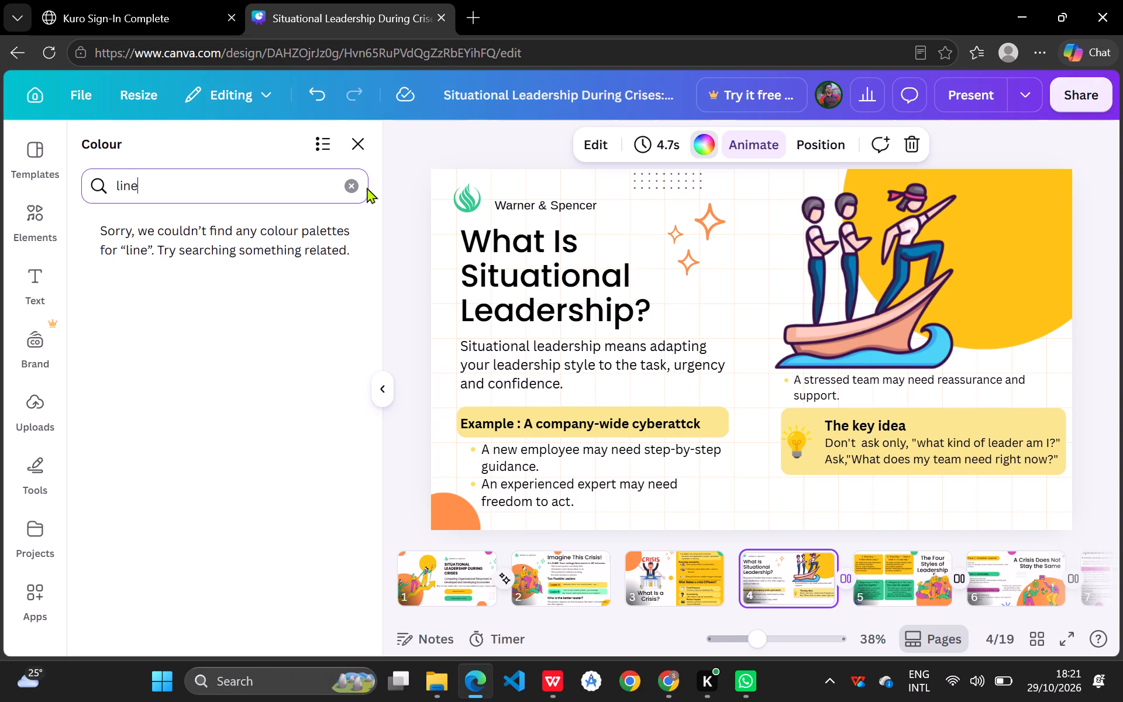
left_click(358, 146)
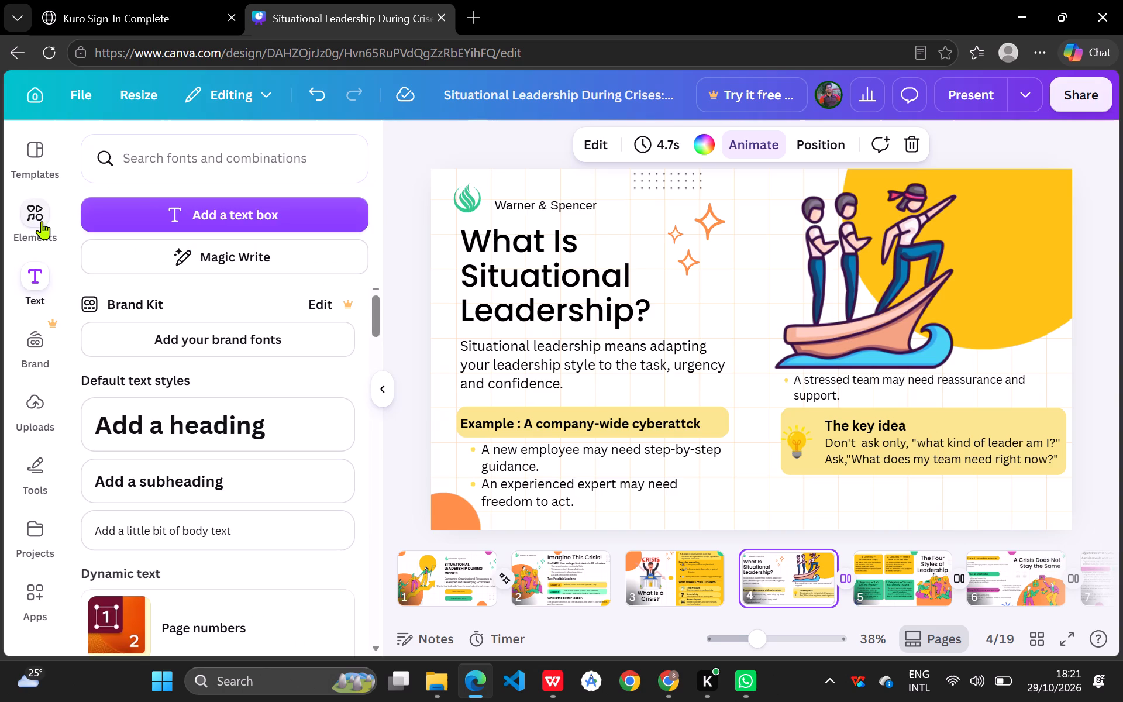
Search the elements for "line" and add the plain straight Line shape to page 4.
left_click(42, 221)
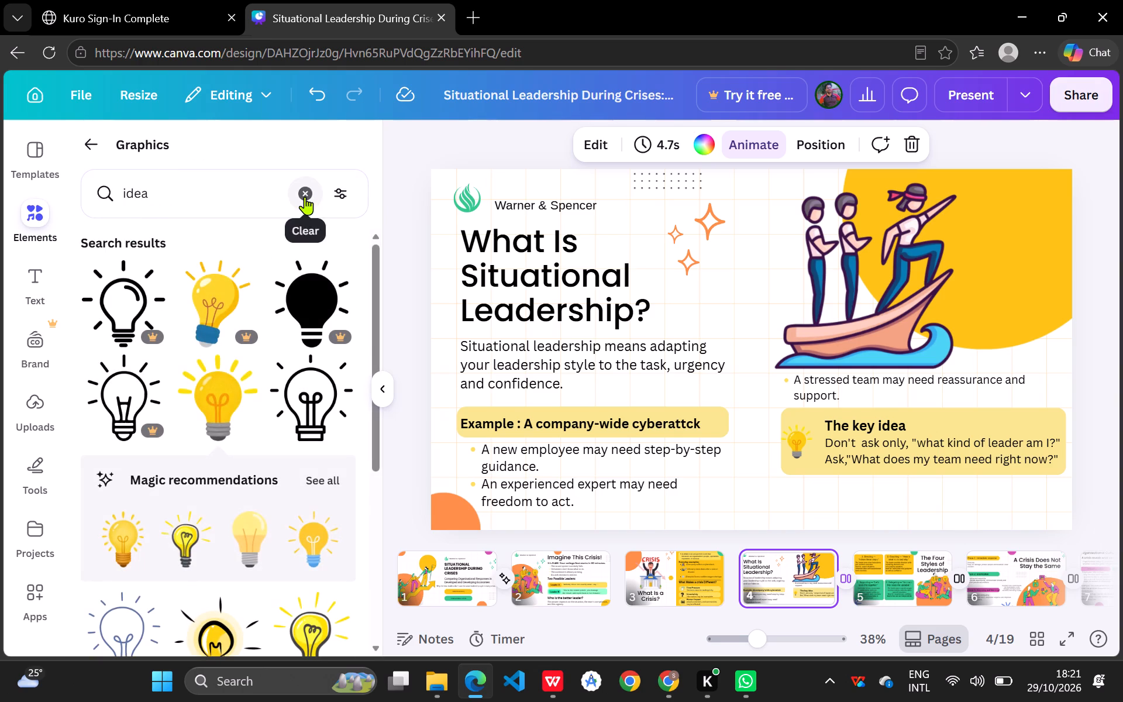
left_click(305, 197)
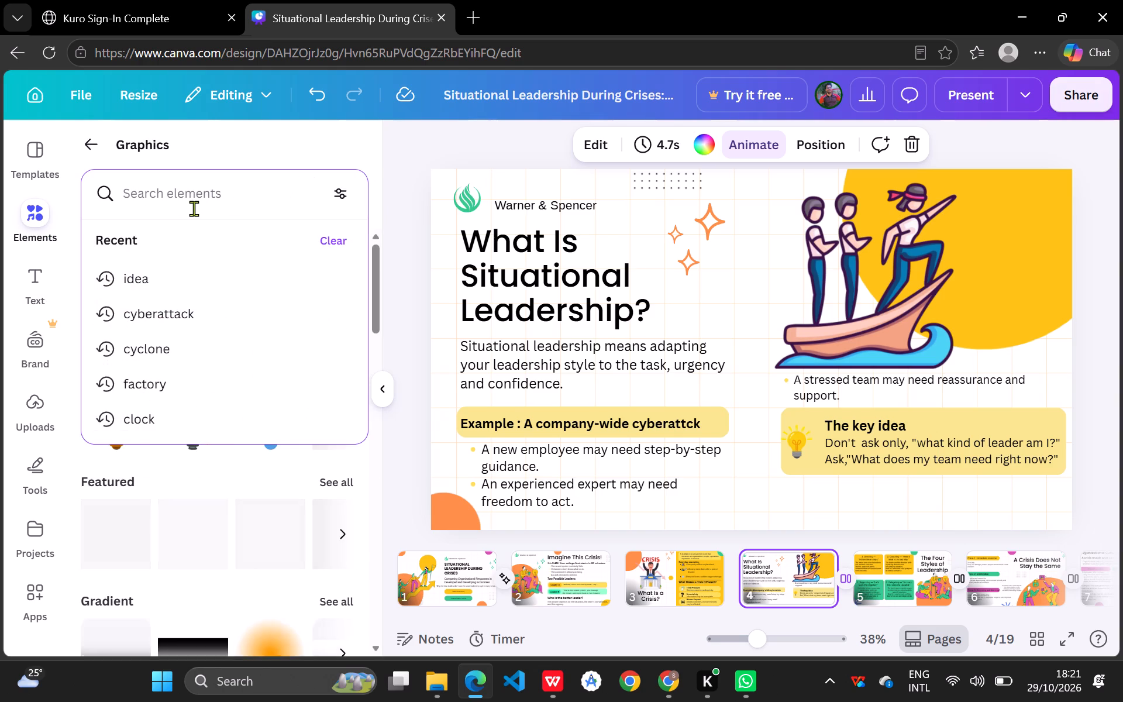
type("line")
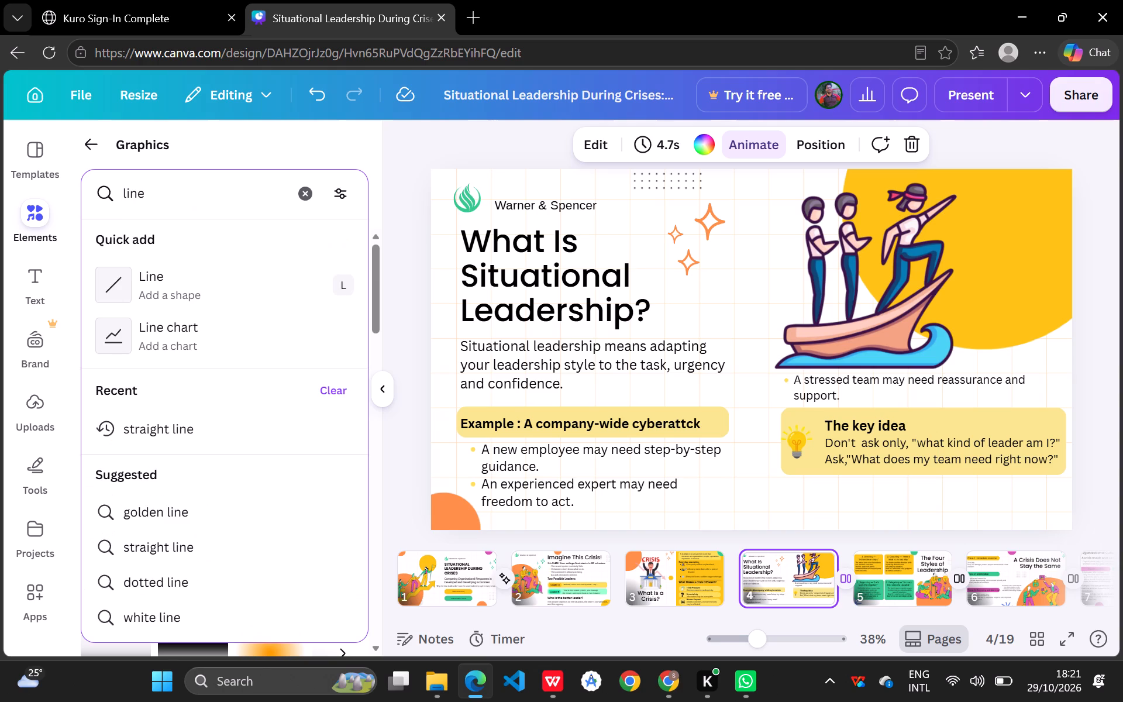
left_click(170, 288)
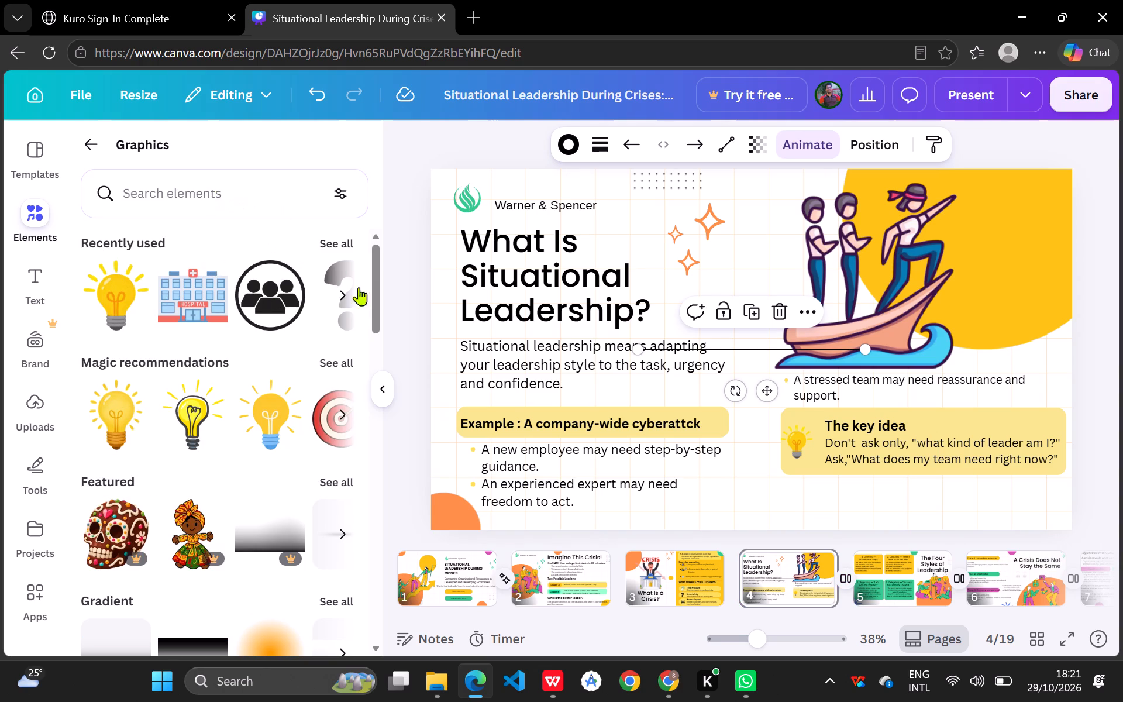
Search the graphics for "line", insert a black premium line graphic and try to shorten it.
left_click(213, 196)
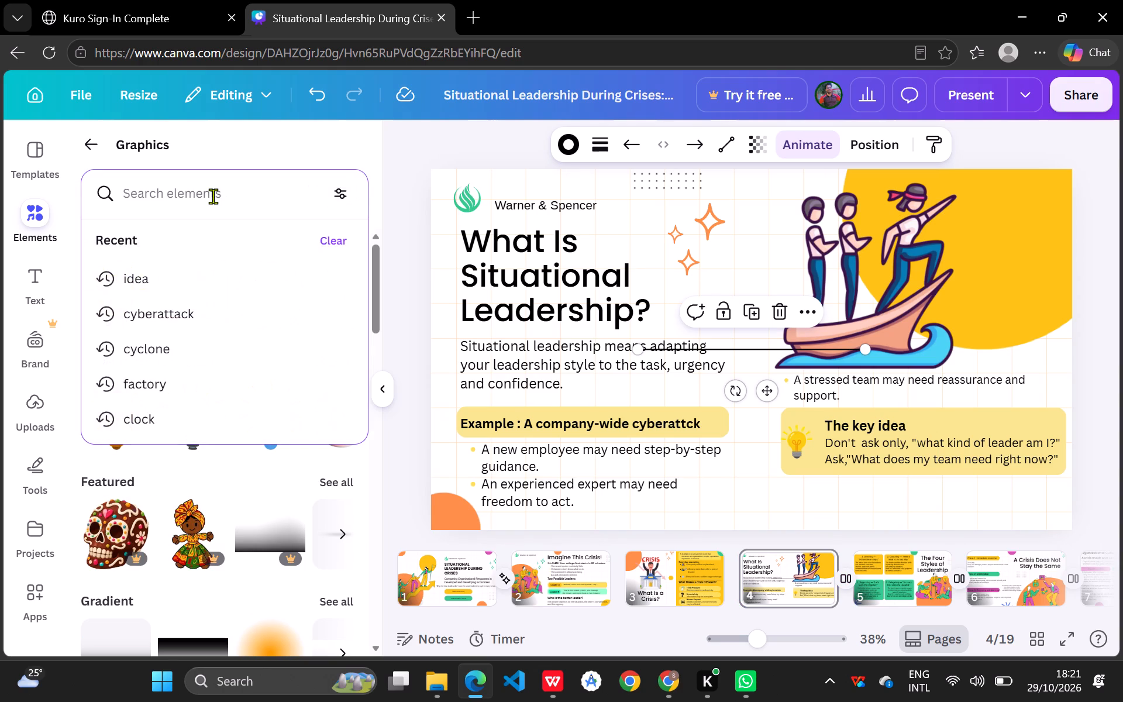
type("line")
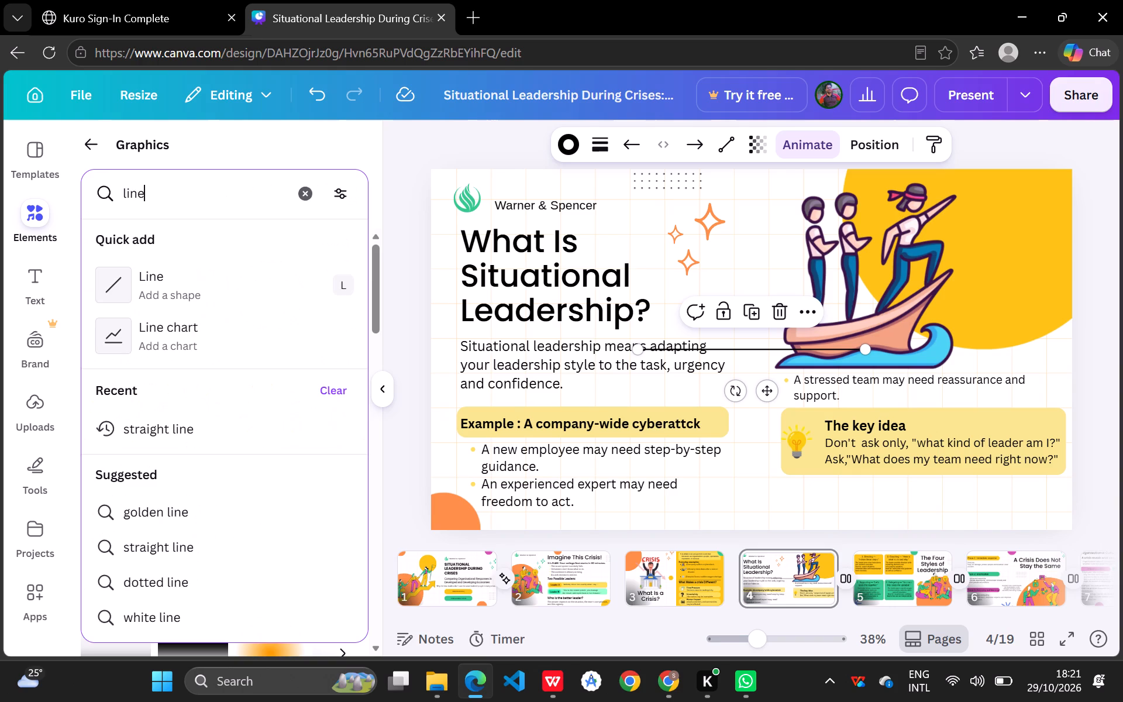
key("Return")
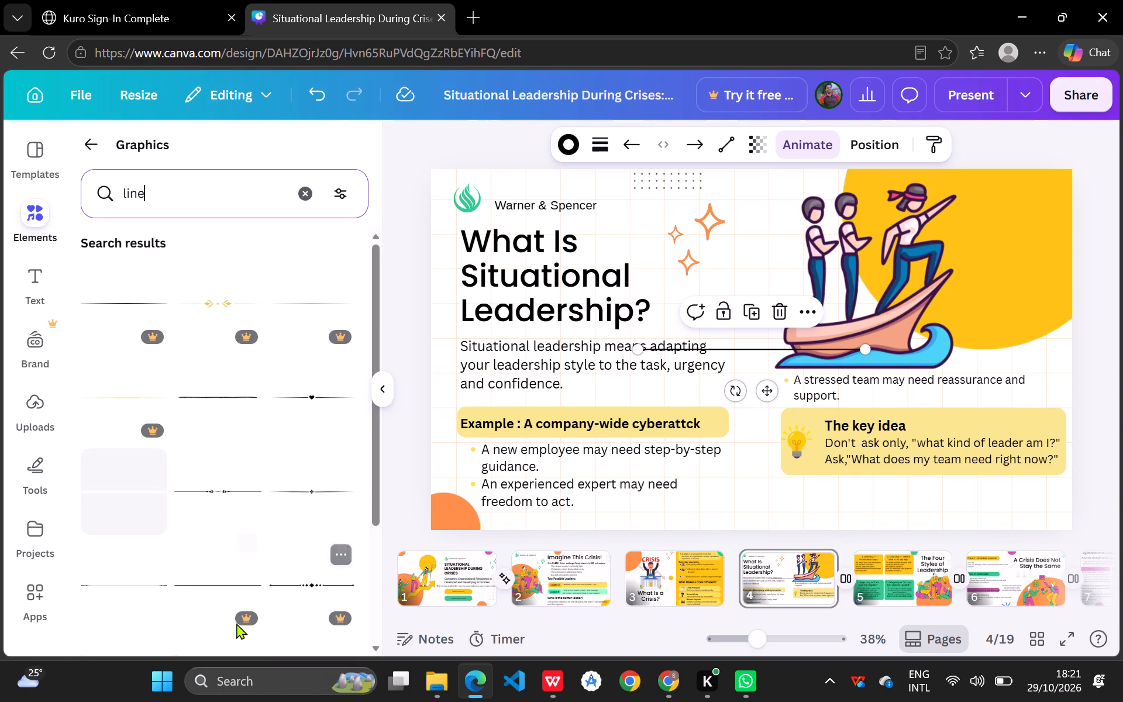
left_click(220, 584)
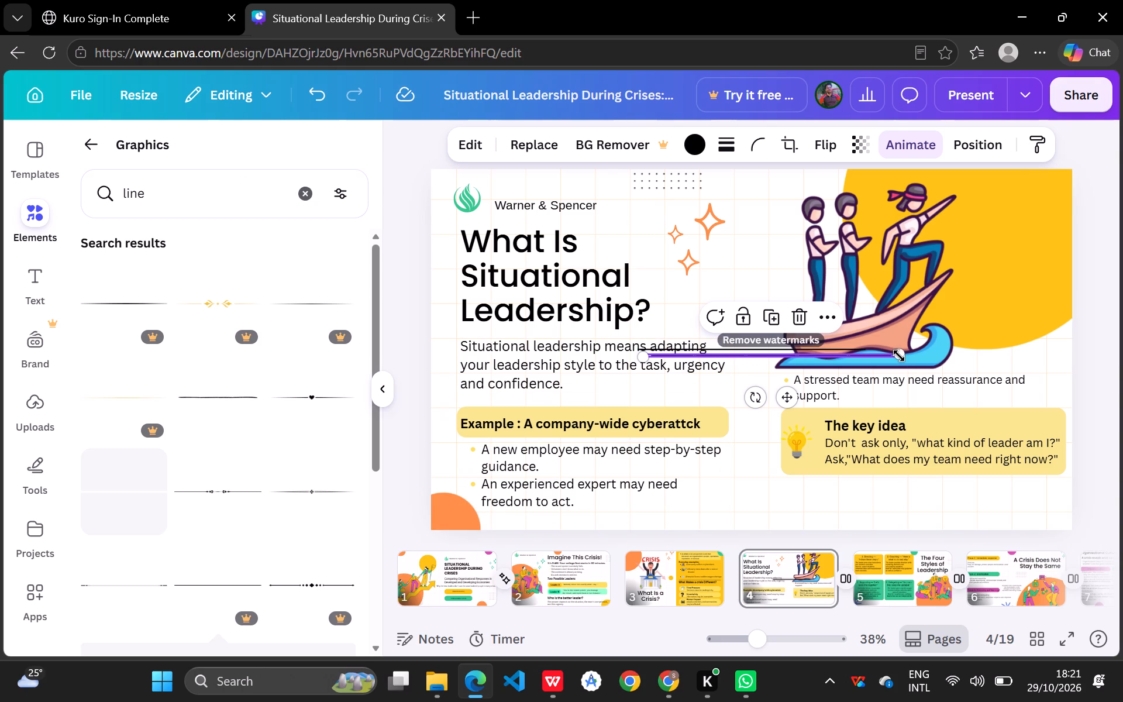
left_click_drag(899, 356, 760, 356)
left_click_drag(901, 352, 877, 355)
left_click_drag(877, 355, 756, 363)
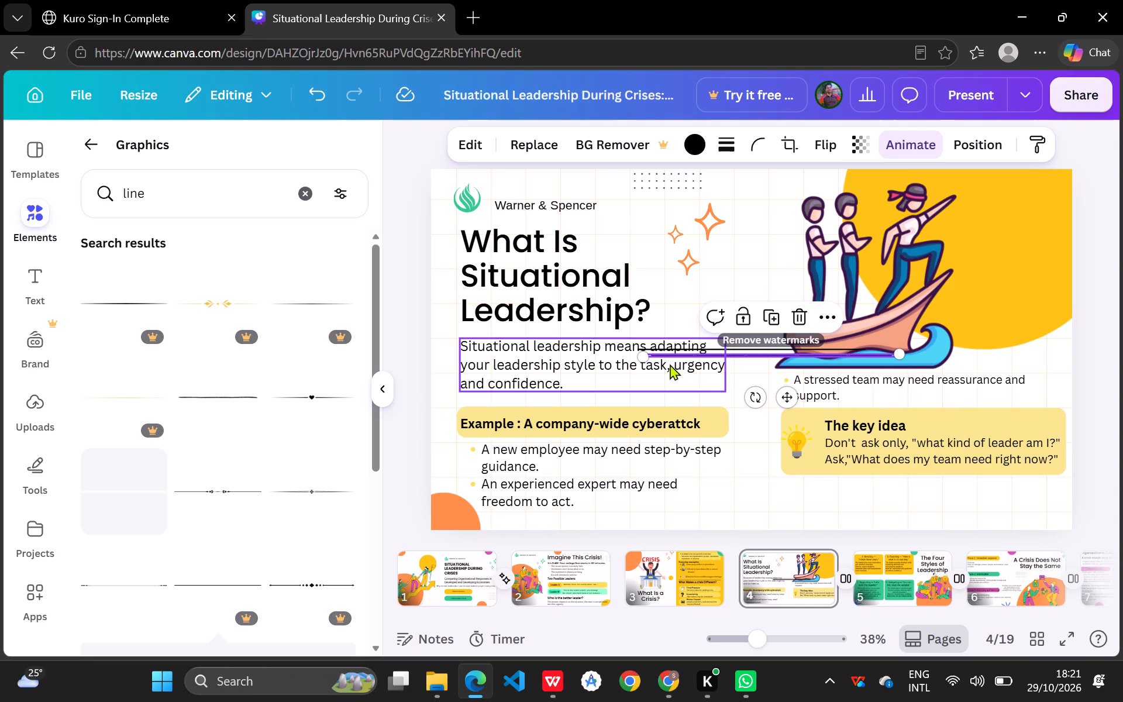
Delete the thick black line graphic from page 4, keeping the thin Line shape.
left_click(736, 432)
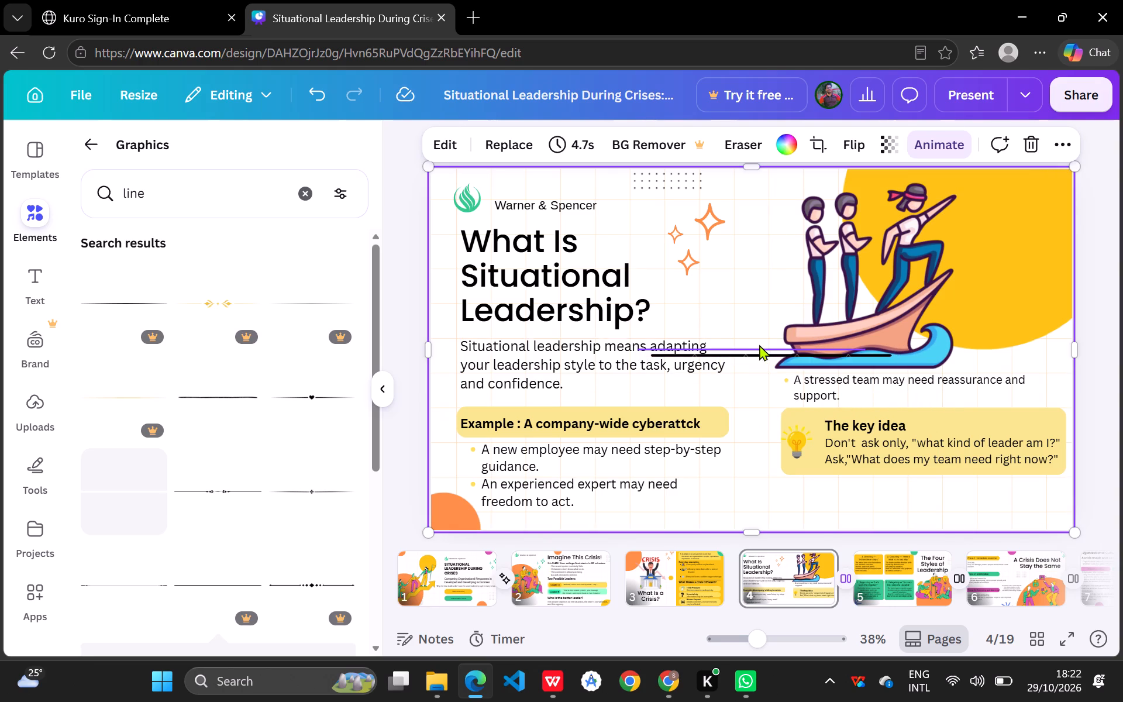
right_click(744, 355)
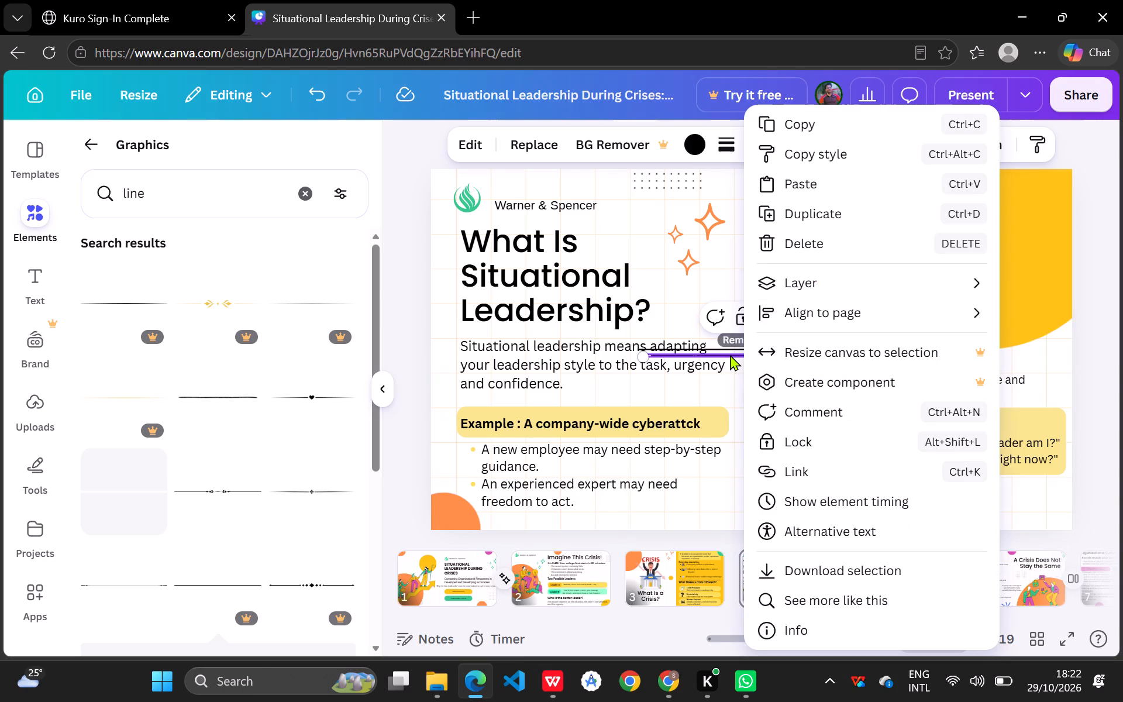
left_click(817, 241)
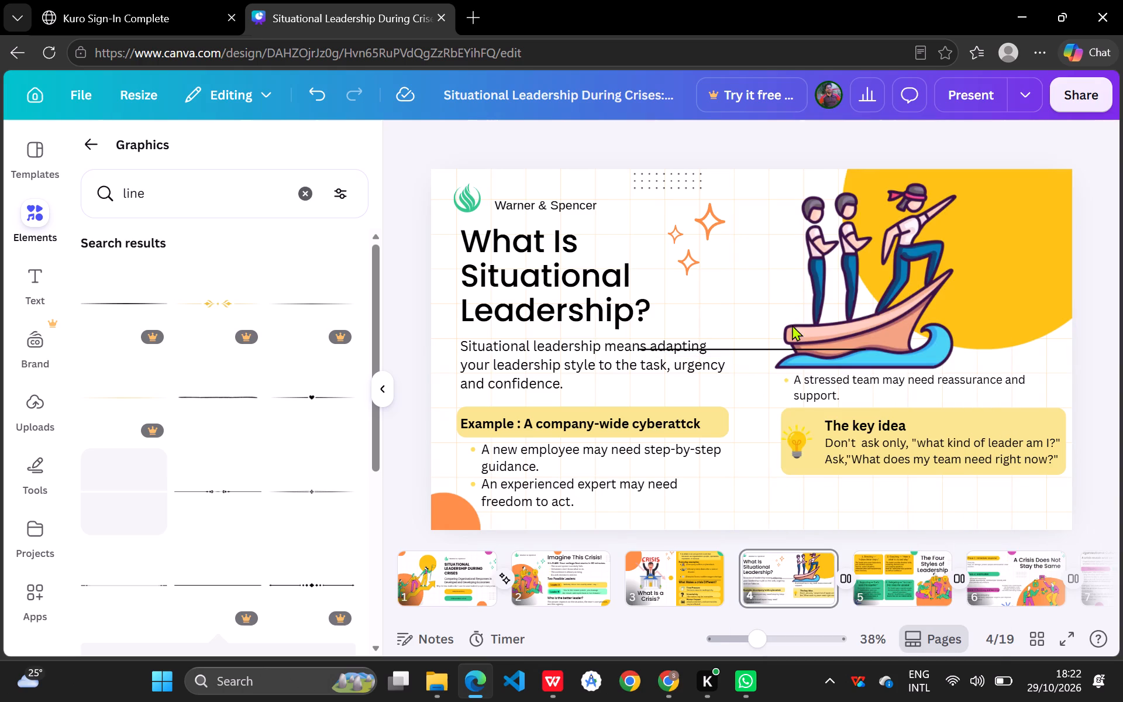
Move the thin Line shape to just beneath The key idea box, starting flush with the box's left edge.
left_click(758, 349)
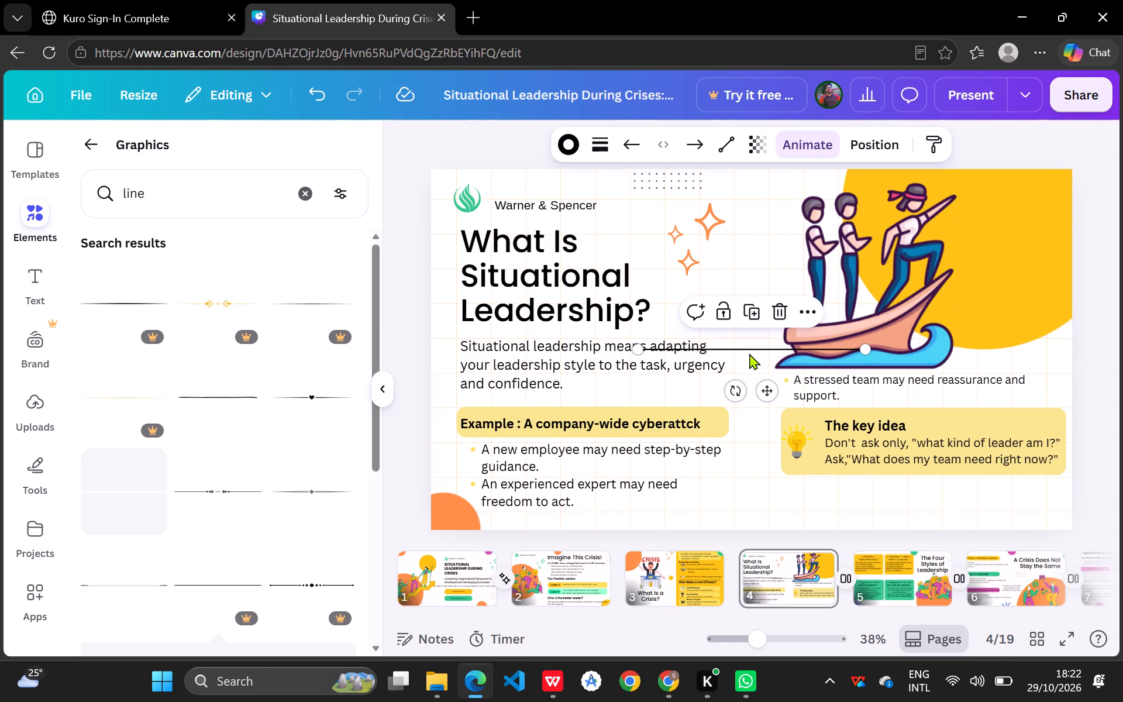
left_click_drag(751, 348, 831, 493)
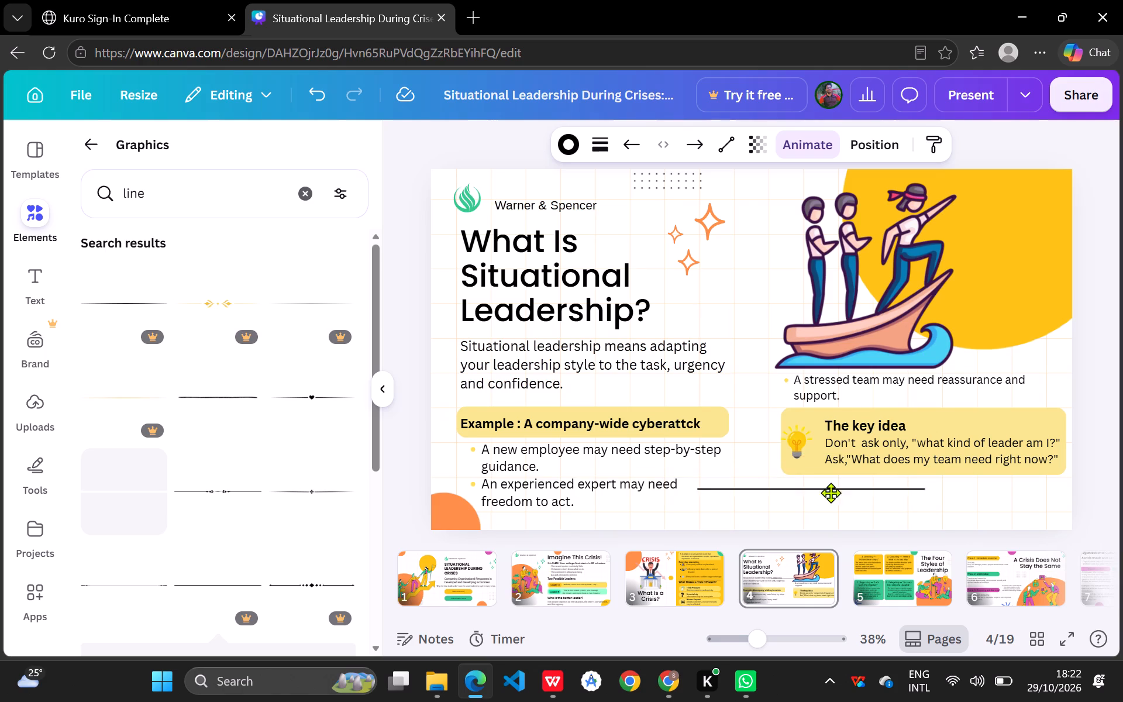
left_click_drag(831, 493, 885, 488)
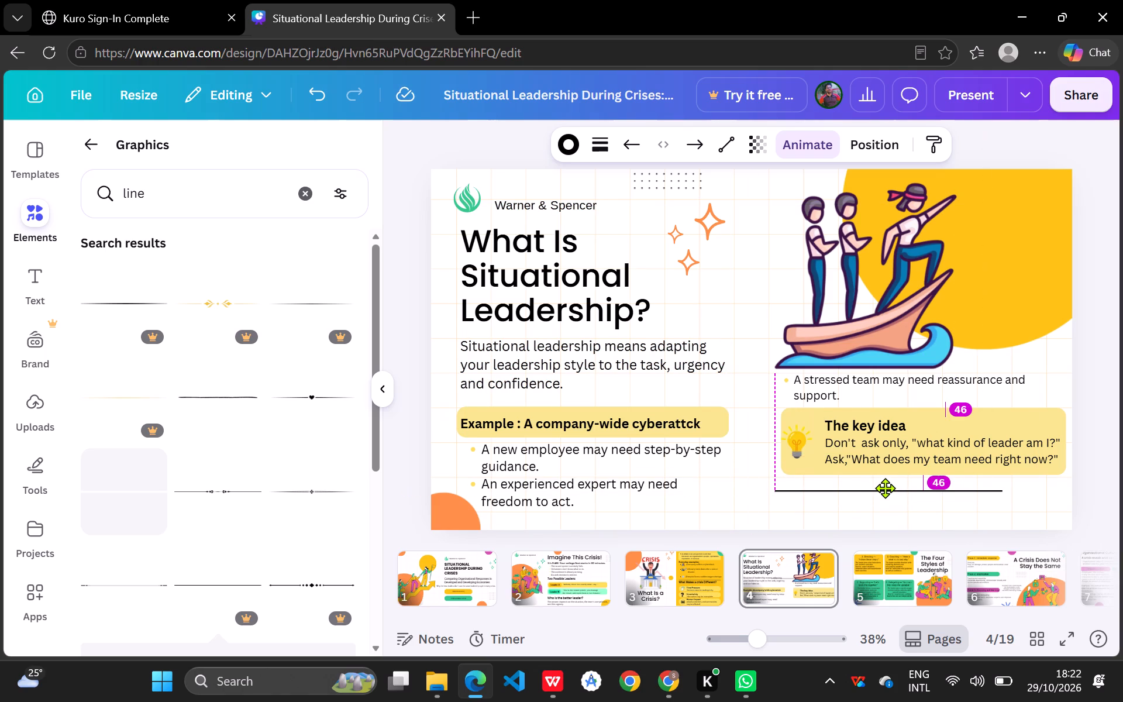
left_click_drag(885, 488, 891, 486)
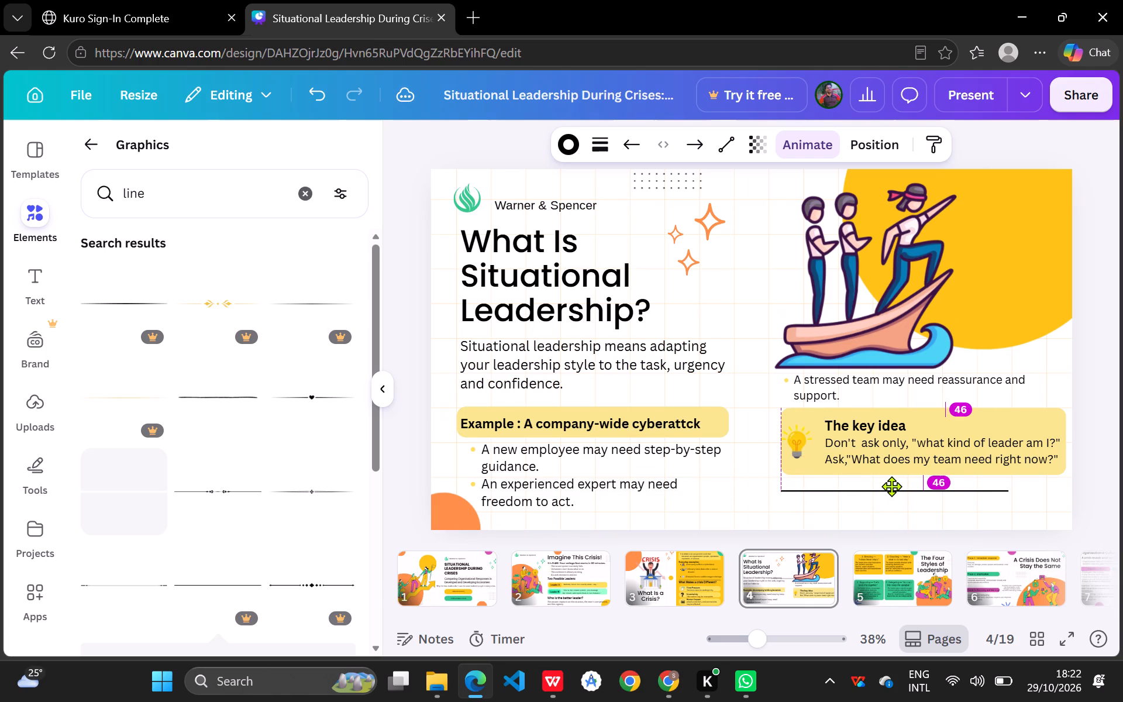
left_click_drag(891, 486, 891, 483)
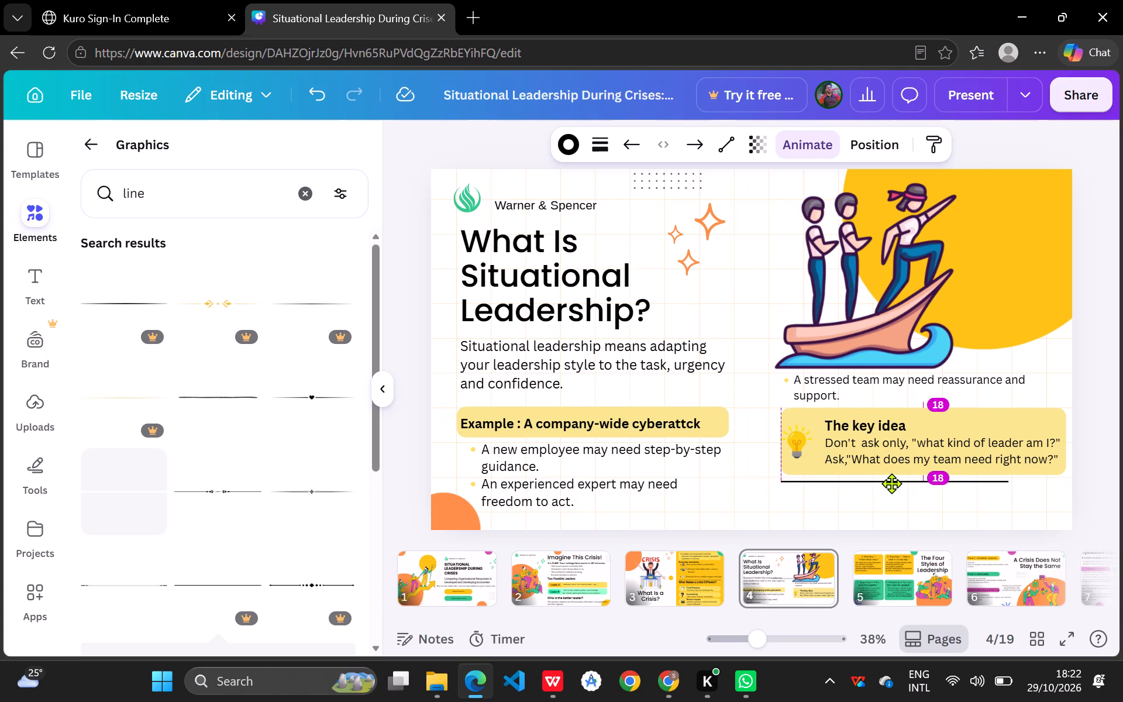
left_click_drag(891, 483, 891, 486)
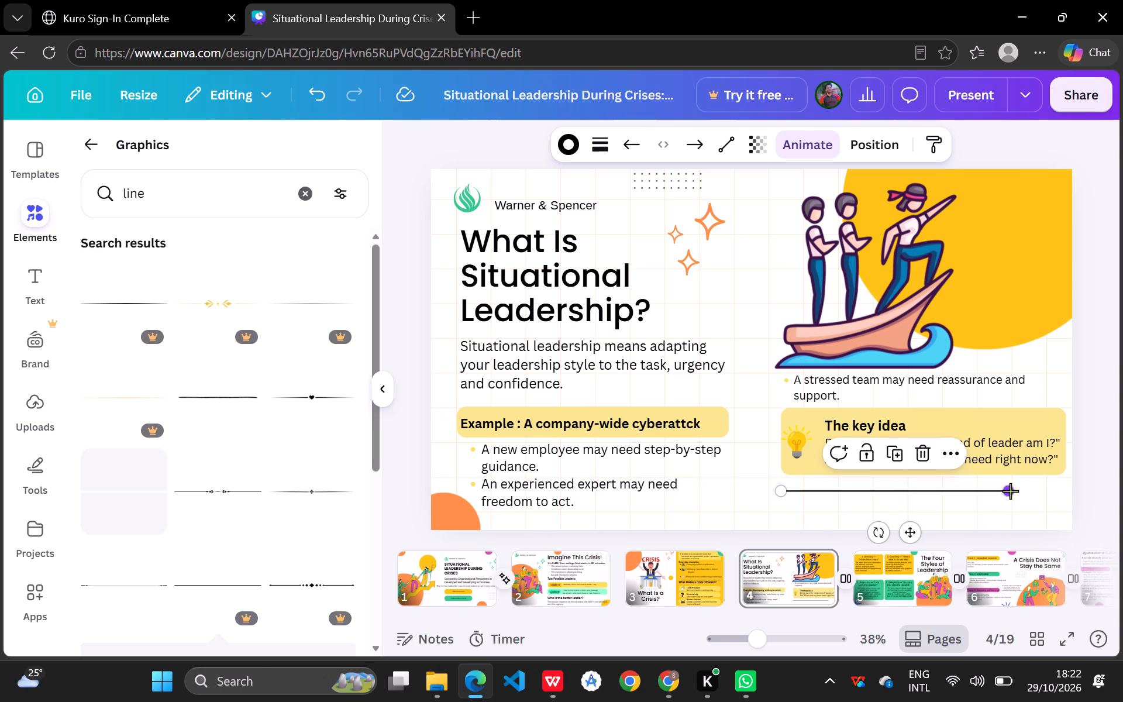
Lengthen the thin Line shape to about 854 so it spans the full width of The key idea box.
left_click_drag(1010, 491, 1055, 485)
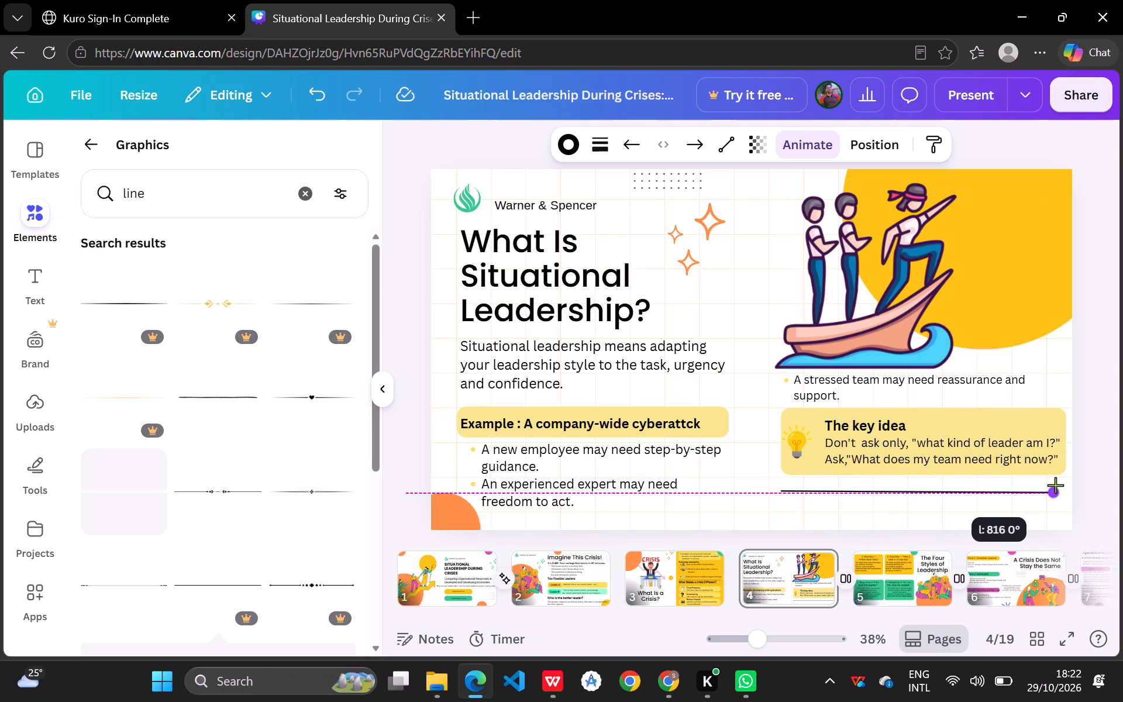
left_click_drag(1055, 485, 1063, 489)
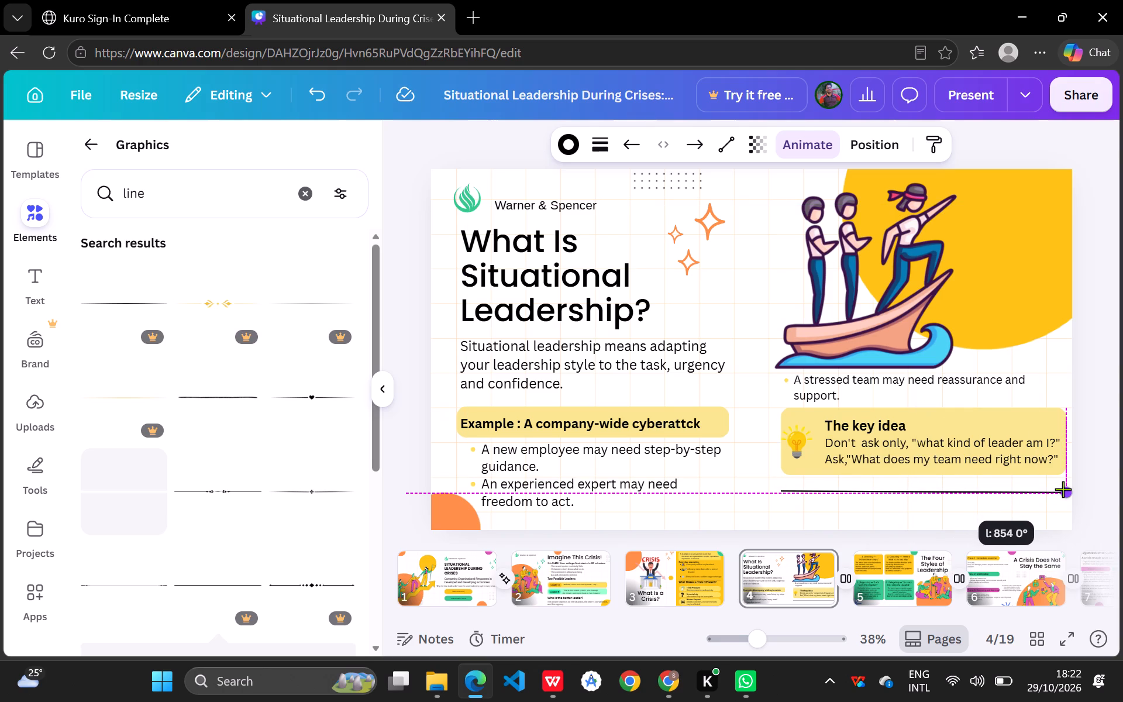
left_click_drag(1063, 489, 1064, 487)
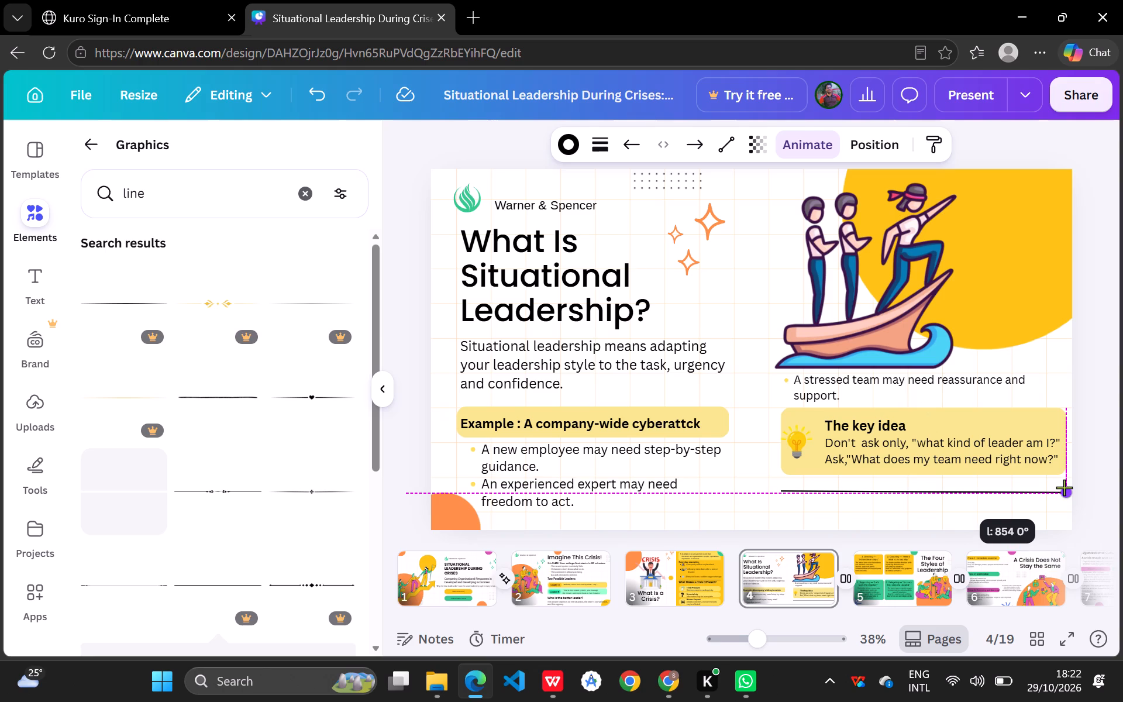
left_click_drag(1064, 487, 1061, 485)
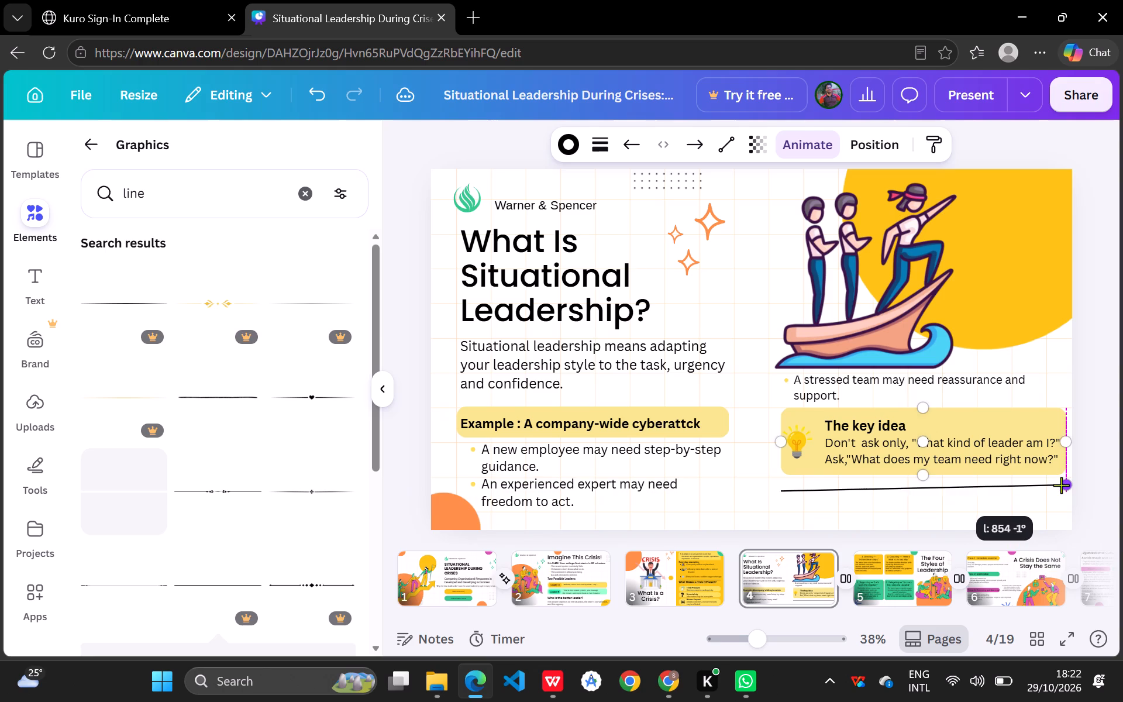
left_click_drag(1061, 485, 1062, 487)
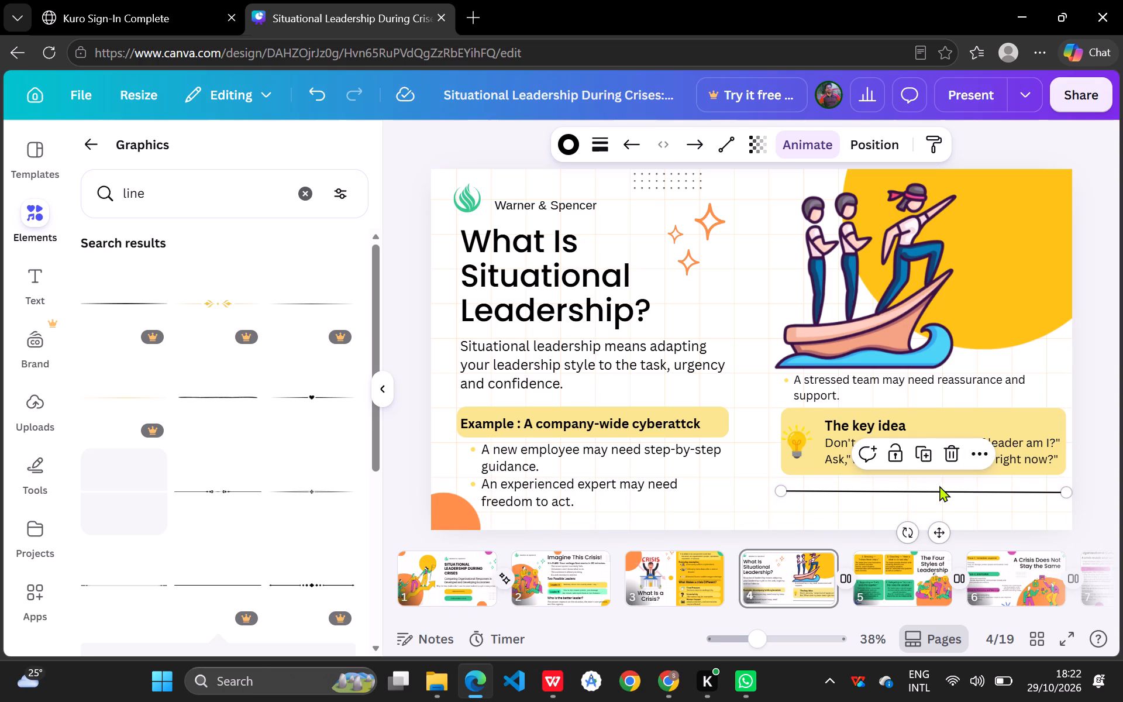
Delete the thin Line shape beneath The key idea box.
left_click(921, 495)
left_click(915, 488)
left_click(949, 455)
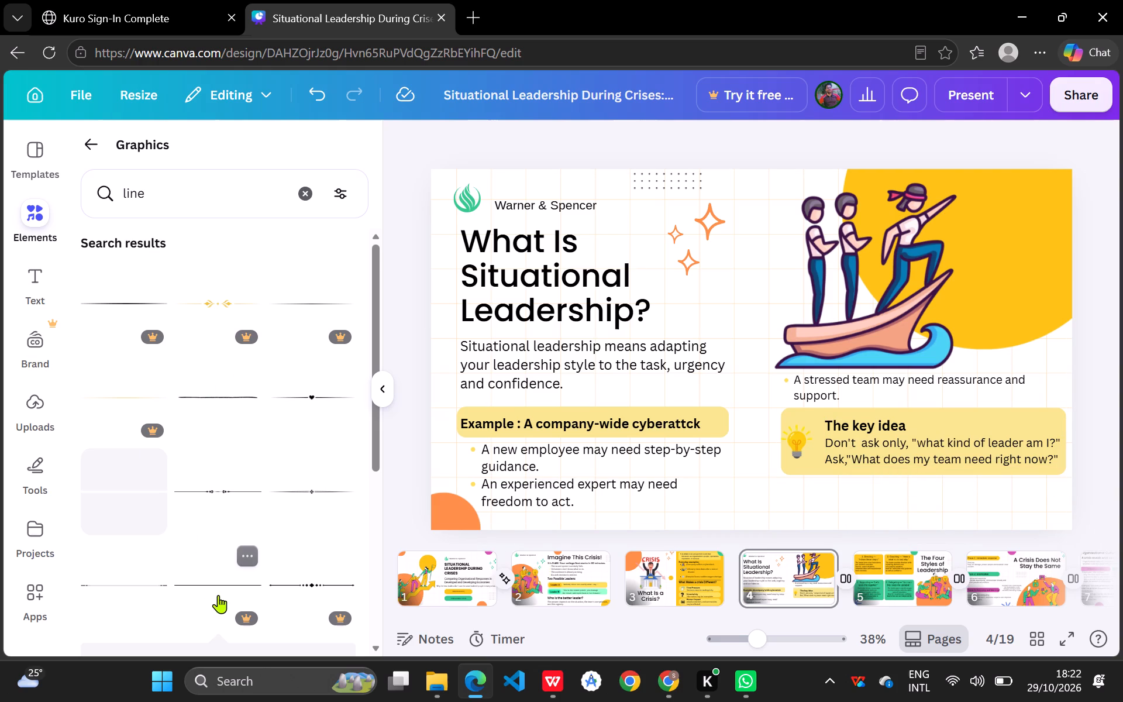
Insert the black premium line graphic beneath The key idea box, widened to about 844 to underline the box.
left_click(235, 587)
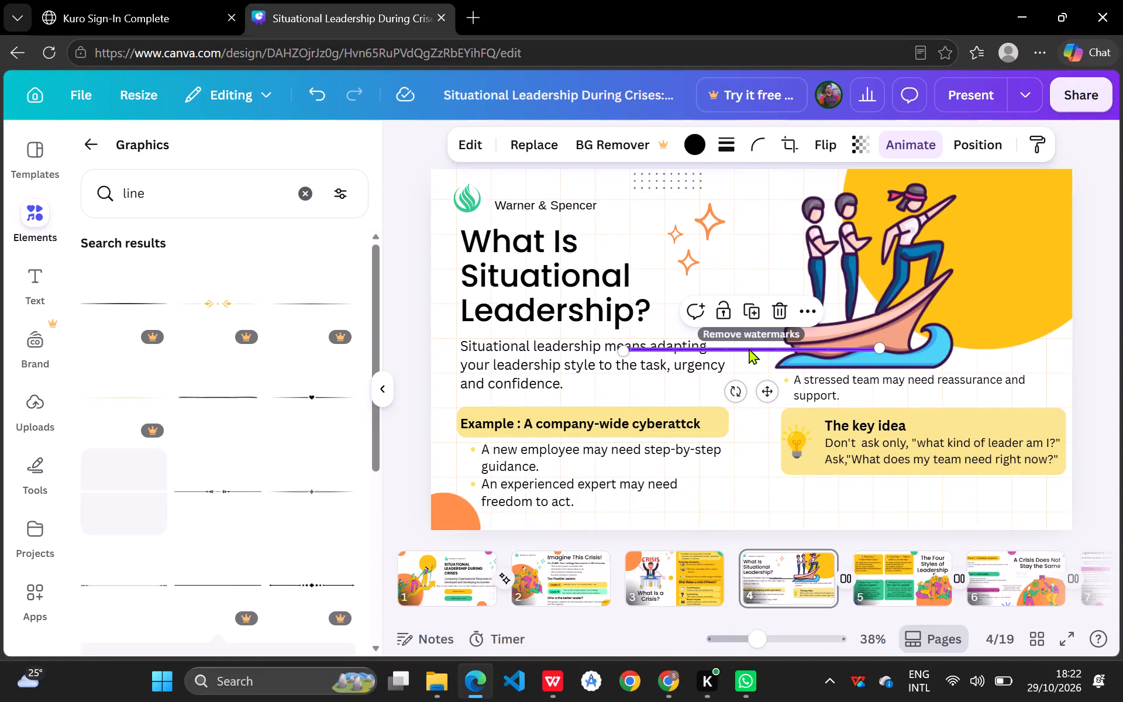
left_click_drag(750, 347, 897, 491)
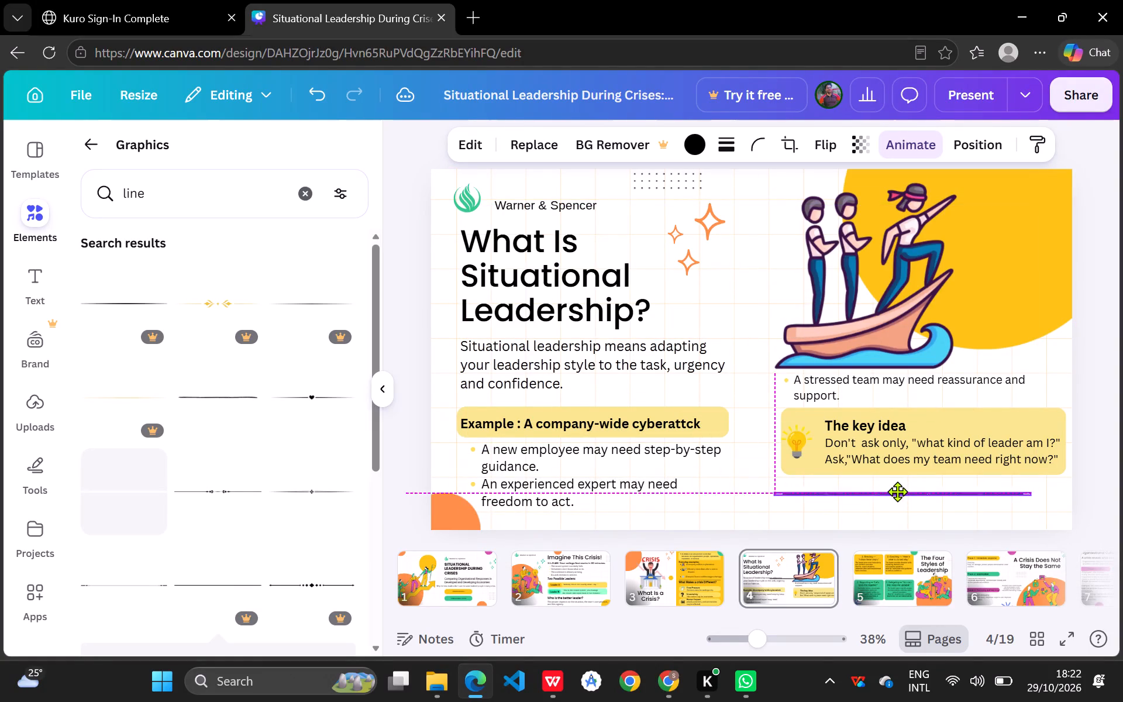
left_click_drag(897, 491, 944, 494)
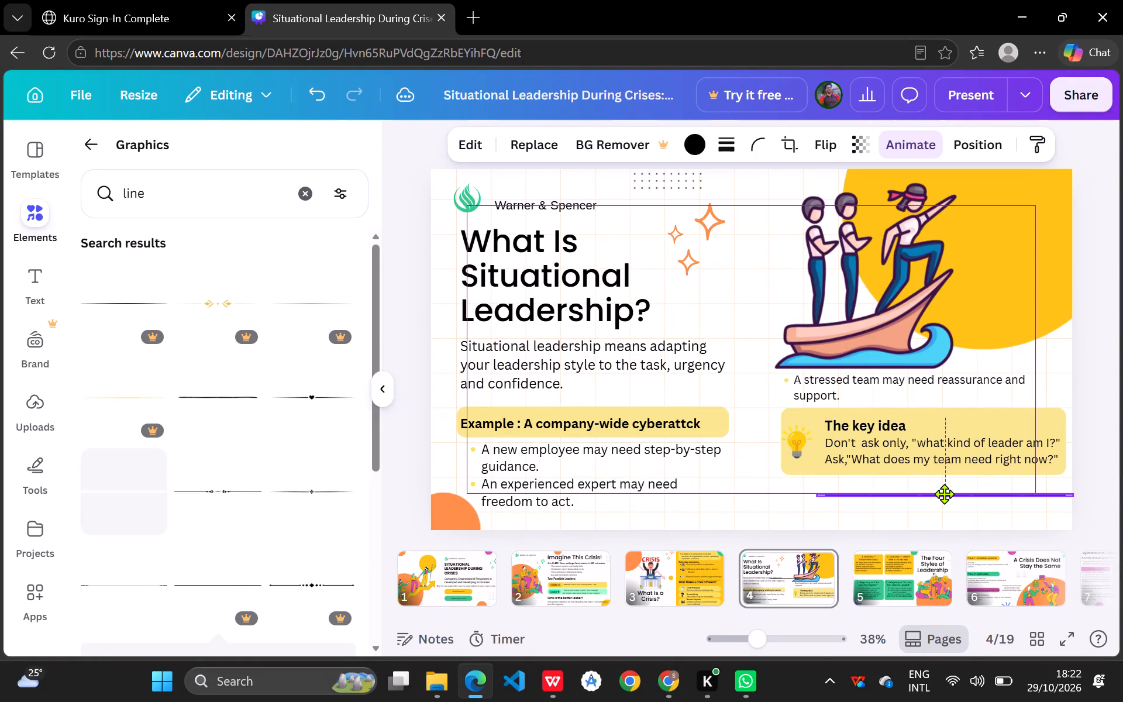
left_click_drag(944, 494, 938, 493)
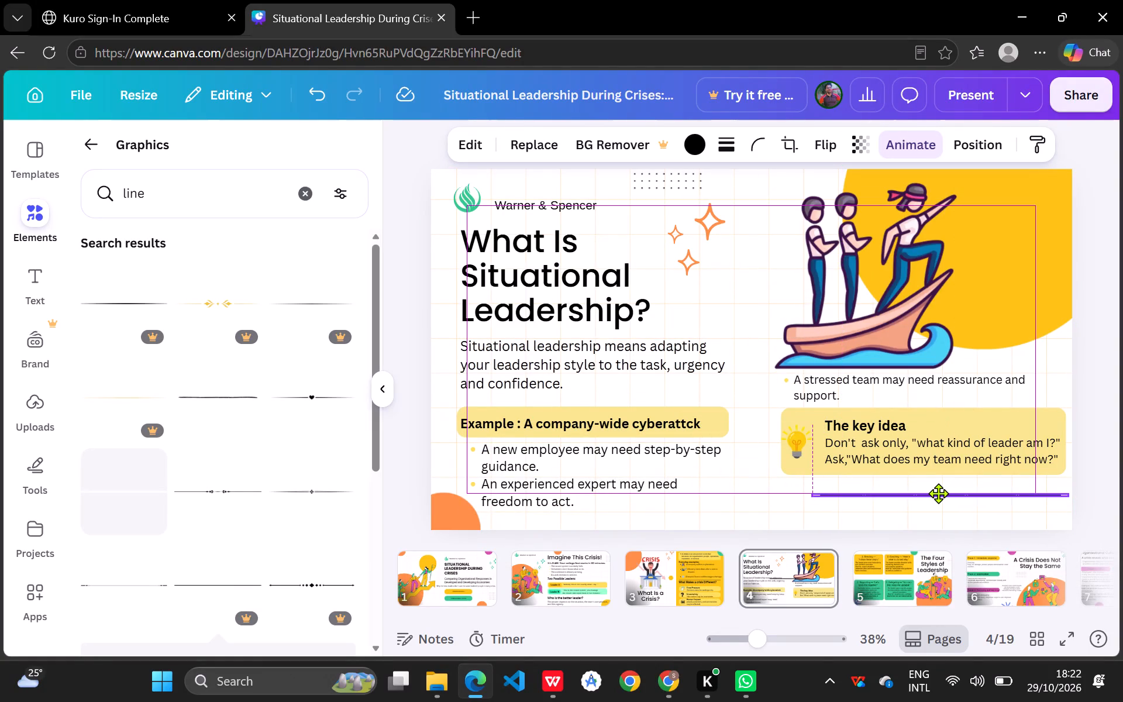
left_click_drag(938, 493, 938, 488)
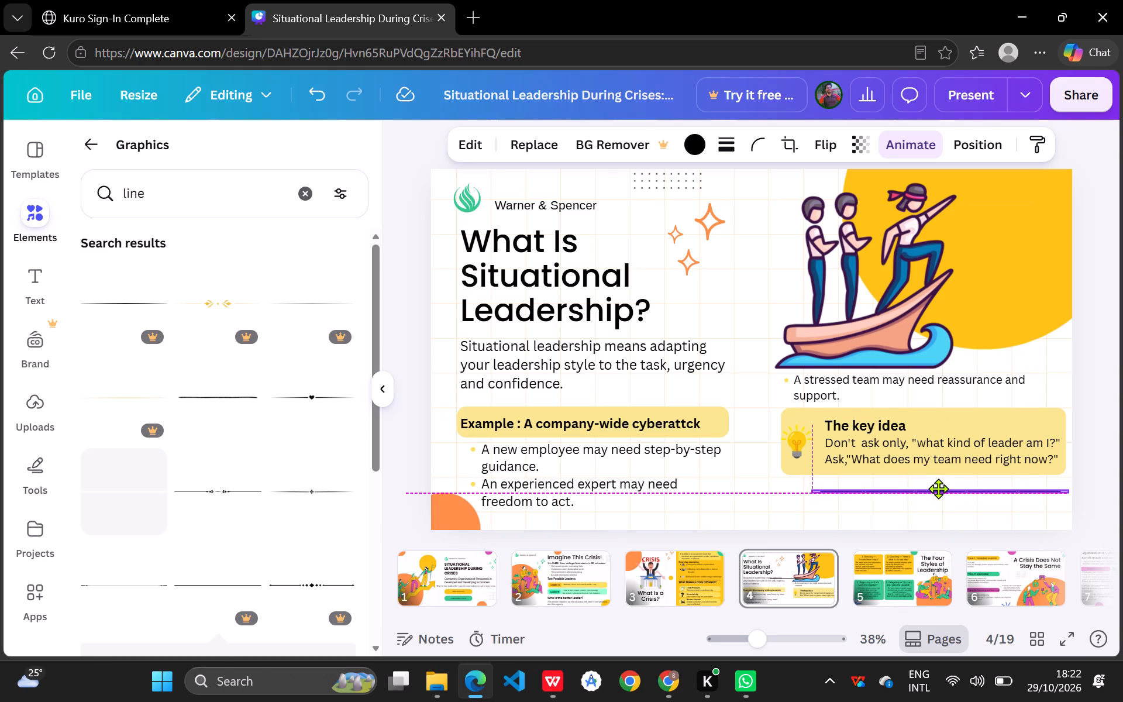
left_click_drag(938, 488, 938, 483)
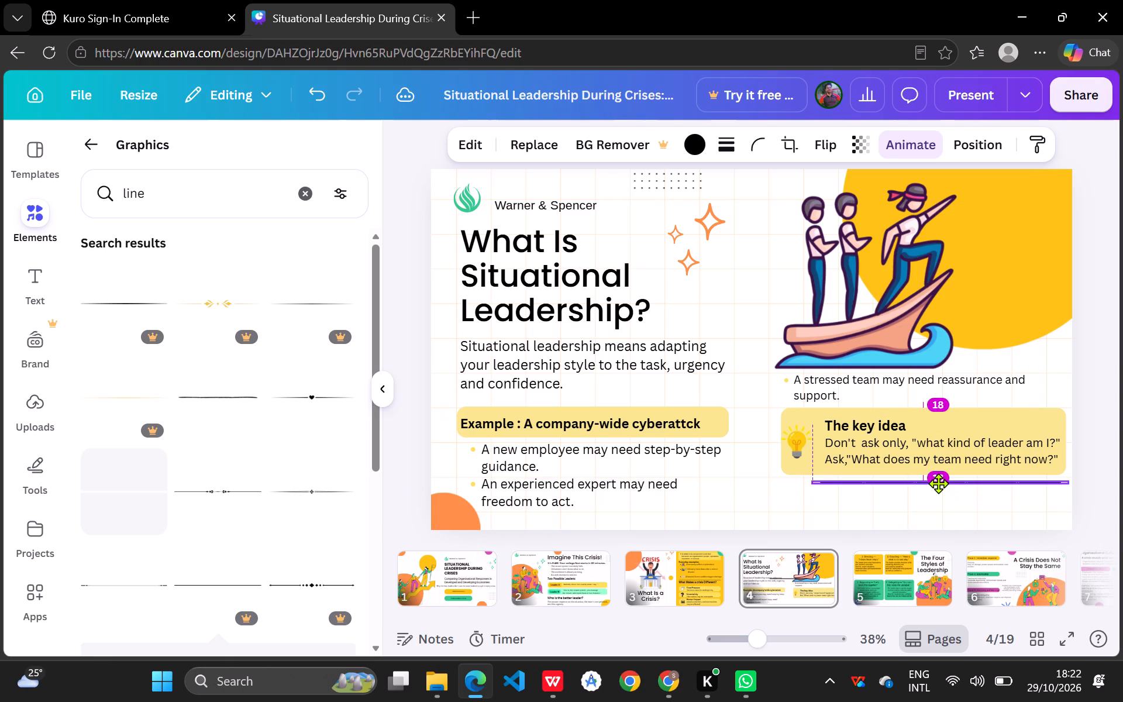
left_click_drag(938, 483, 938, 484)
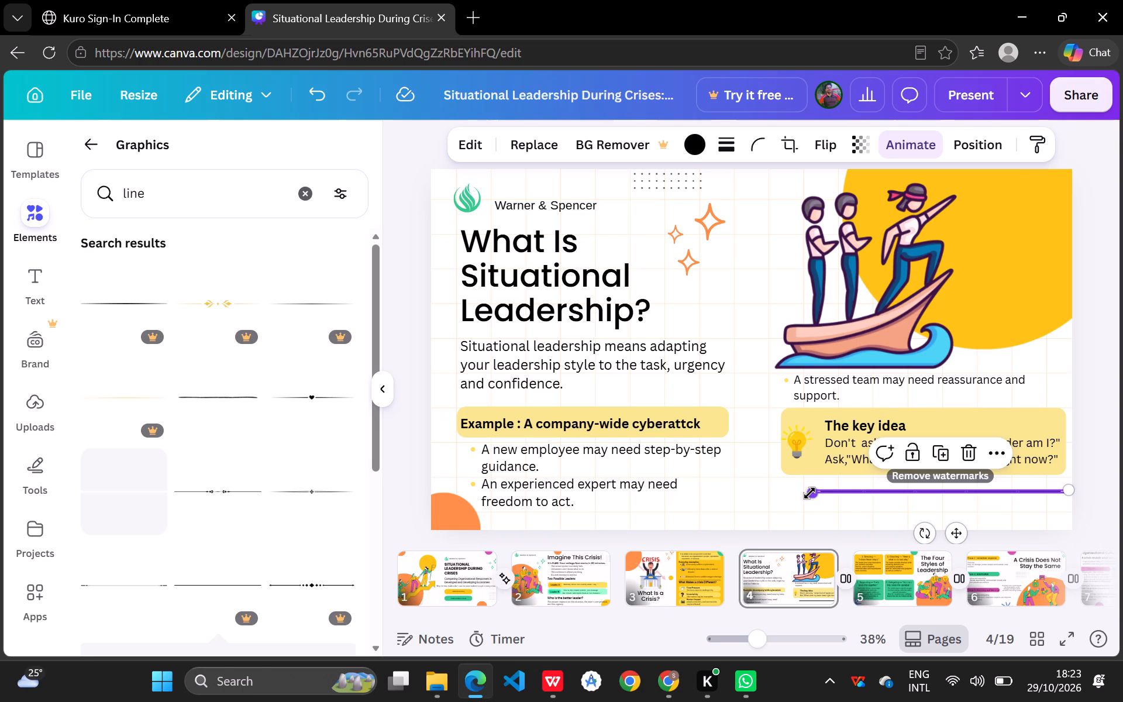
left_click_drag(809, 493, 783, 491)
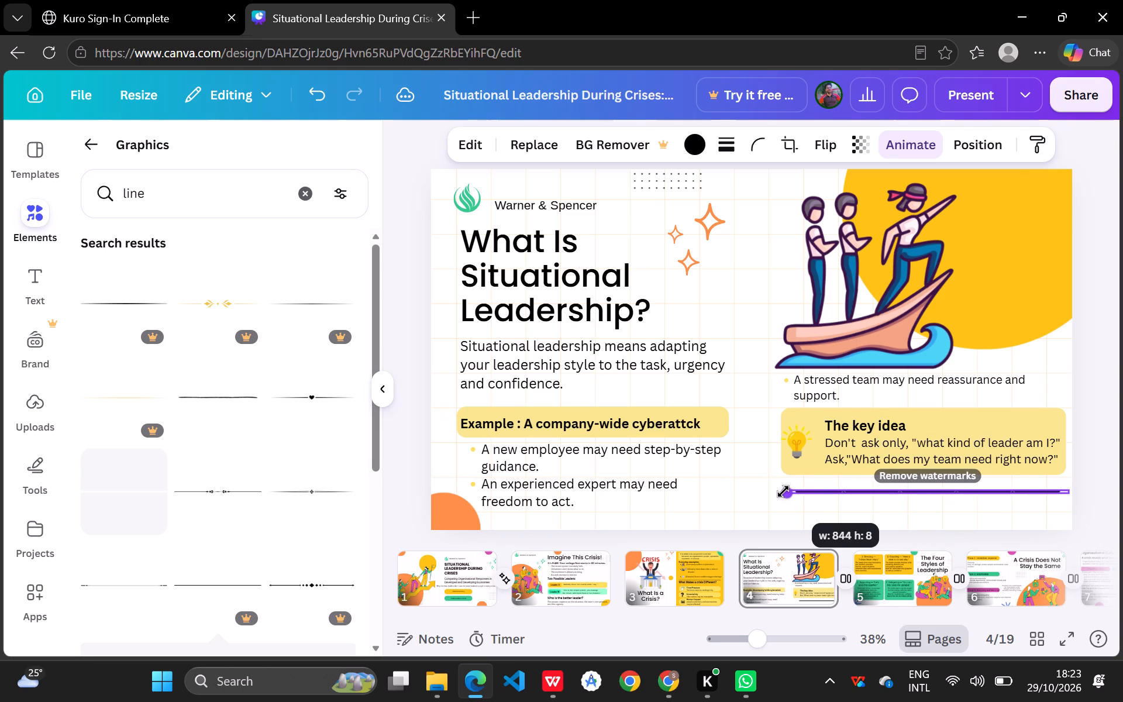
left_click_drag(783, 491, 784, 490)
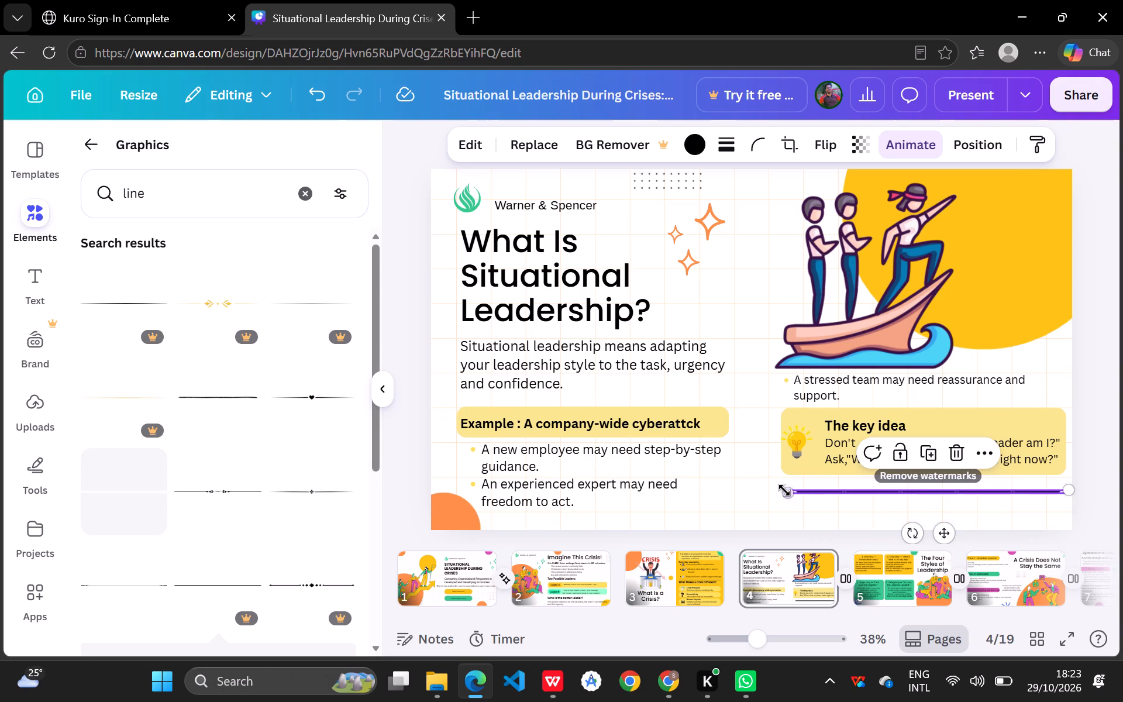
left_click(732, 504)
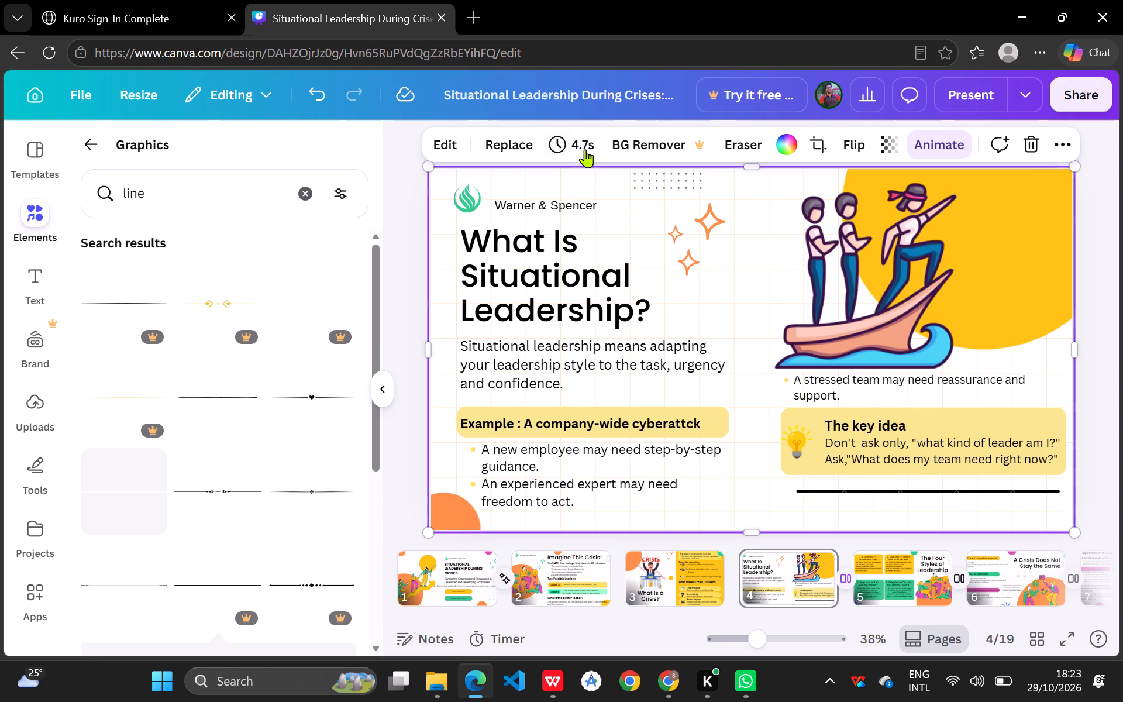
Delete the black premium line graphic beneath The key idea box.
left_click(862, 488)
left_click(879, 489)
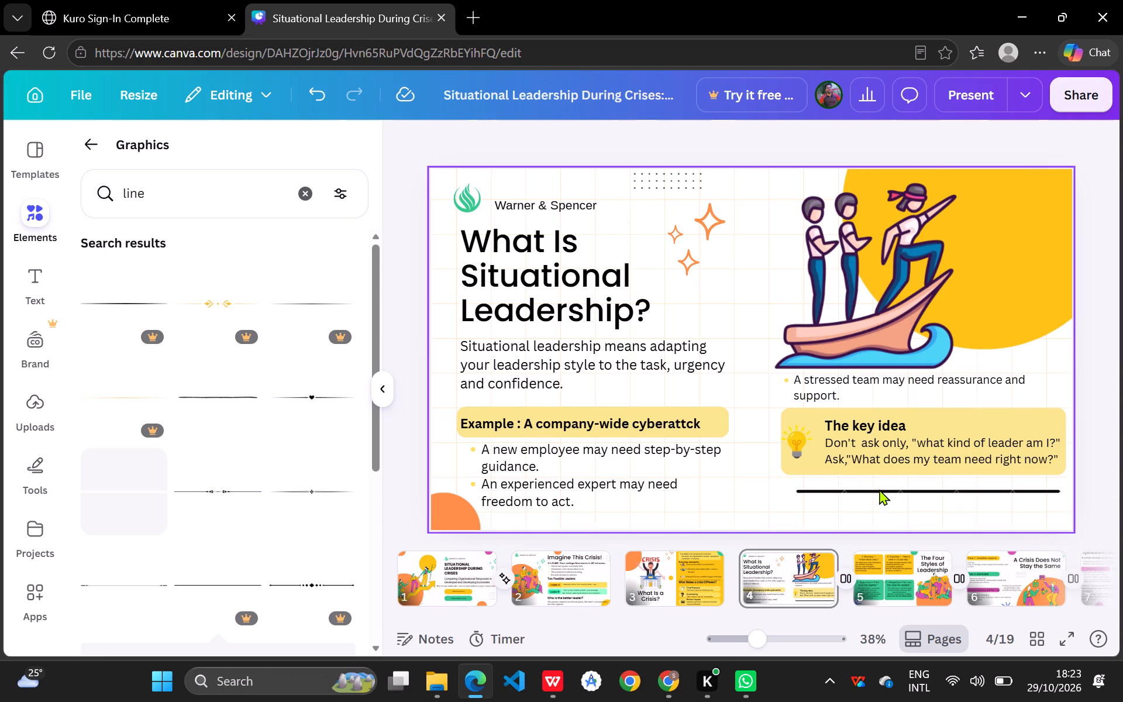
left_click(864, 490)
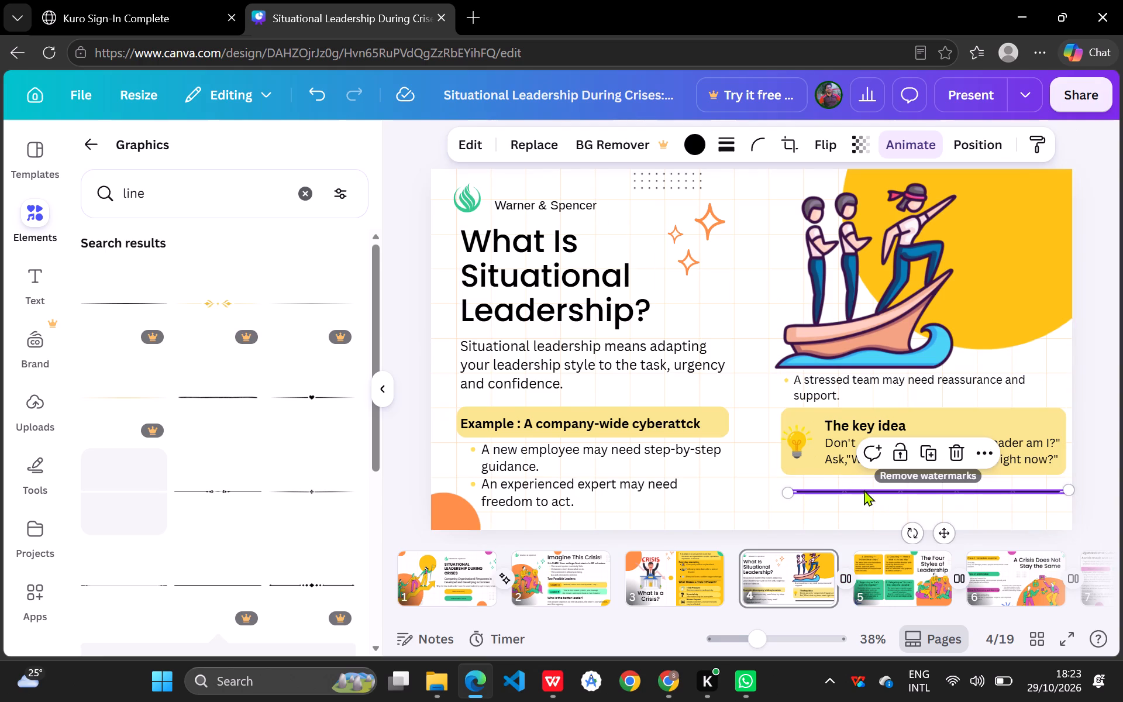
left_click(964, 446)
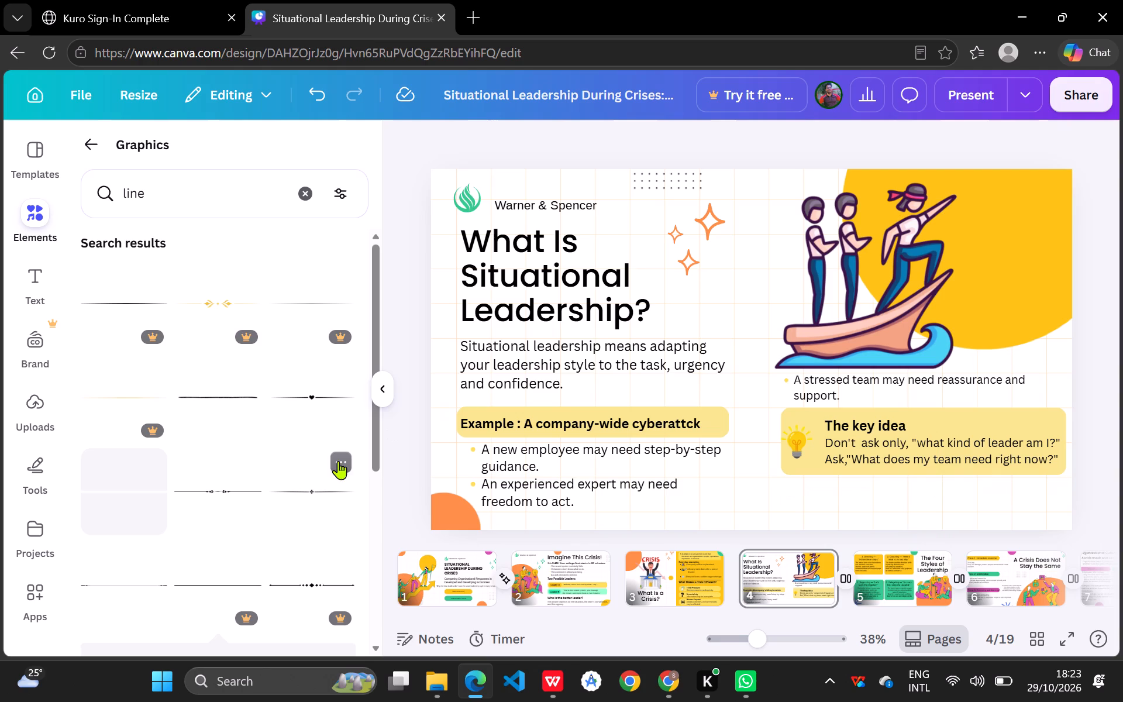
Insert the same black premium line graphic again close beneath The key idea box and widen it to the box's width.
left_click(226, 583)
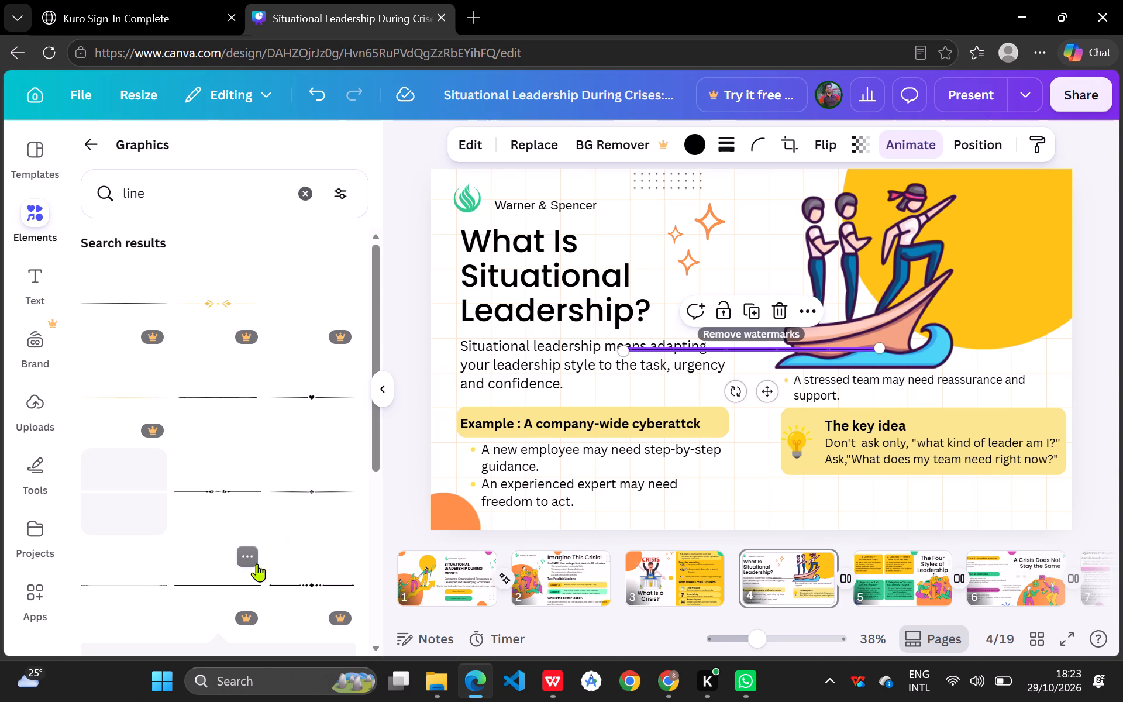
left_click_drag(745, 349, 816, 422)
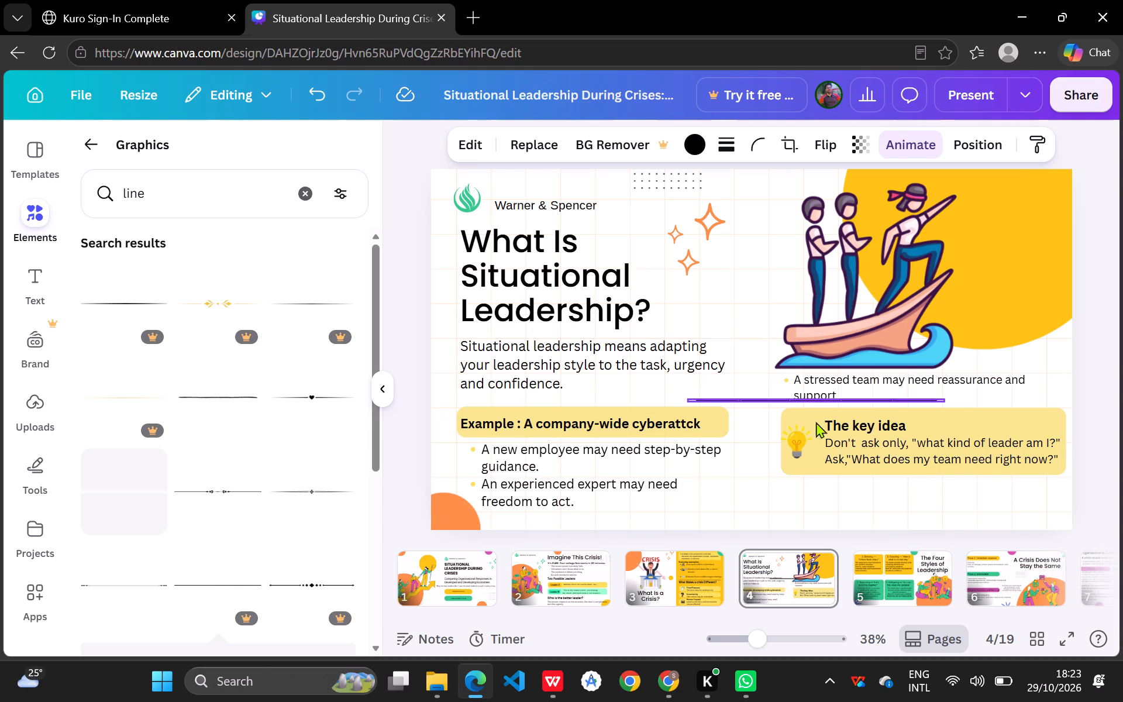
left_click_drag(816, 422, 936, 485)
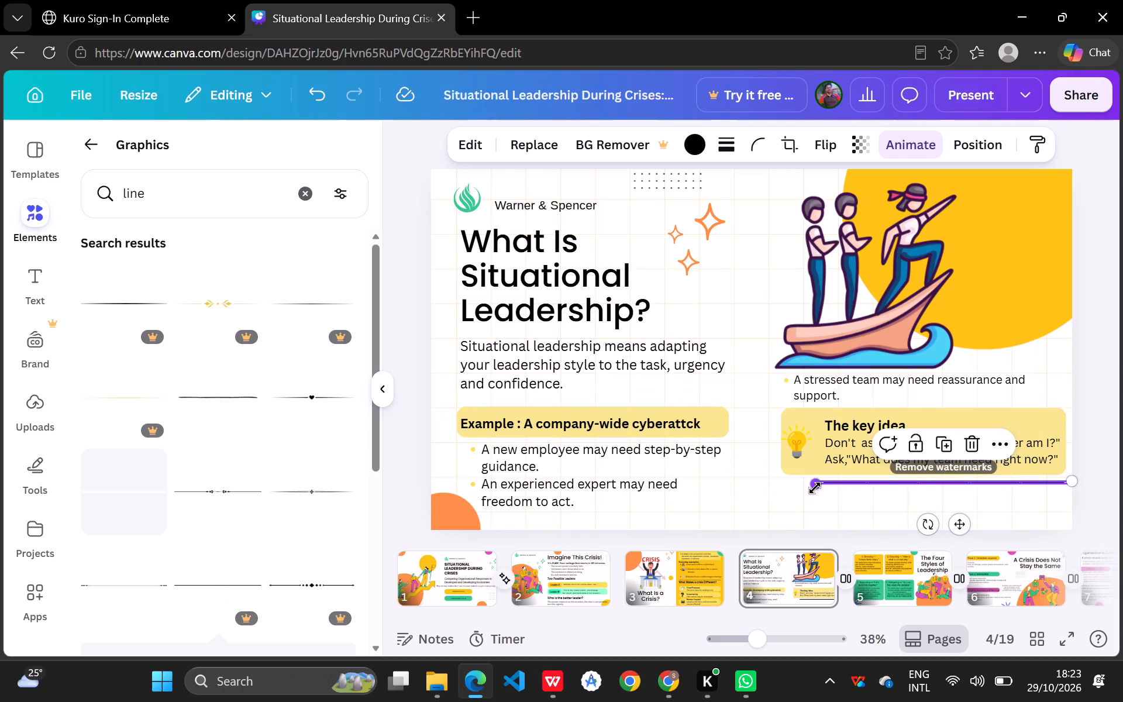
left_click_drag(815, 488, 786, 488)
left_click(735, 500)
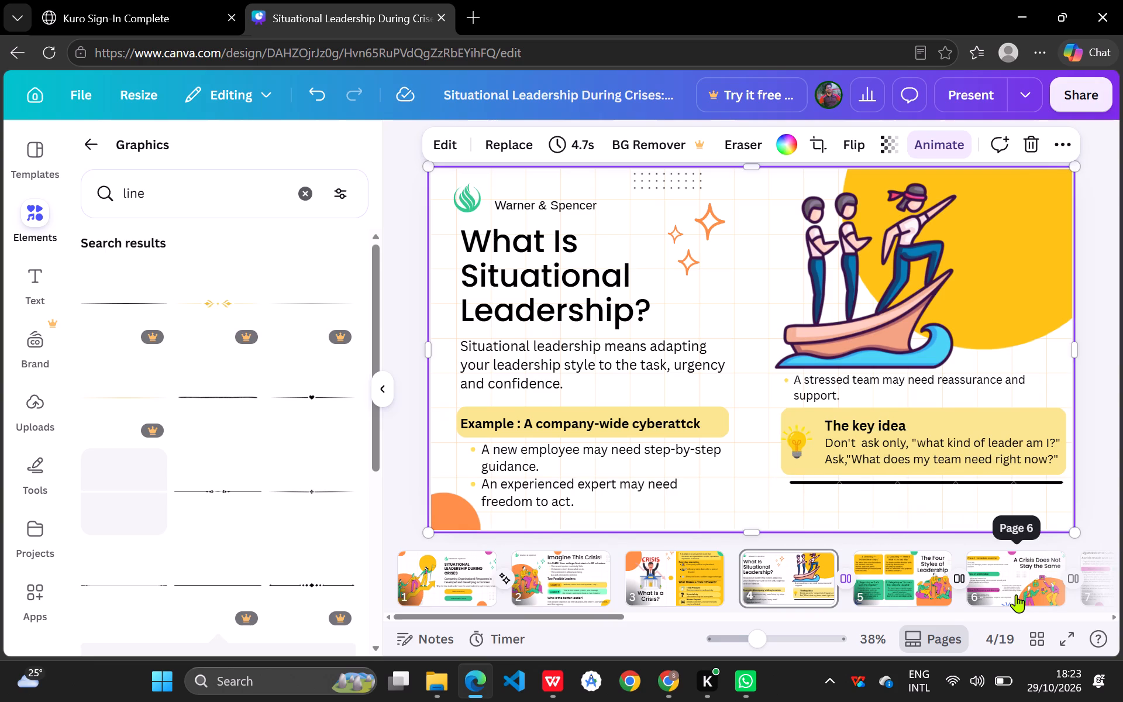
Give the line graphic beneath The key idea box a solid stroke and raise the stroke weight to the maximum.
left_click(941, 479)
left_click(941, 482)
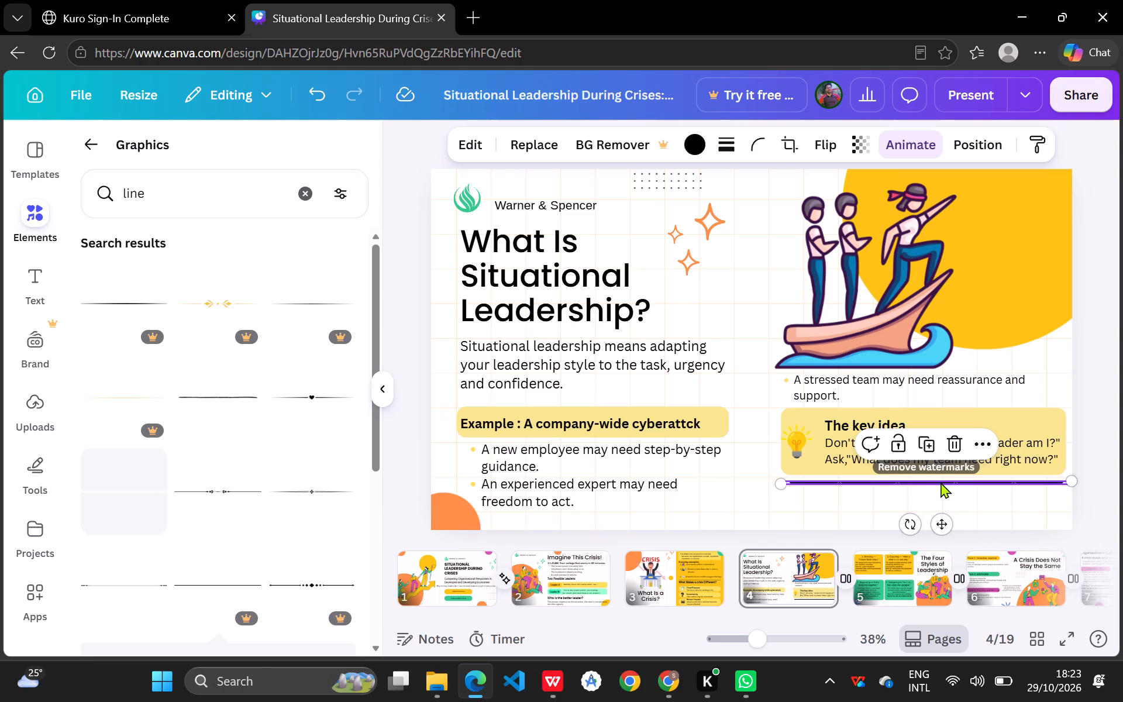
left_click(720, 149)
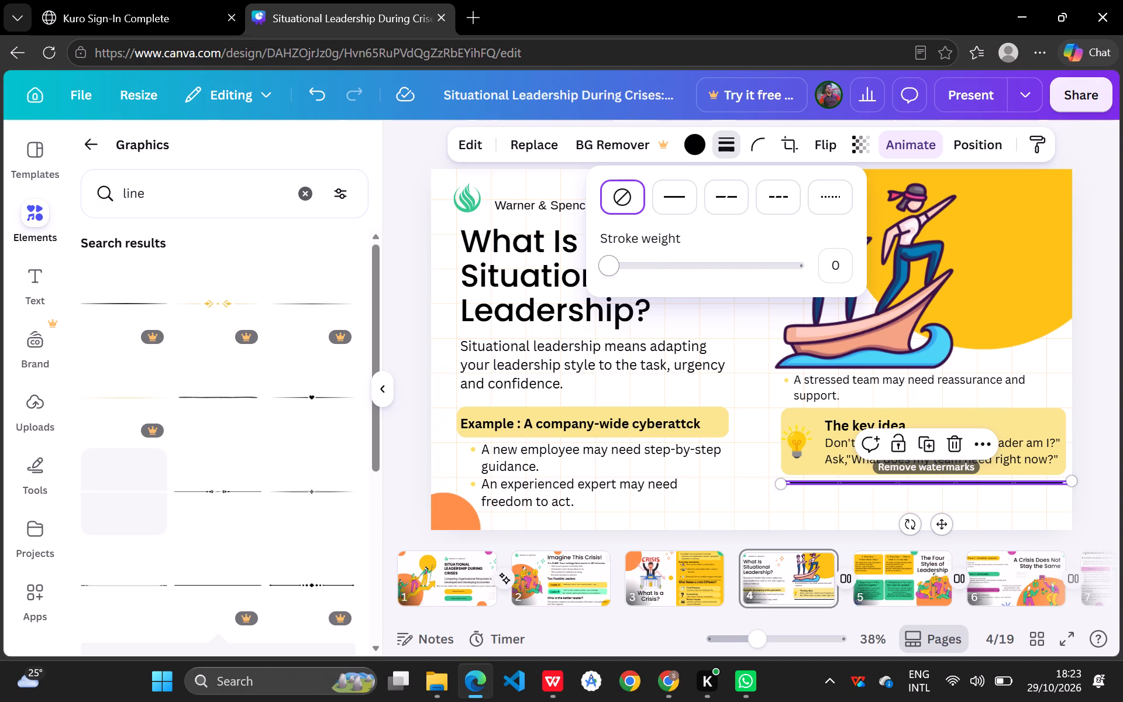
left_click_drag(610, 269, 664, 263)
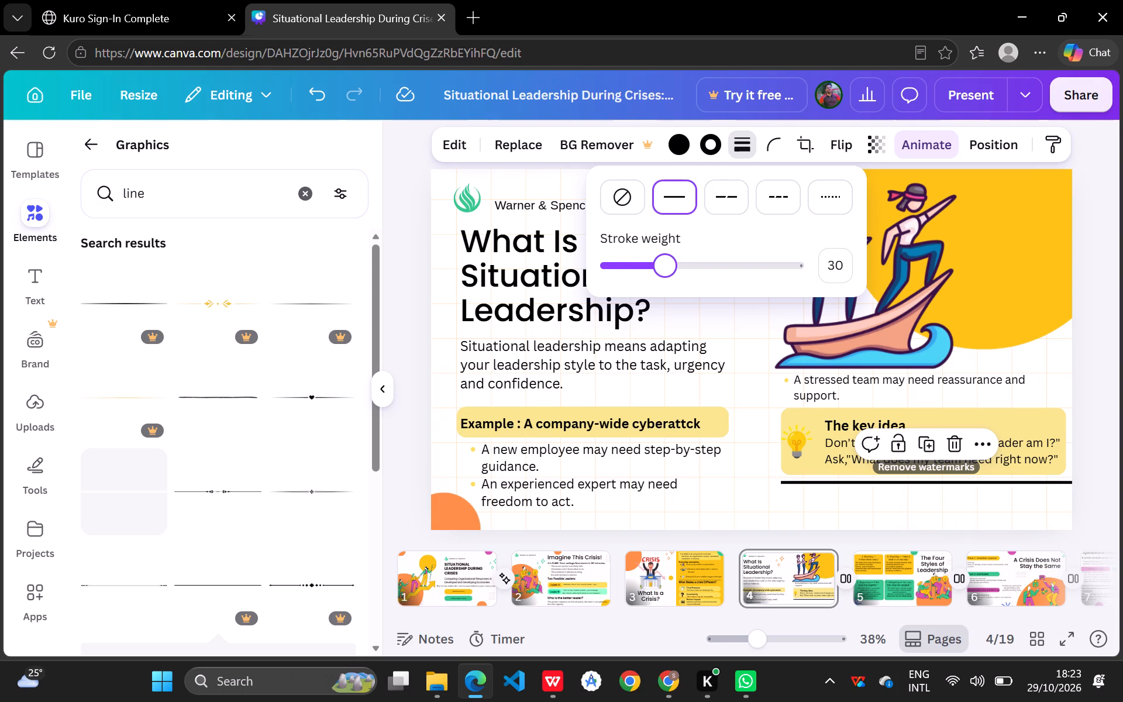
left_click_drag(664, 263, 810, 263)
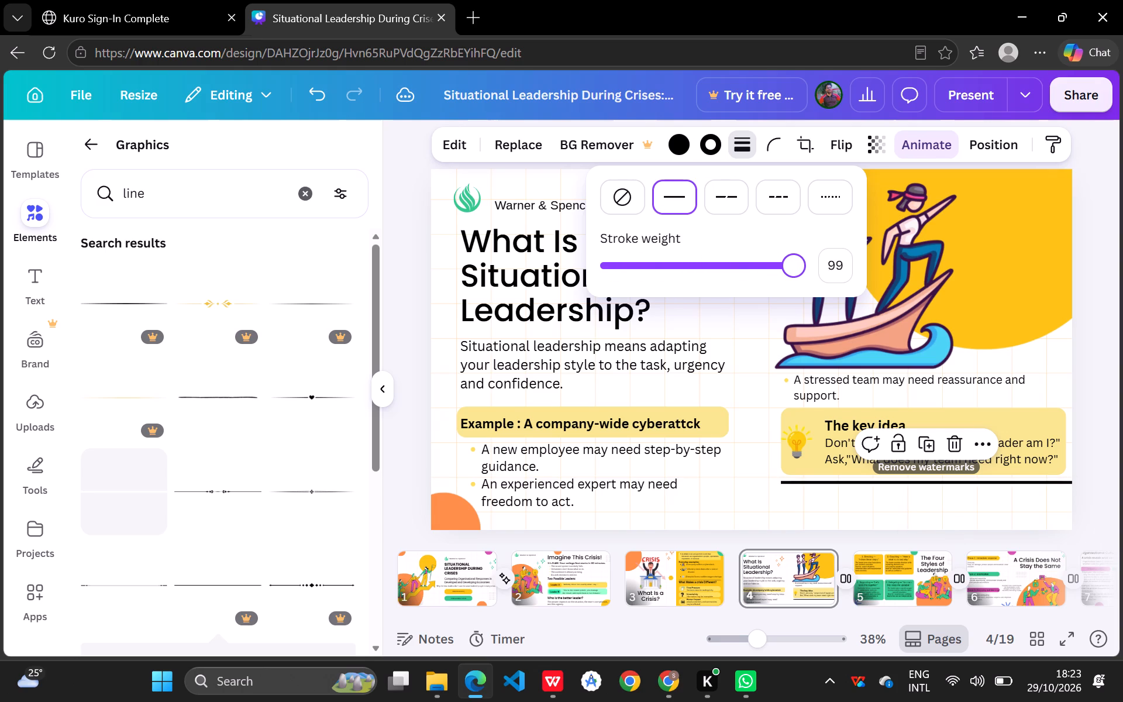
left_click_drag(810, 263, 836, 266)
left_click(747, 416)
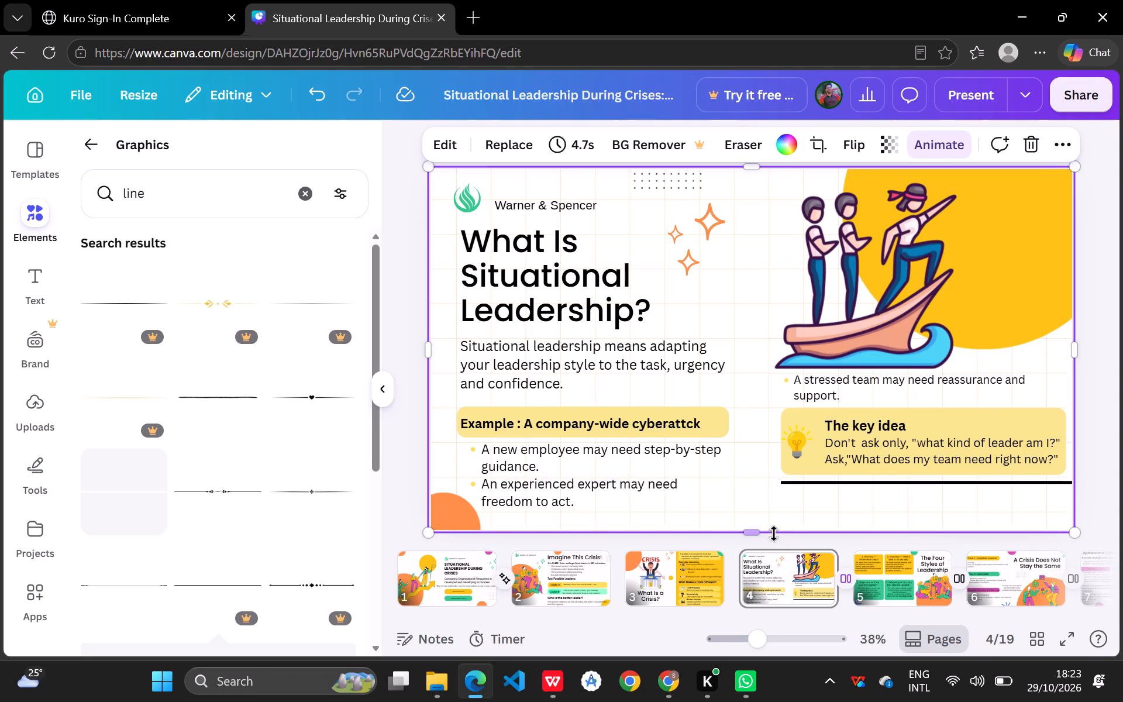
Delete the thick black line graphic beneath The key idea box.
left_click(798, 481)
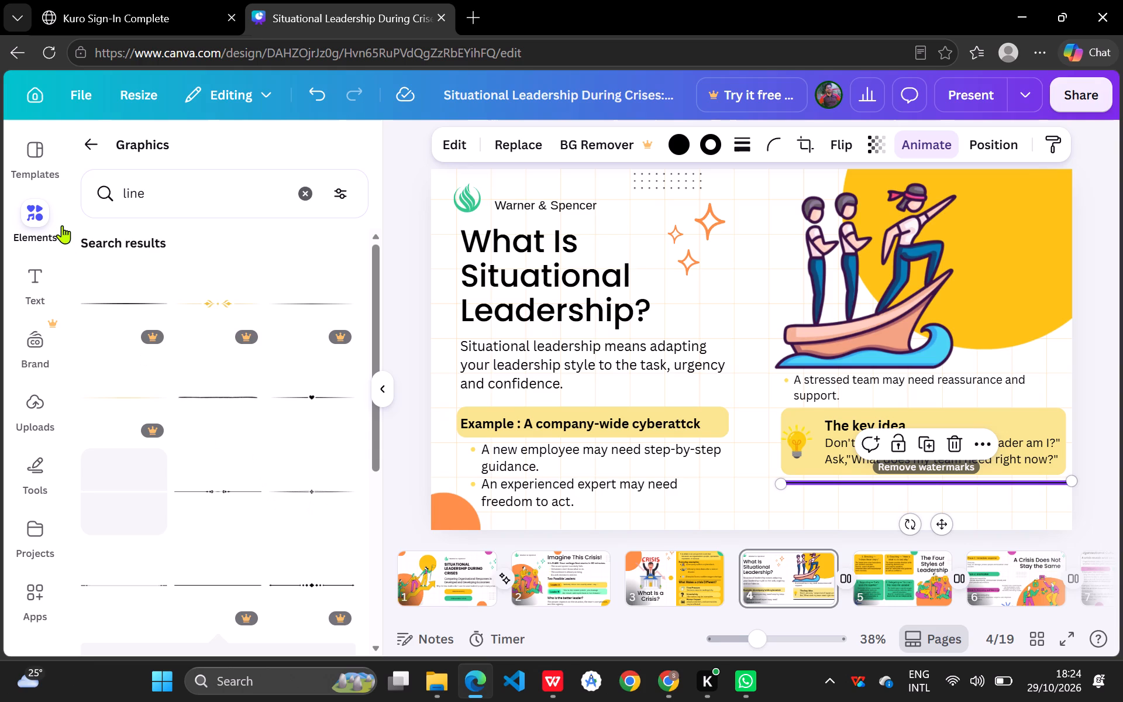
left_click(90, 140)
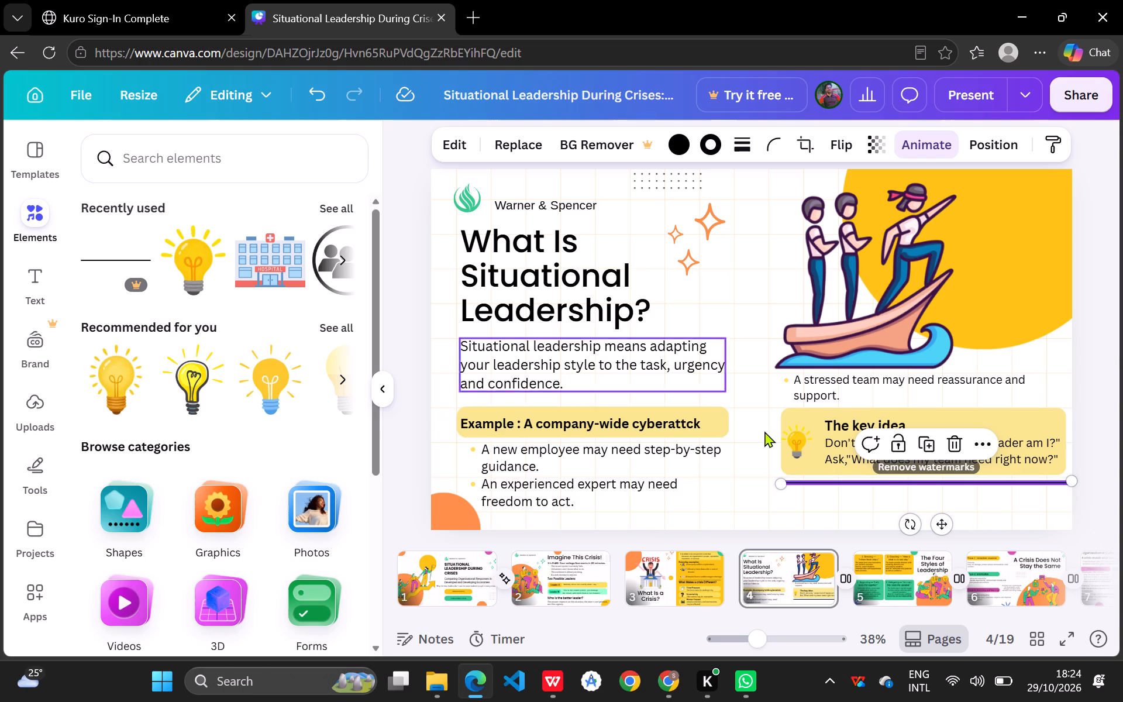
left_click(955, 451)
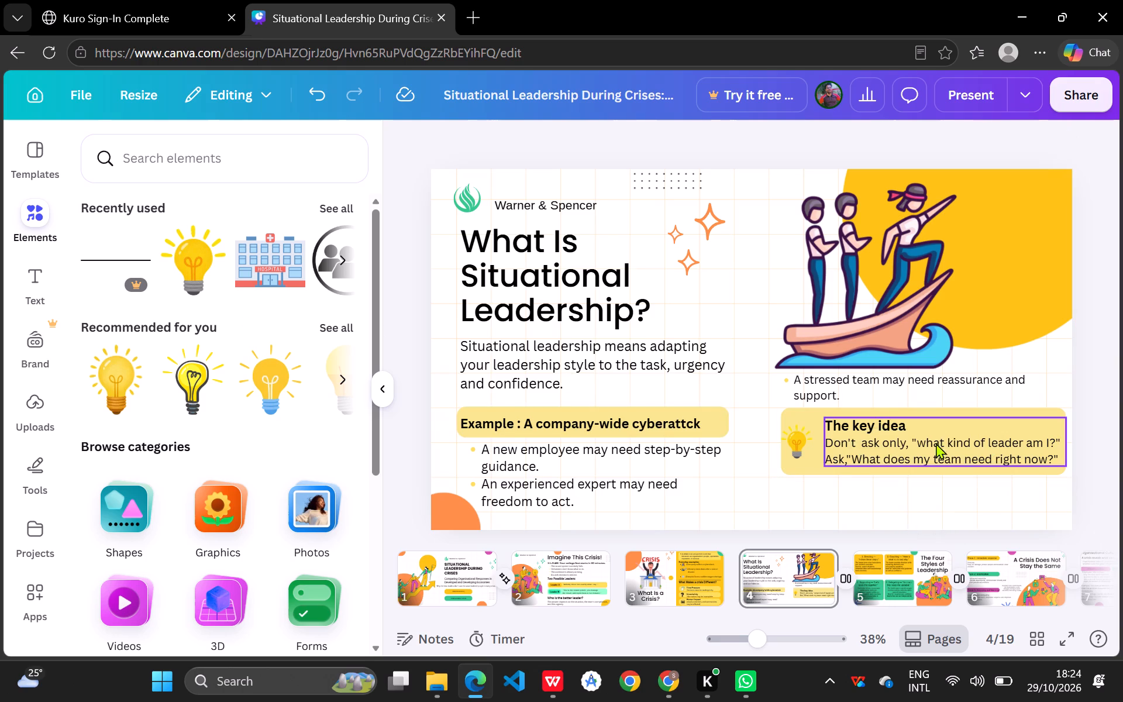
Search the elements library for "straight line" and look over the results.
left_click(186, 167)
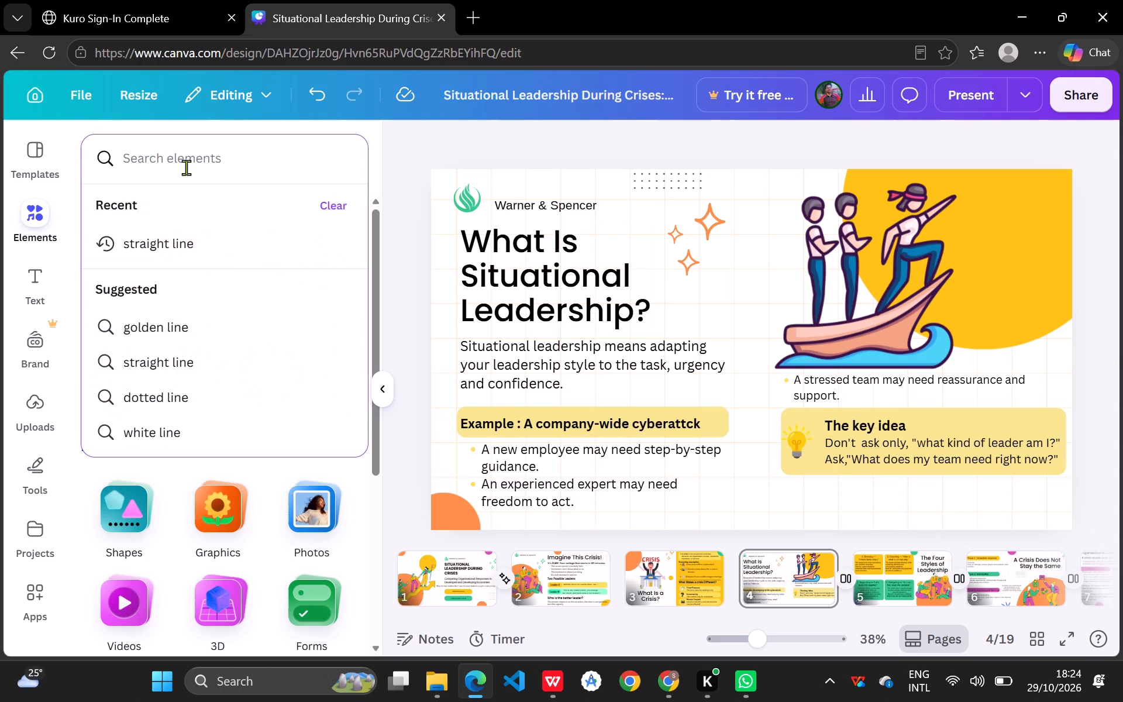
left_click(194, 239)
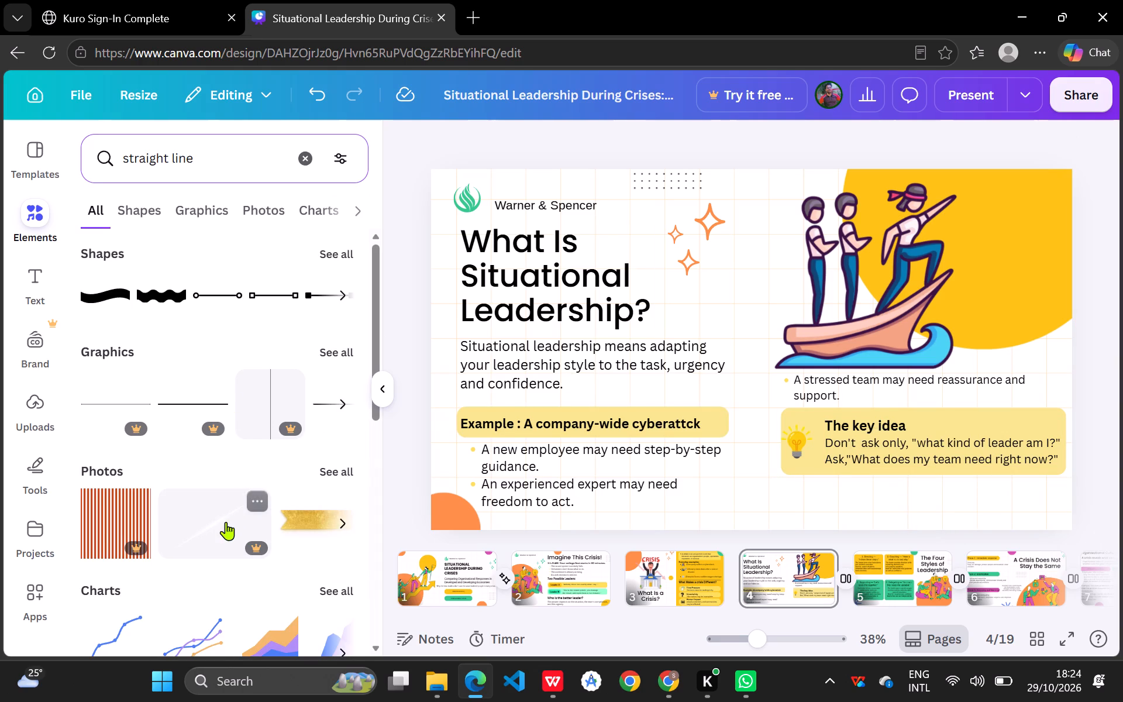
scroll(226, 522, "right", 1)
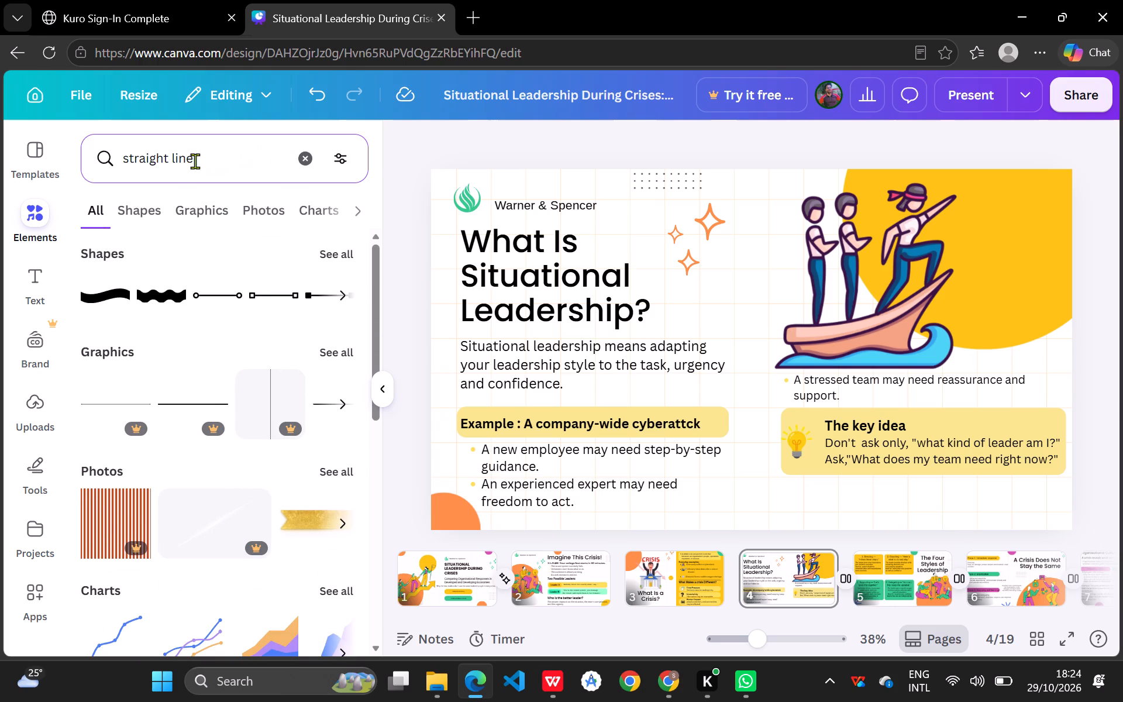
Shorten the elements search to "line" and look through the results.
left_click(168, 158)
key("BackSpace")
key("BackSpace")
key("BackSpace")
key("BackSpace")
key("BackSpace")
key("BackSpace")
key("BackSpace")
key("BackSpace")
key("BackSpace")
key("BackSpace")
key("BackSpace")
key("BackSpace")
key("BackSpace")
key("BackSpace")
key("BackSpace")
key("BackSpace")
key("BackSpace")
key("BackSpace")
key("BackSpace")
key("BackSpace")
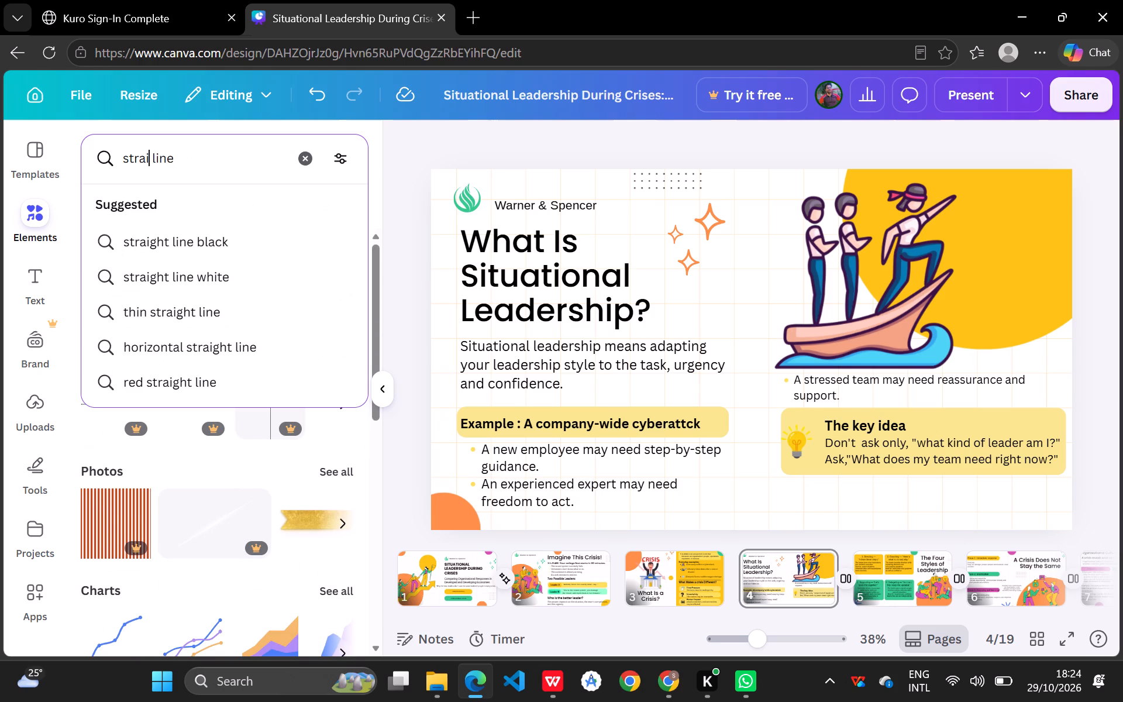
key("Return")
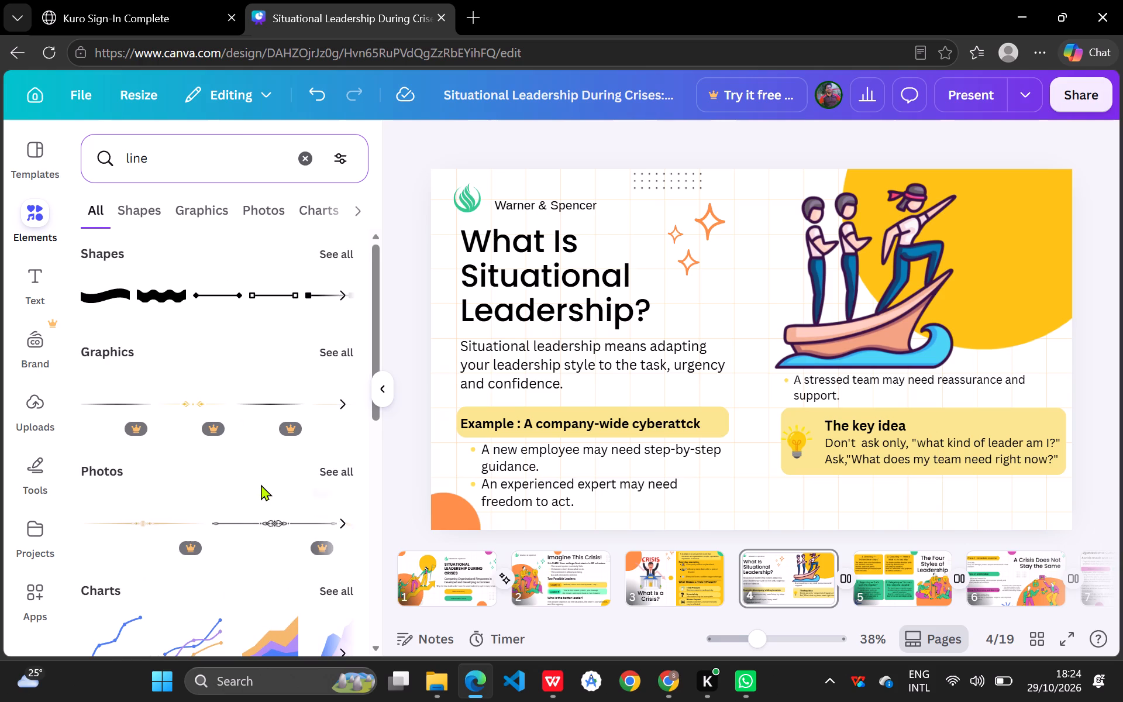
scroll(261, 484, "up", 1)
scroll(261, 484, "left", 1)
scroll(315, 372, "down", 6)
scroll(315, 372, "up", 4)
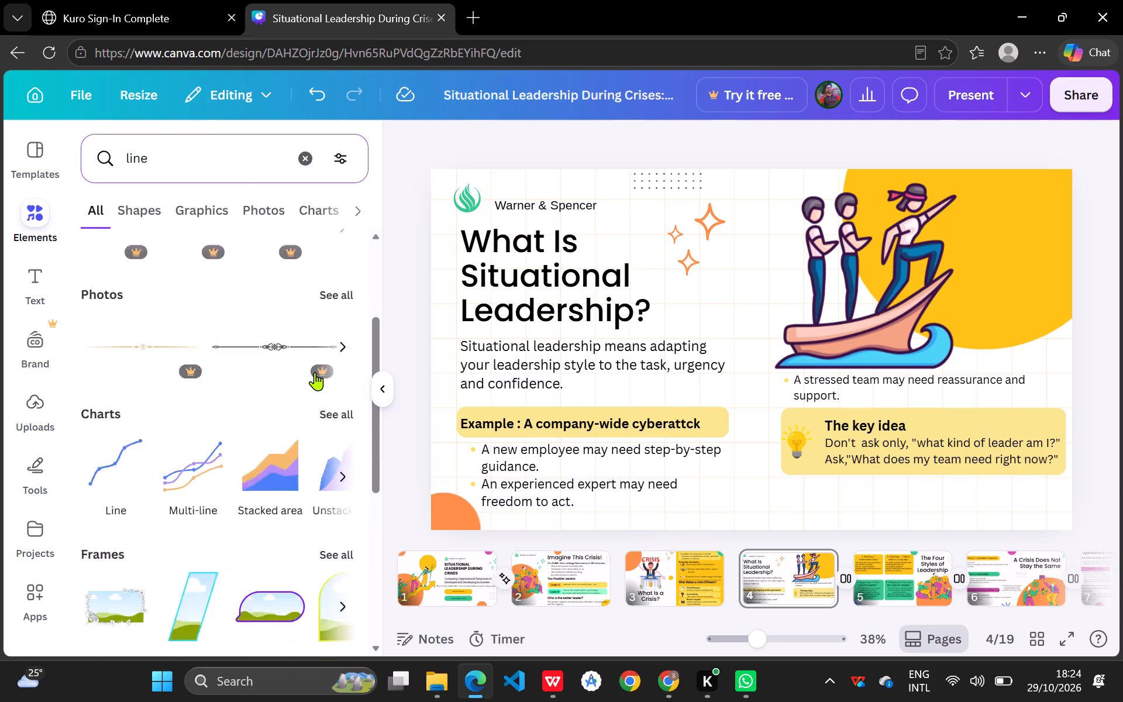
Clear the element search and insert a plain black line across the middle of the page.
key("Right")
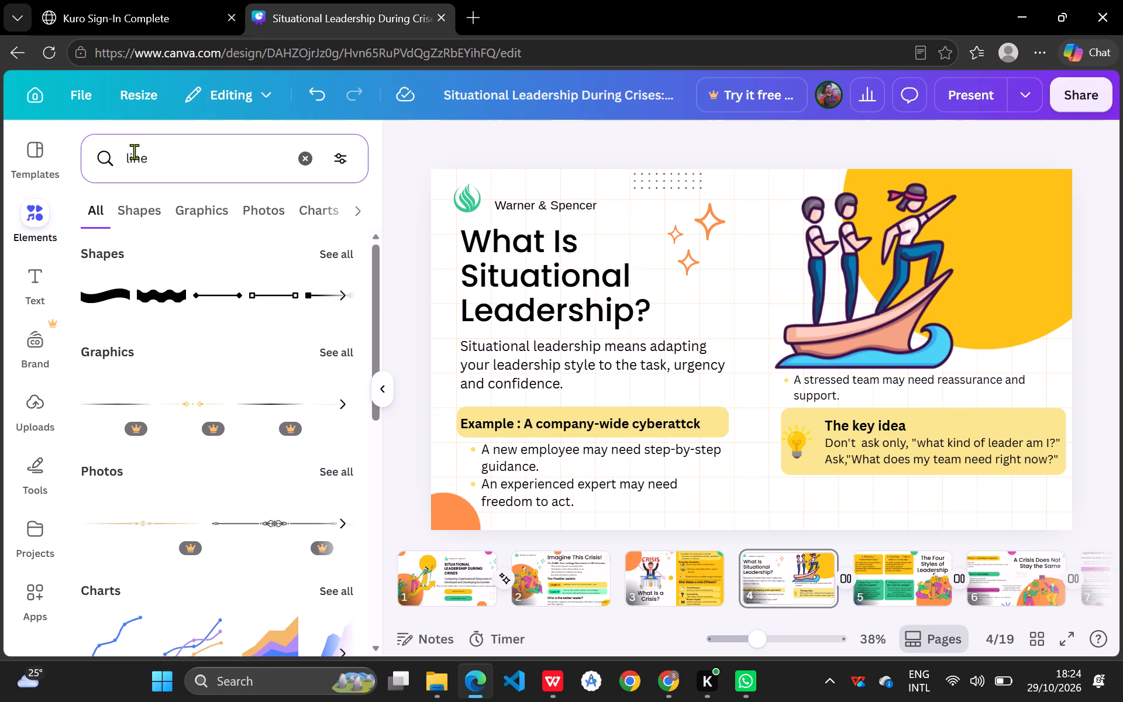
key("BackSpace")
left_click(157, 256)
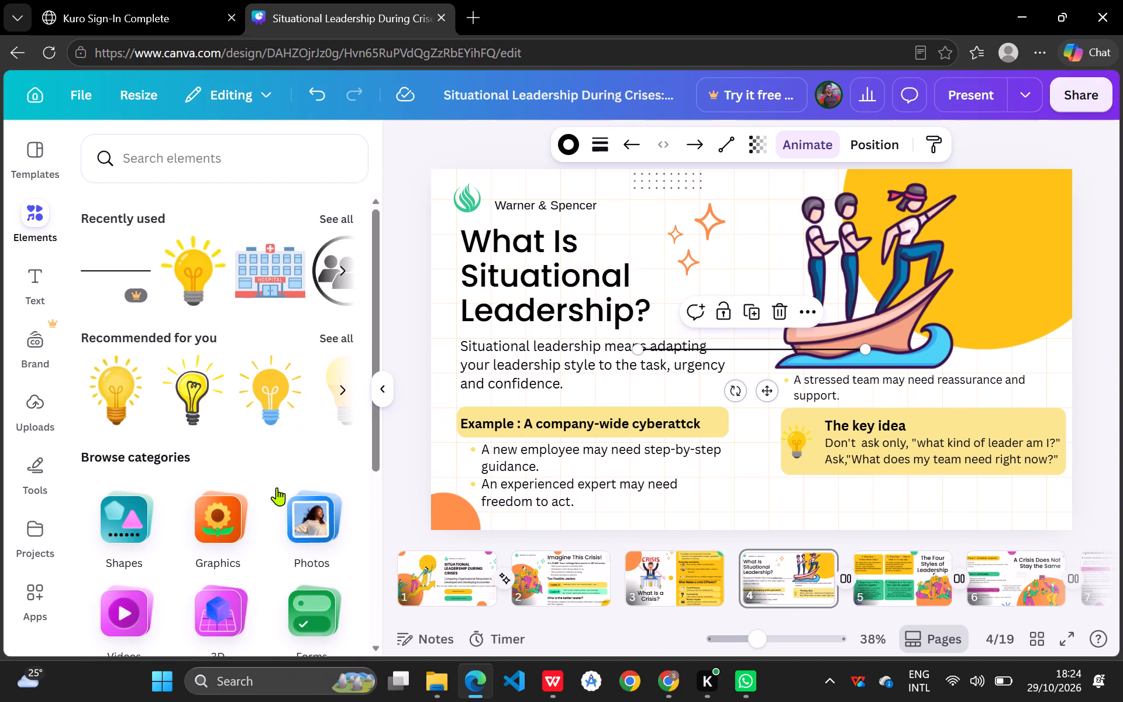
Look through the recently used elements, text options and templates for a suitable underline.
scroll(277, 487, "left", 2)
scroll(289, 236, "left", 3)
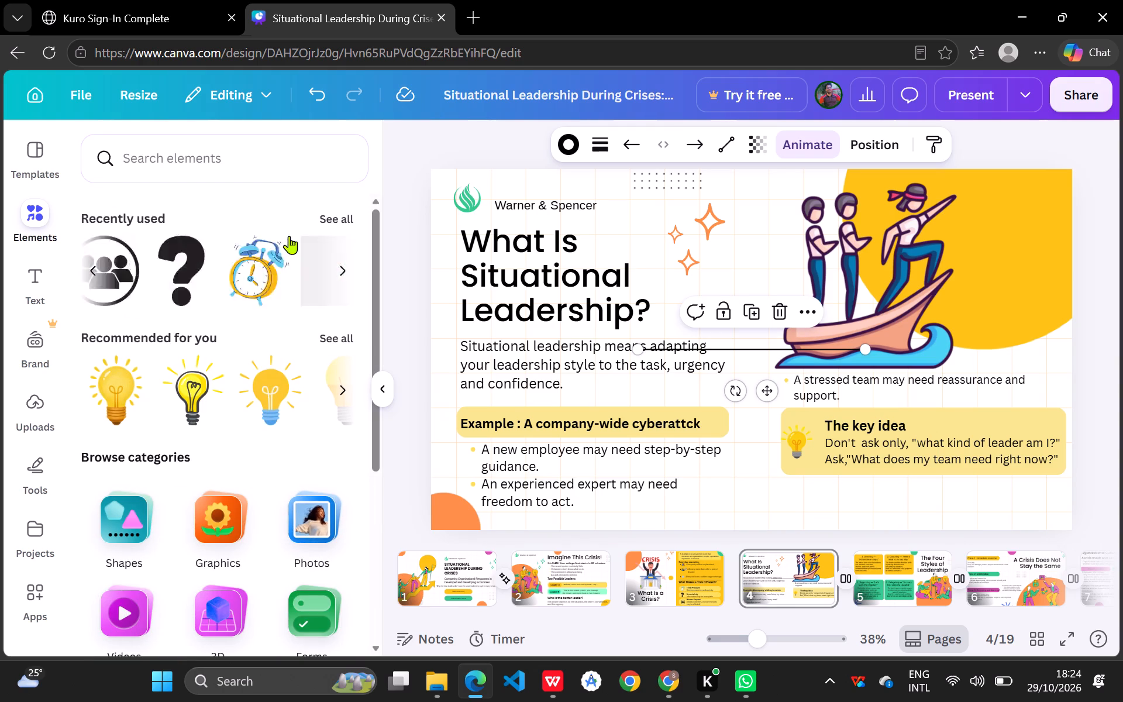
scroll(289, 236, "right", 3)
scroll(289, 236, "left", 3)
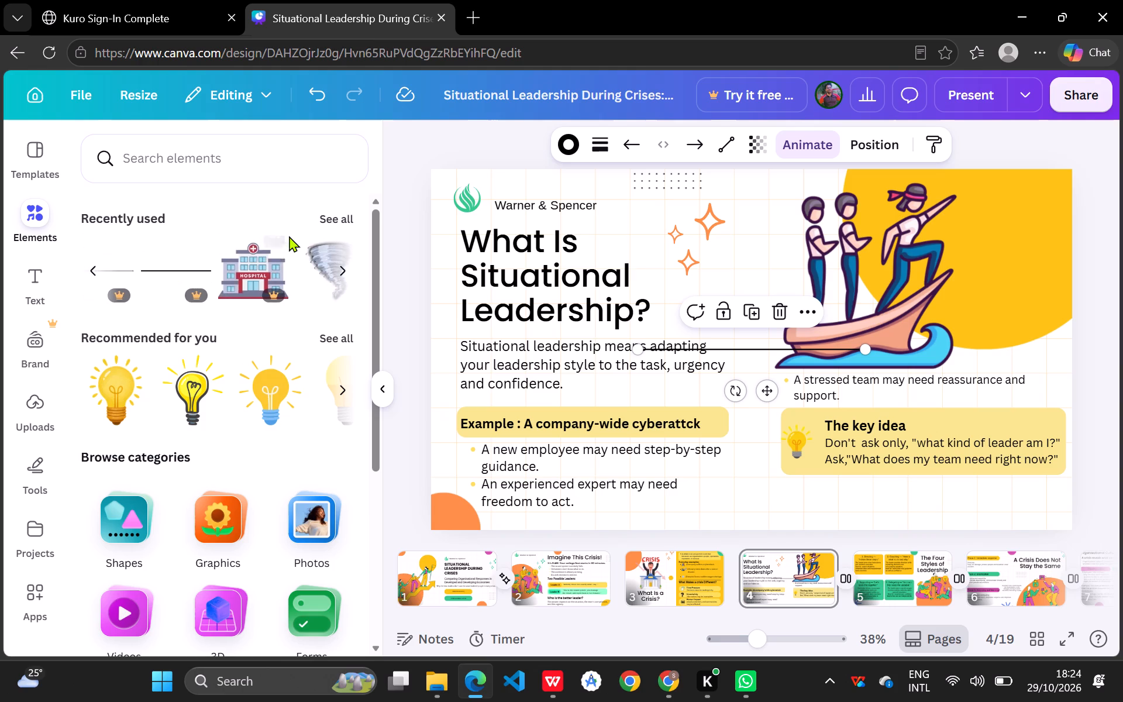
scroll(289, 236, "left", 1)
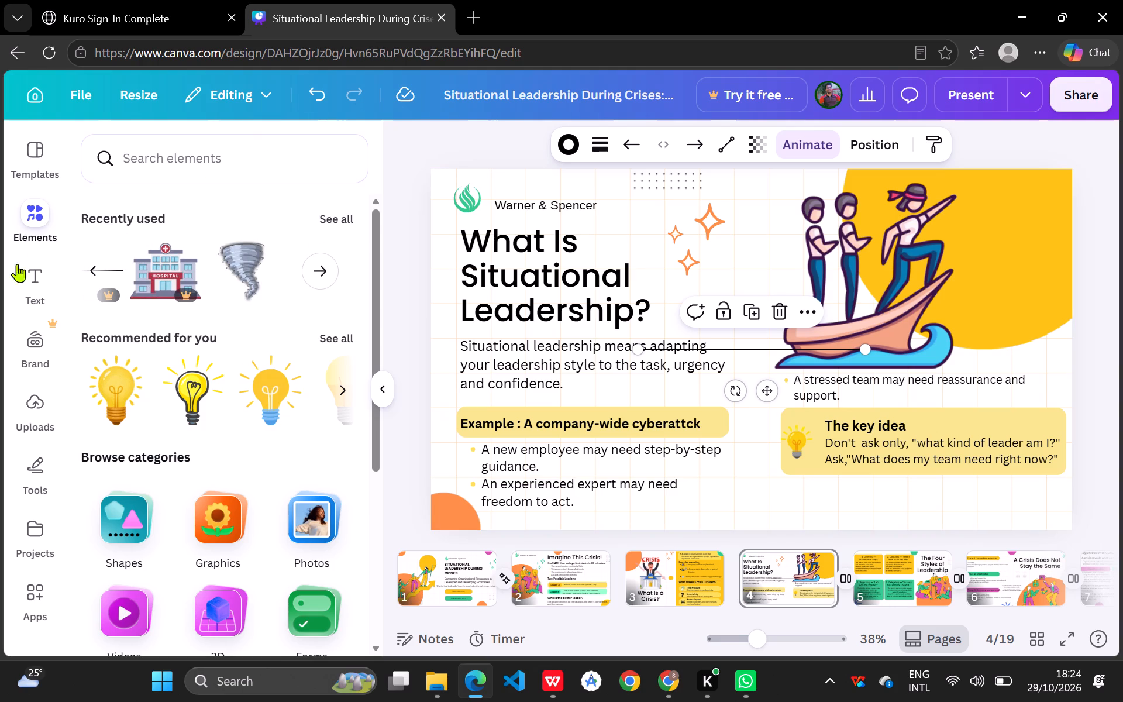
left_click(29, 286)
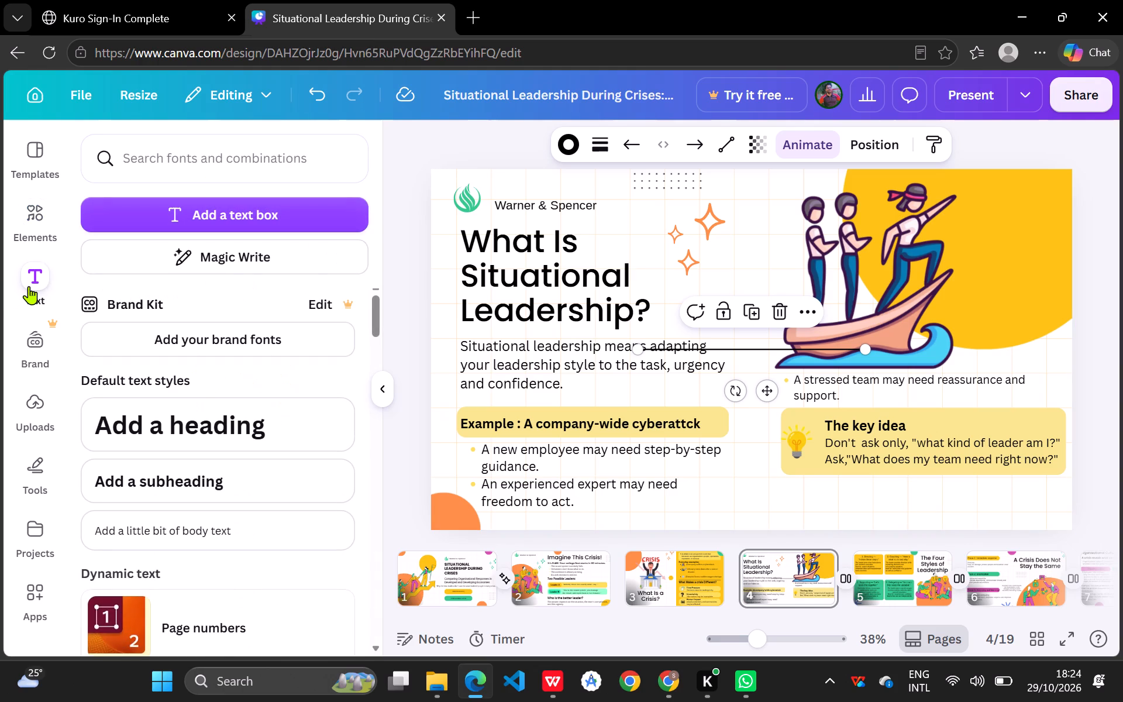
left_click(37, 164)
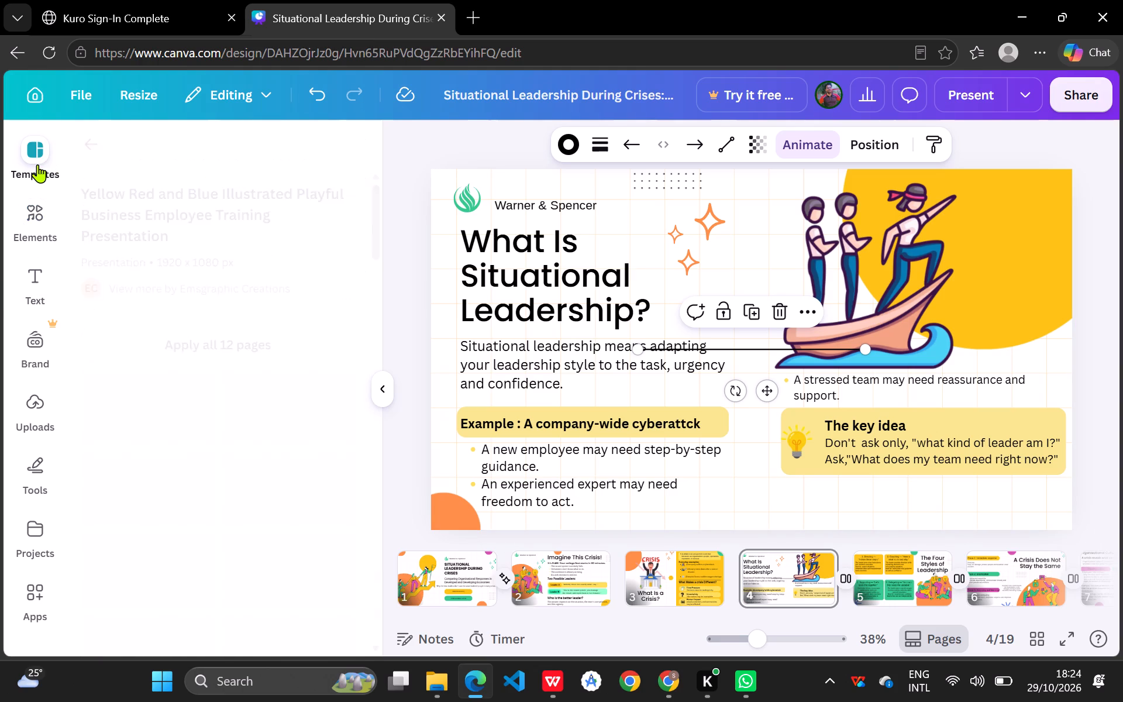
left_click(36, 228)
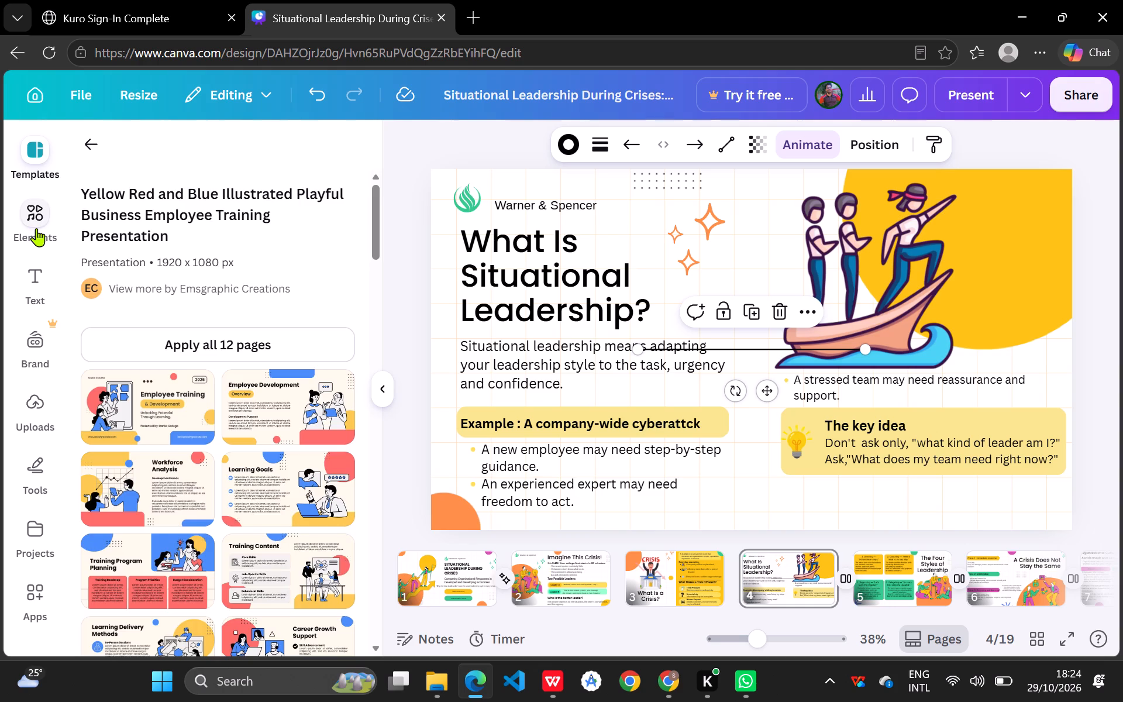
left_click(33, 281)
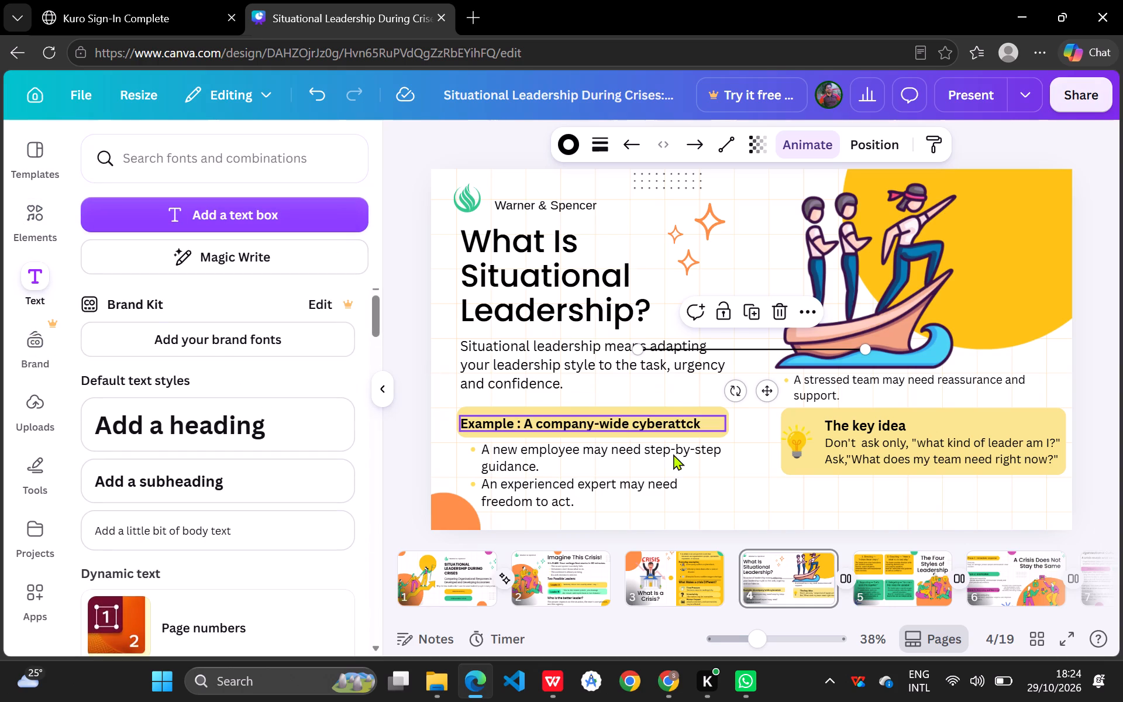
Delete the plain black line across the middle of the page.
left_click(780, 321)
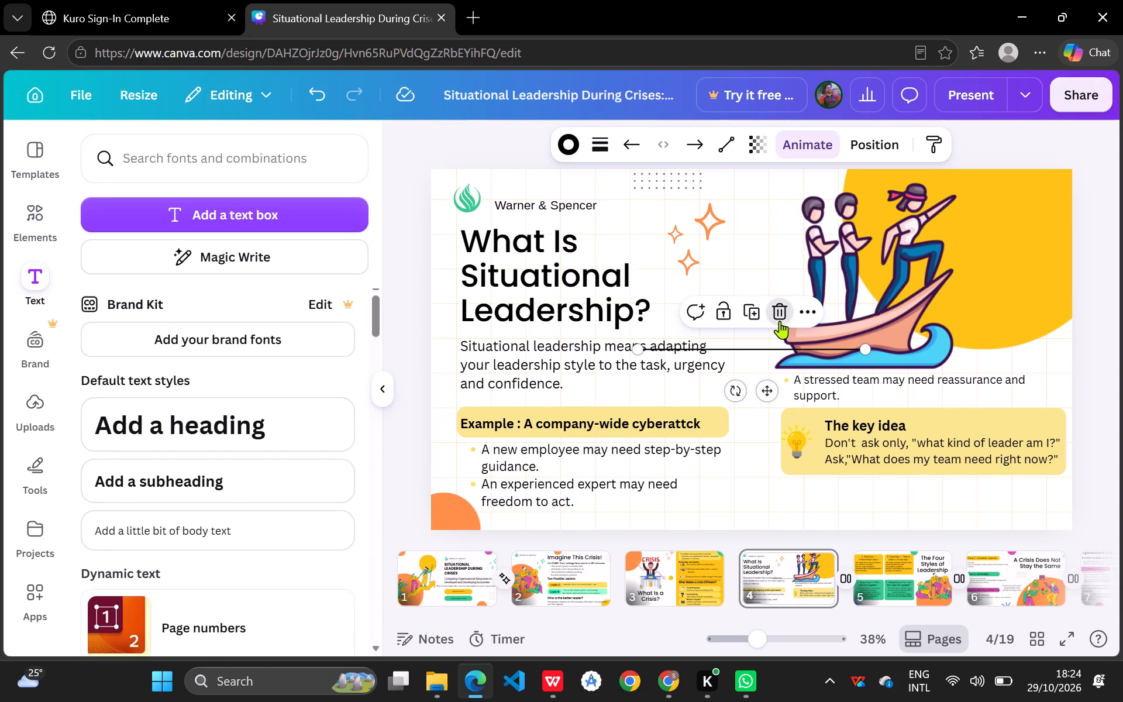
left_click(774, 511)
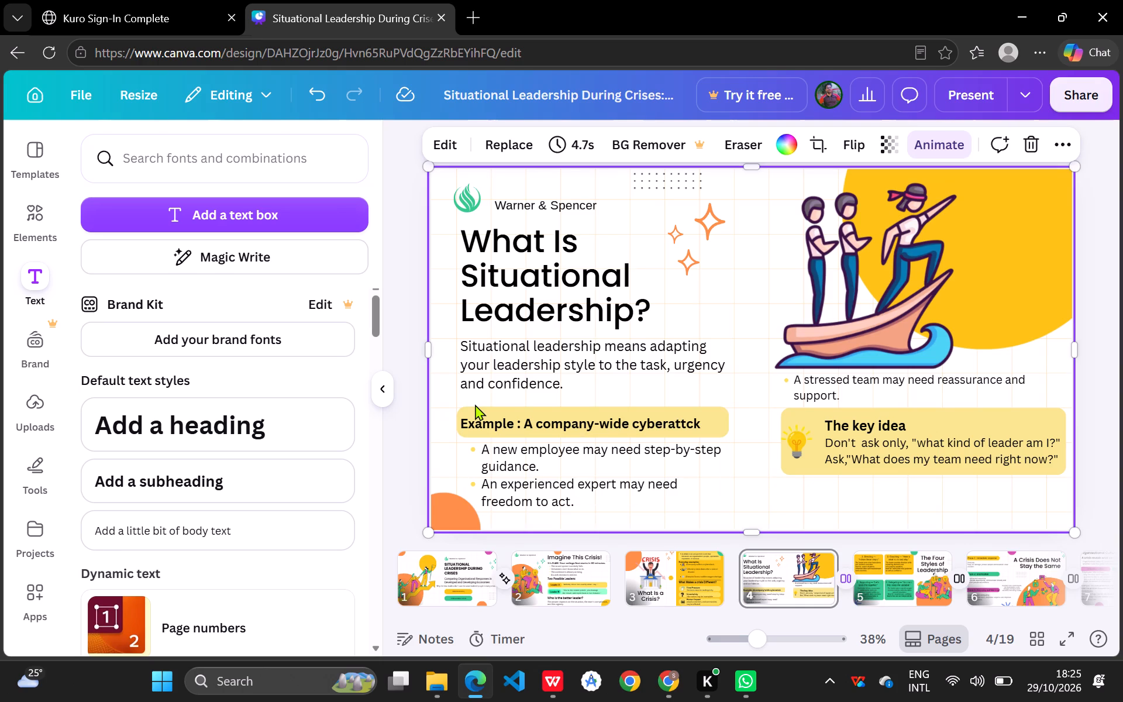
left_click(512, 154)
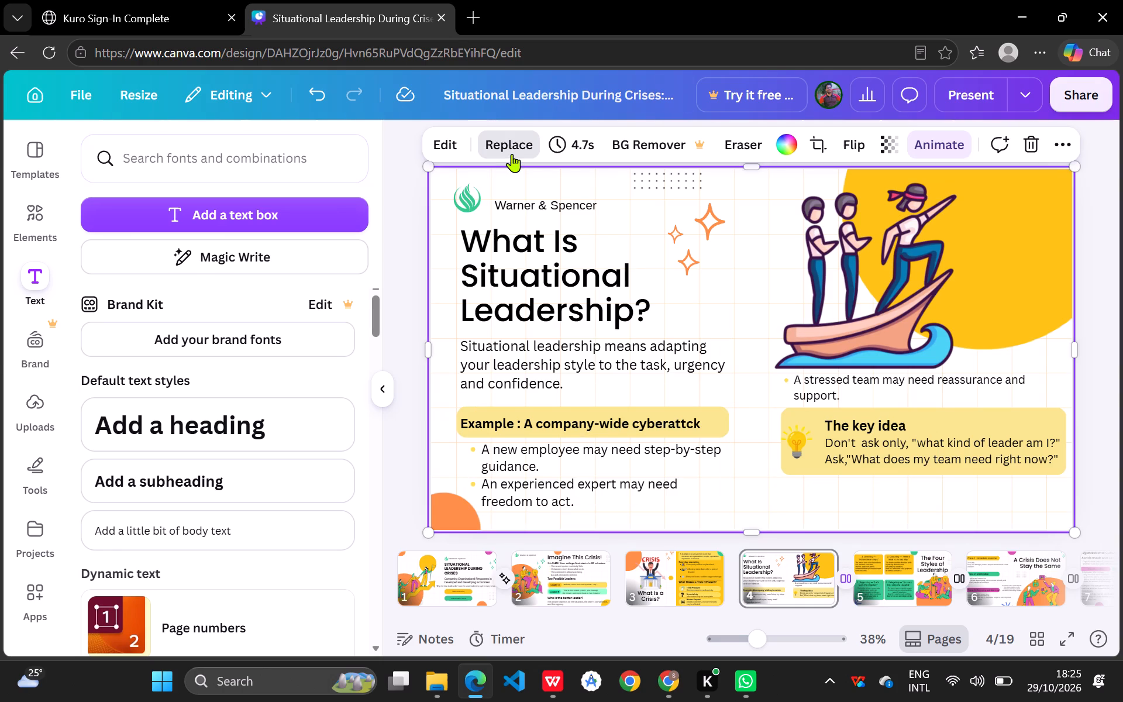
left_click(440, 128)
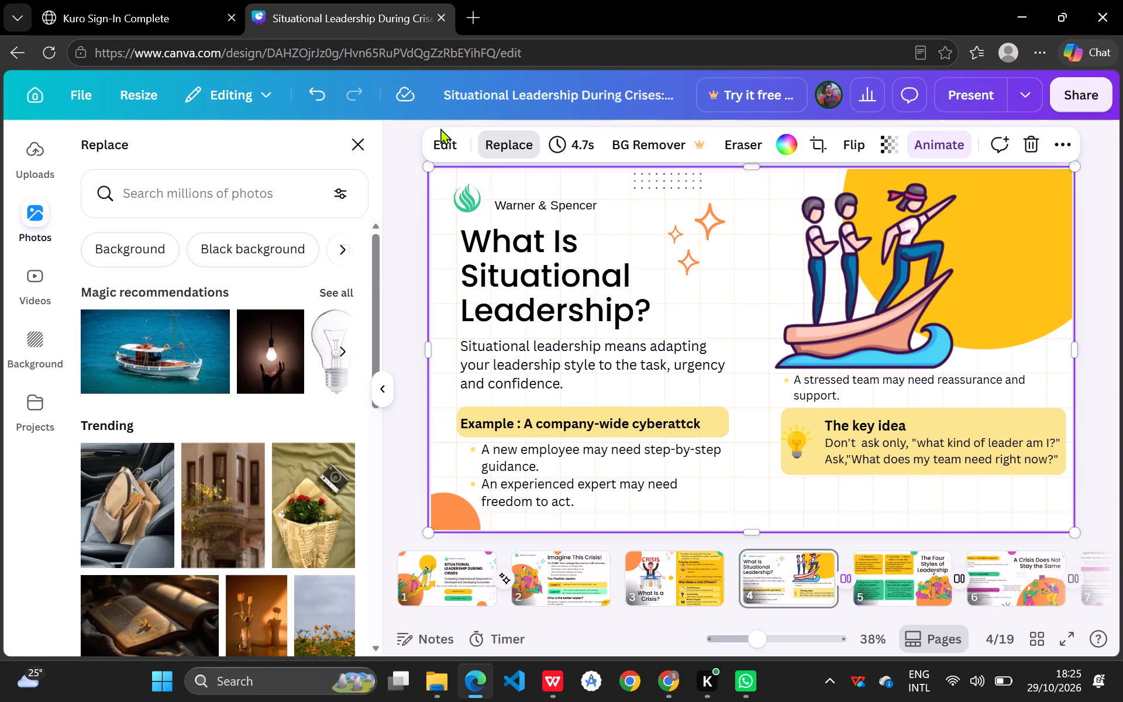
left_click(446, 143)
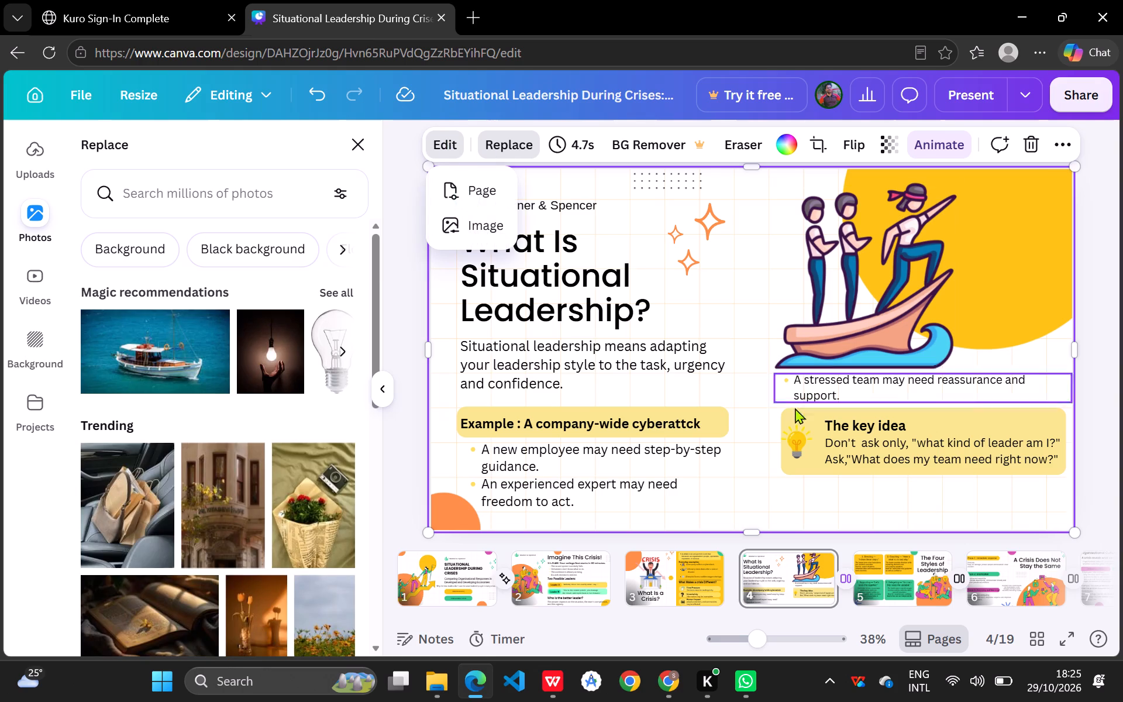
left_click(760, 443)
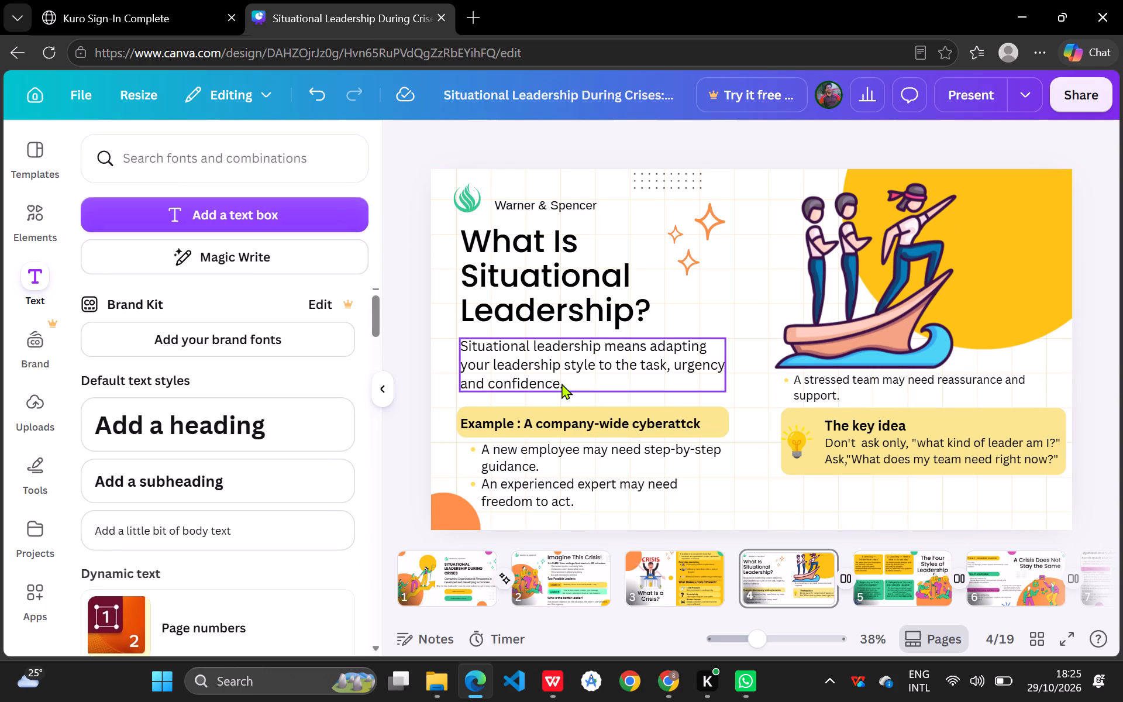
Insert a plain straight line with the Lines tool and place it just beneath The key idea box, ending at the box's right edge.
left_click(39, 473)
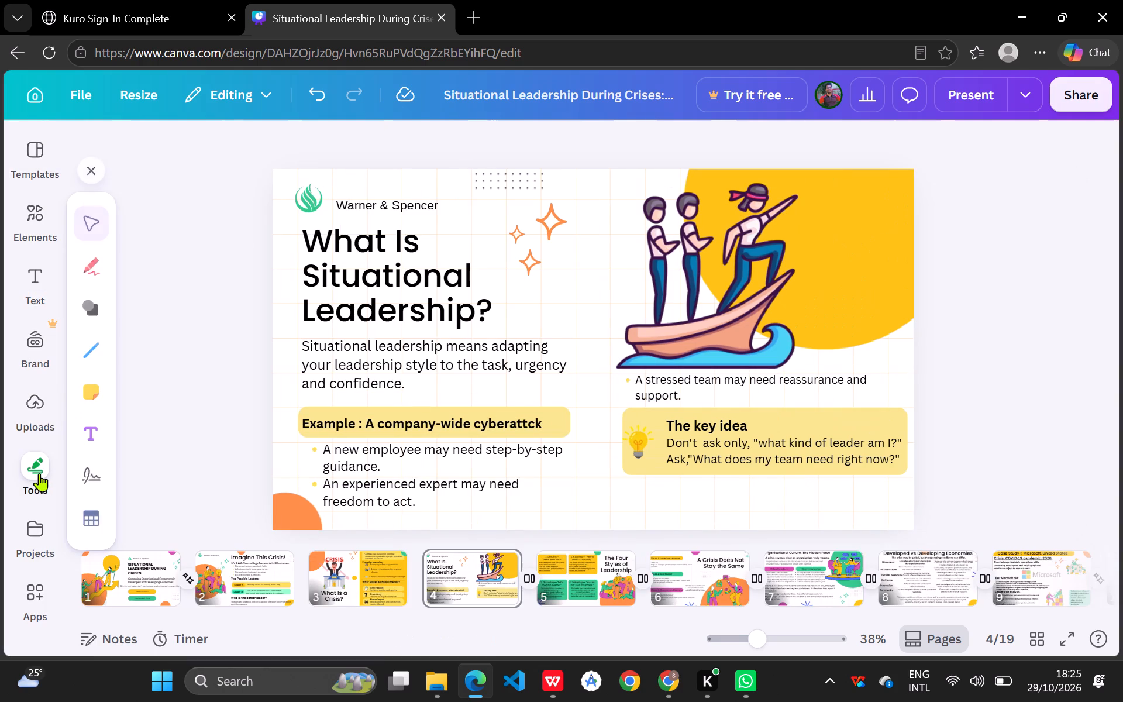
left_click(87, 354)
left_click(144, 324)
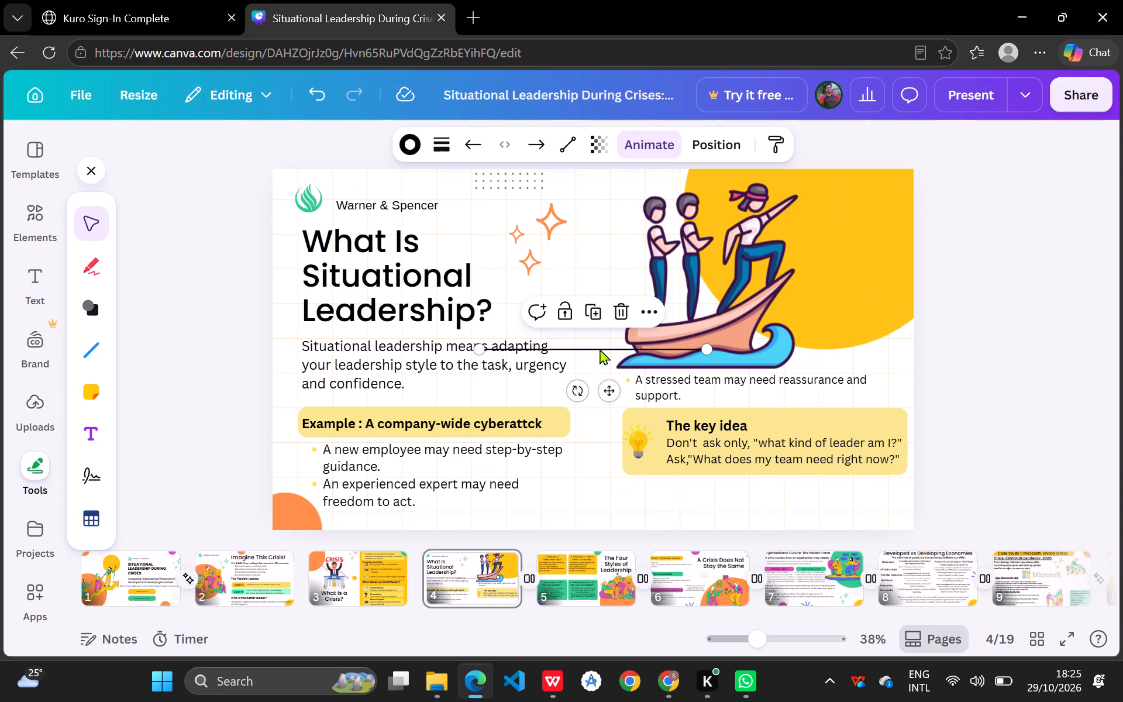
left_click(600, 349)
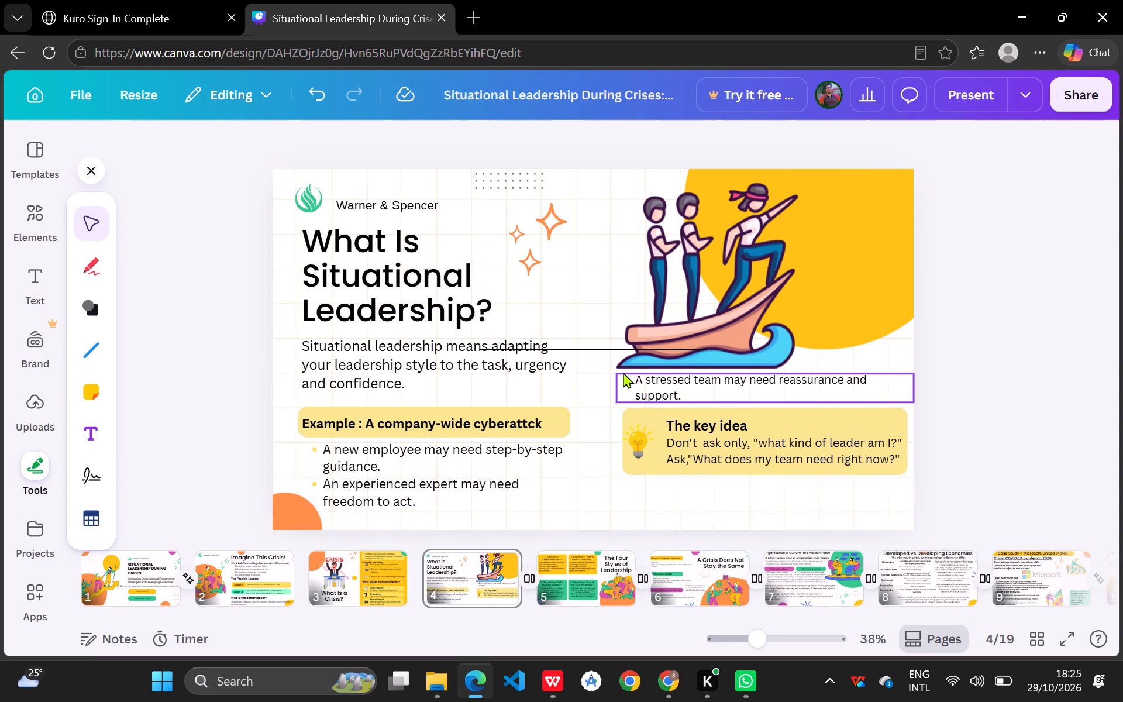
left_click_drag(582, 348, 662, 508)
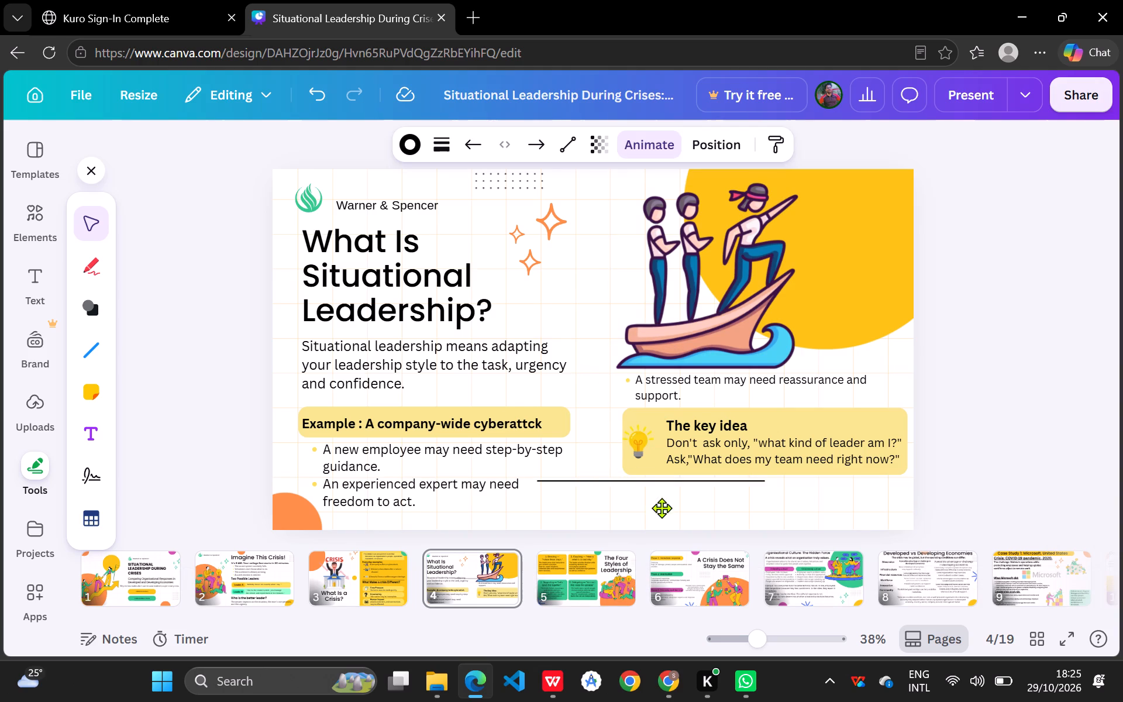
left_click_drag(662, 508, 781, 480)
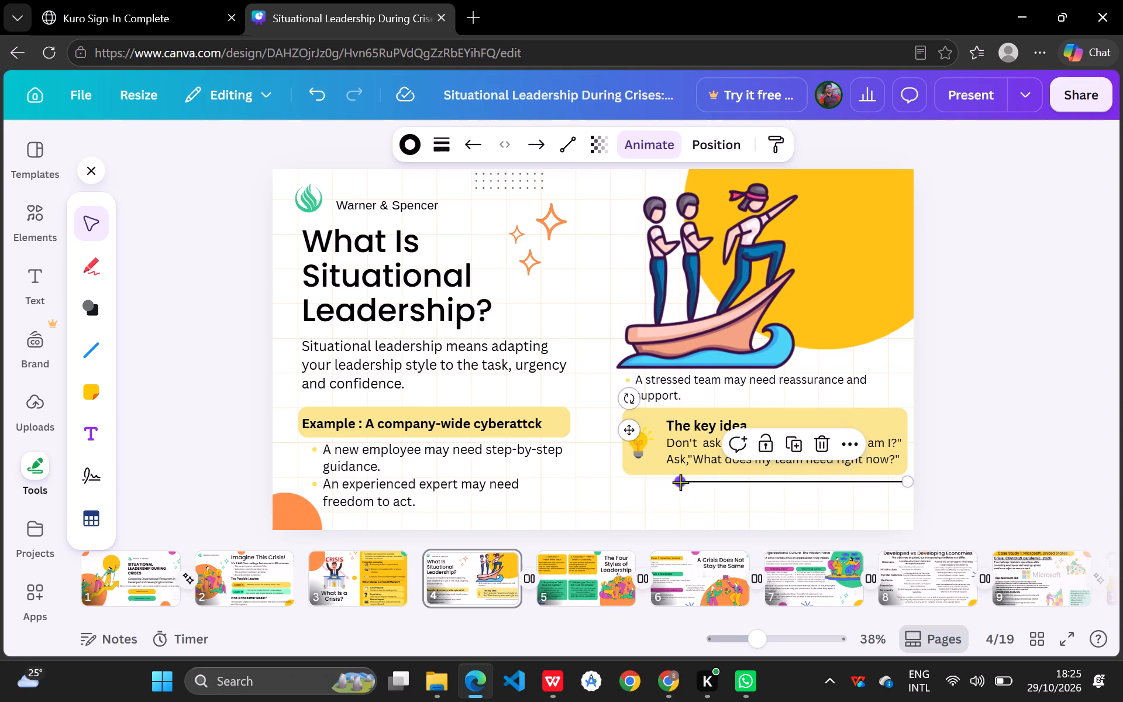
Extend the line's left end towards the left edge of The key idea box, keeping it horizontal at about 842 long.
left_click_drag(680, 482, 642, 486)
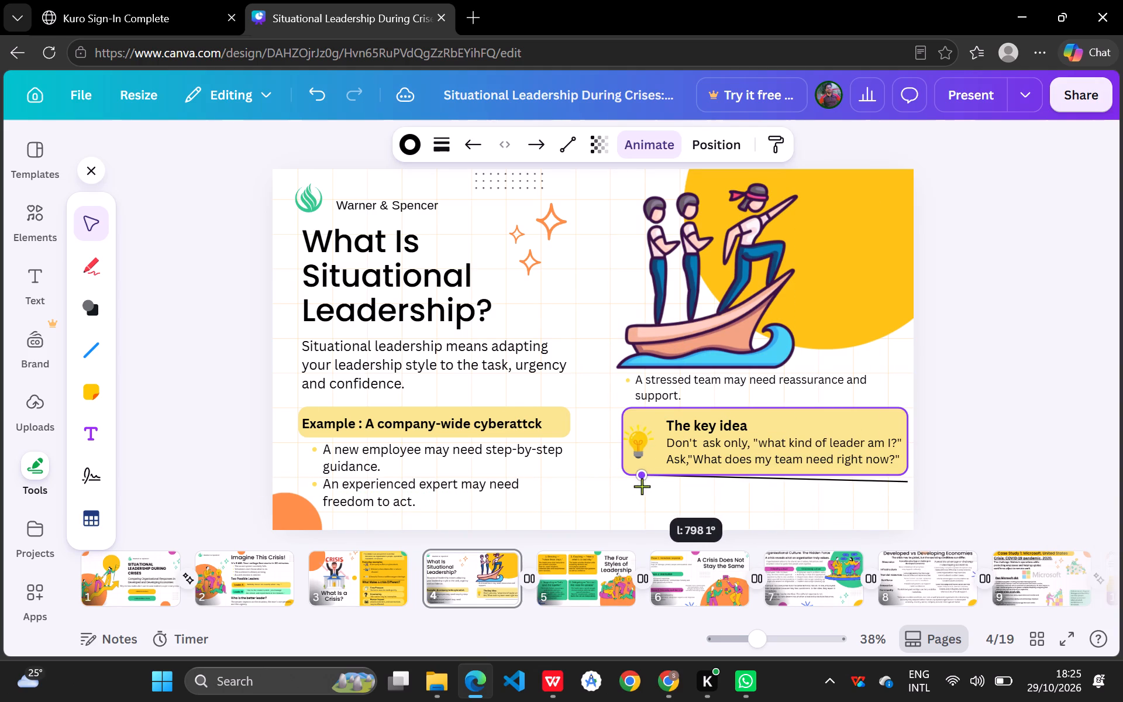
left_click_drag(642, 486, 636, 488)
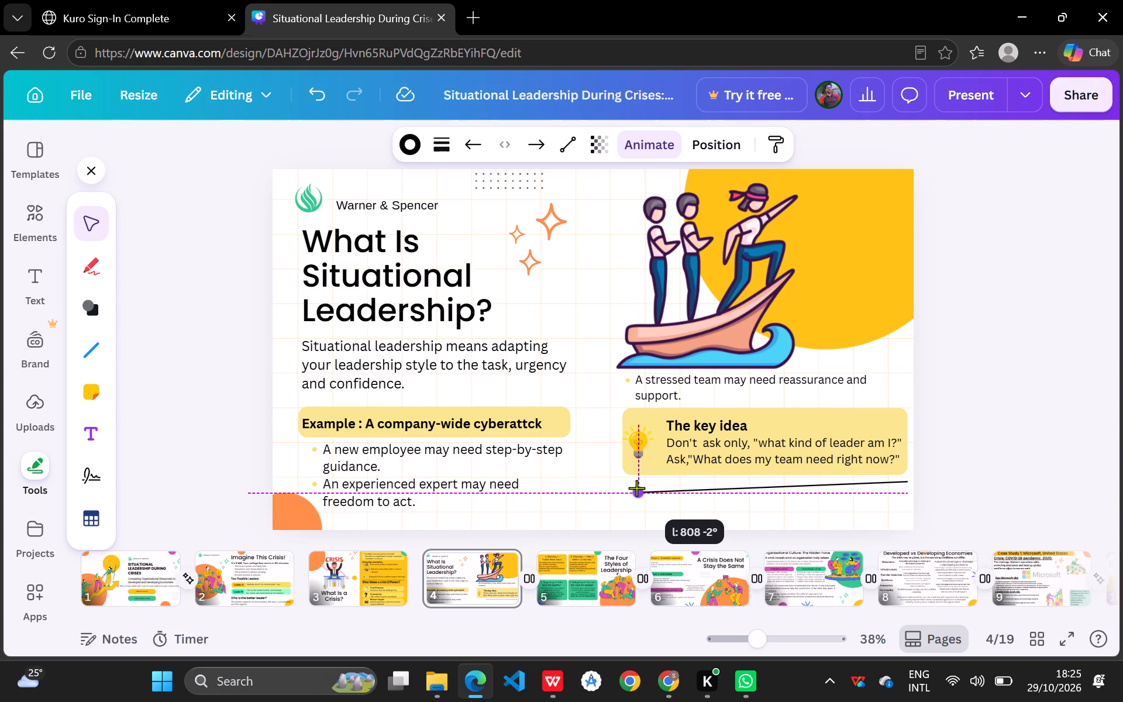
left_click_drag(636, 488, 629, 487)
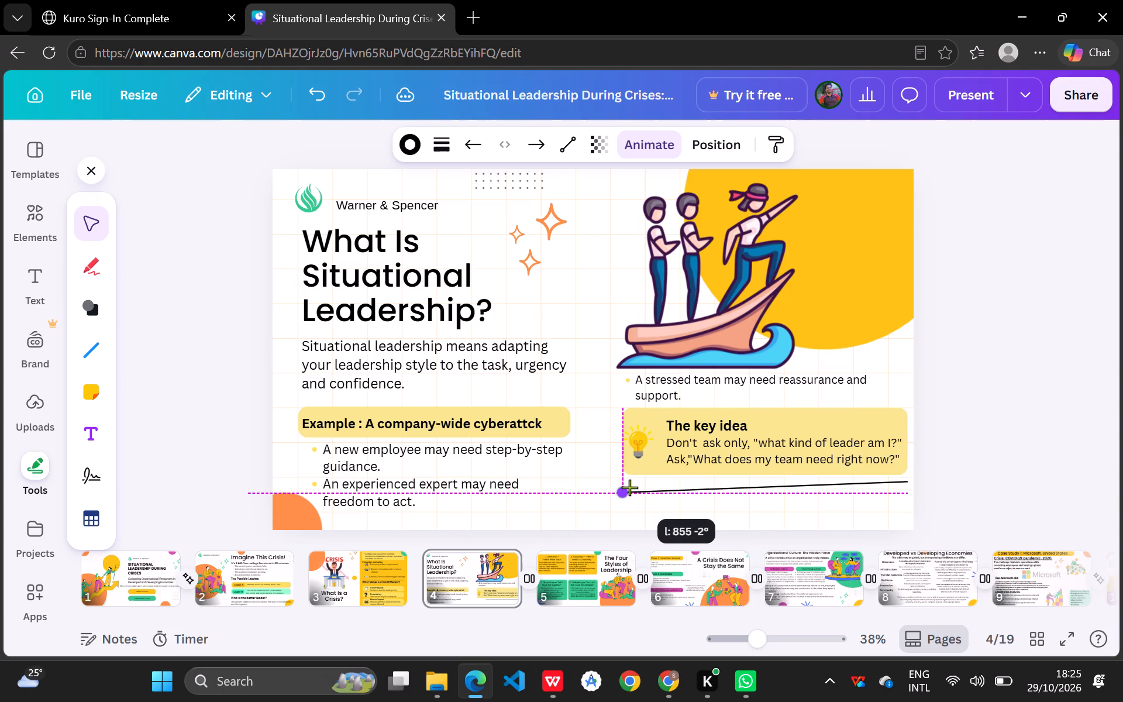
left_click_drag(629, 487, 628, 486)
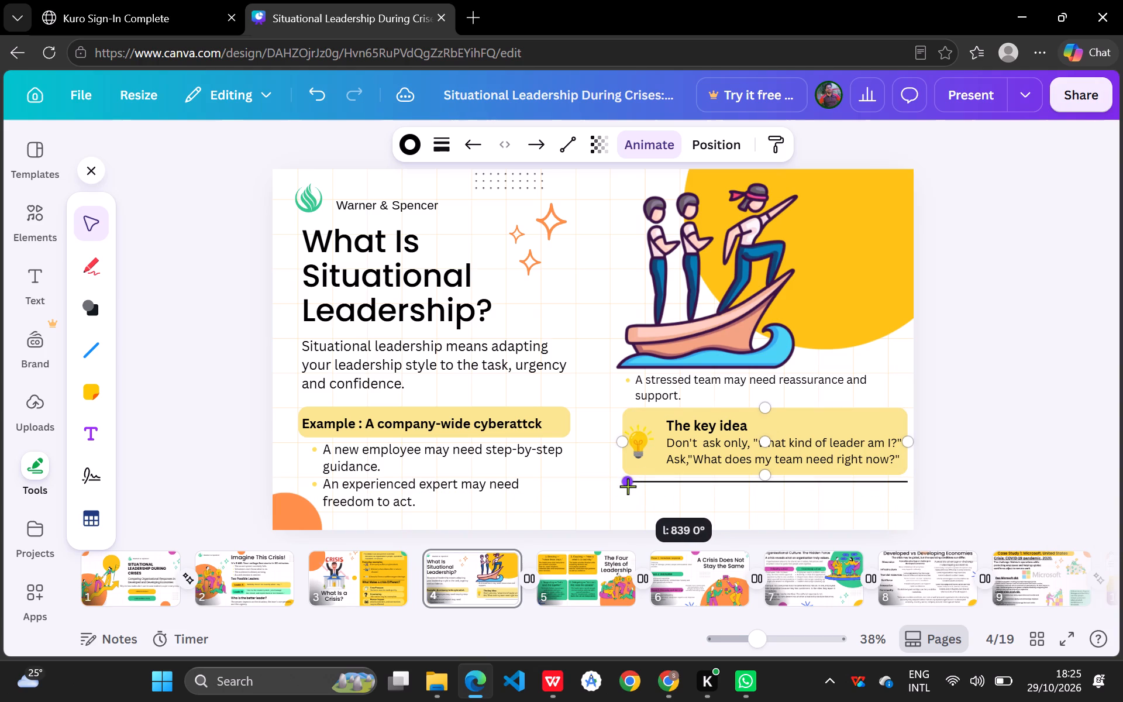
left_click_drag(628, 486, 626, 486)
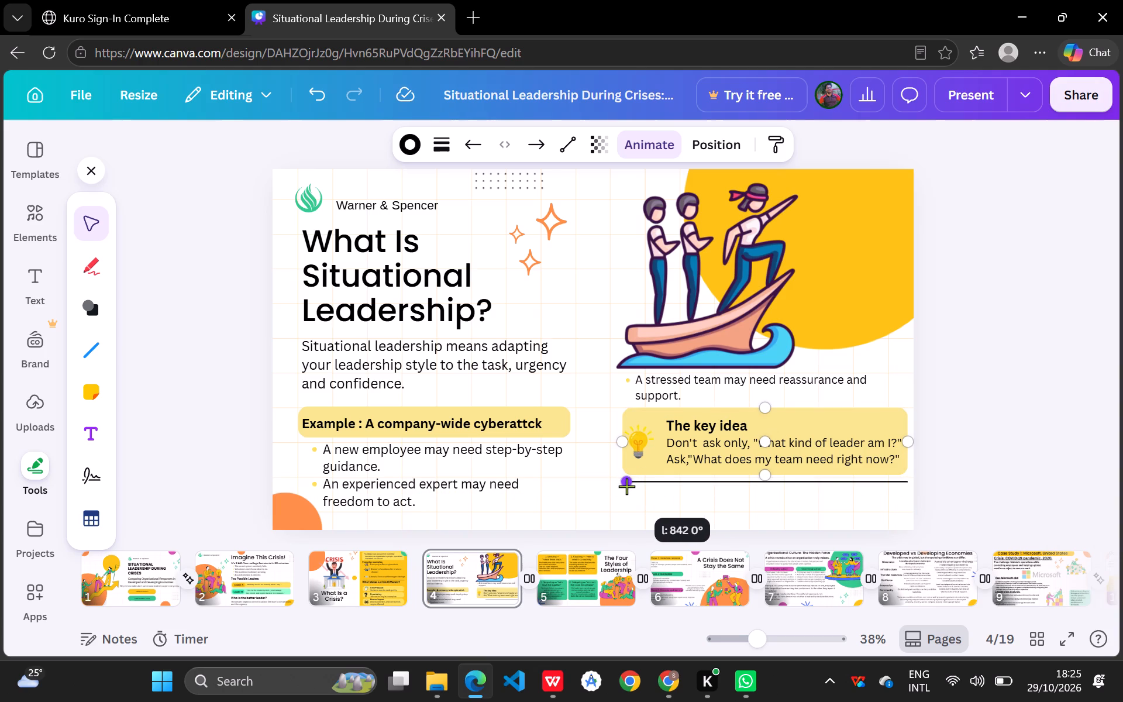
Adjust the left end of the black line beneath The key idea box so it runs horizontally to just past the box's left edge.
left_click_drag(626, 486, 626, 487)
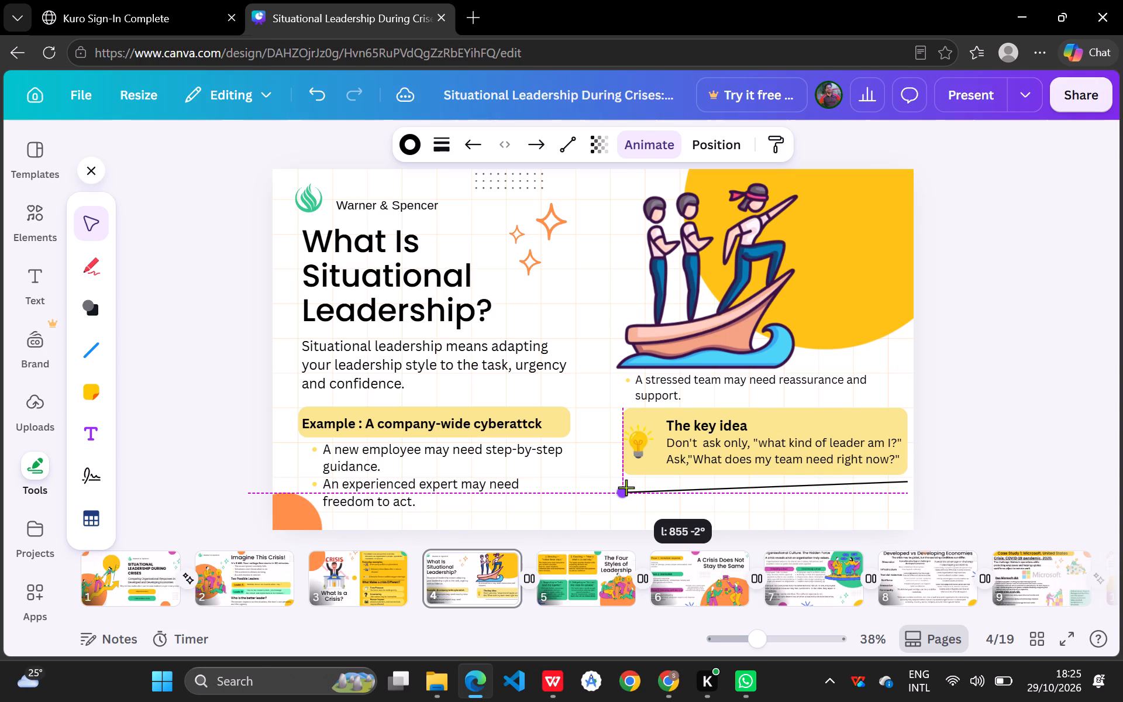
left_click_drag(626, 487, 626, 487)
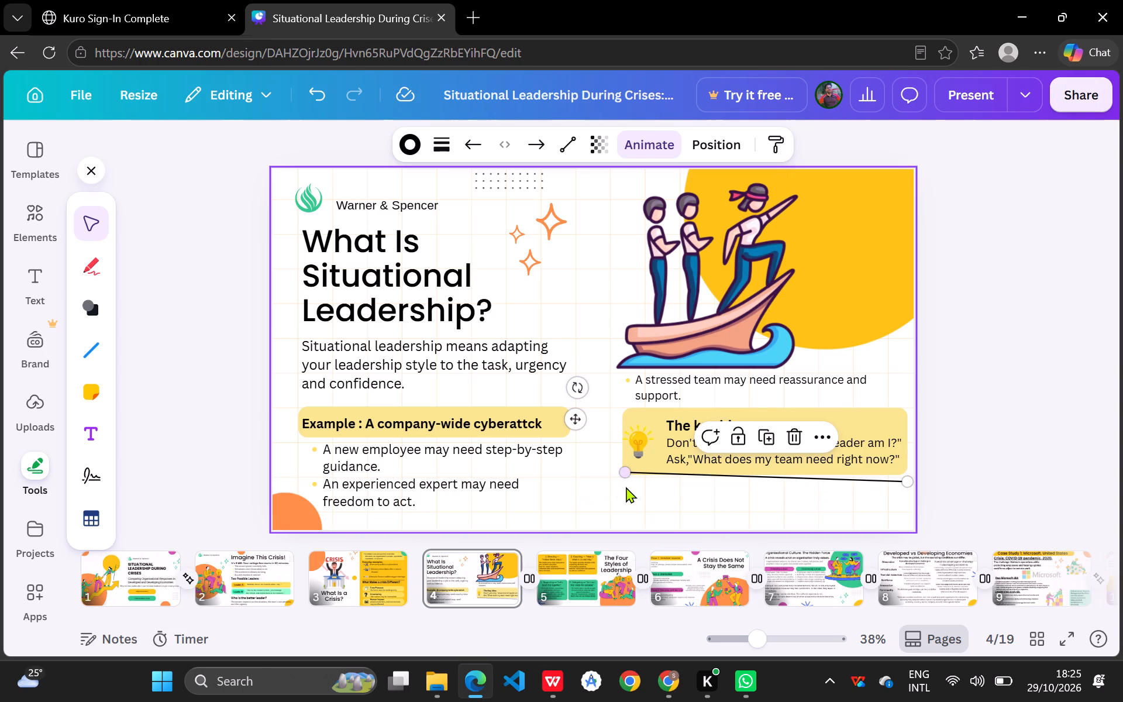
left_click_drag(624, 474, 623, 480)
left_click_drag(624, 472, 624, 474)
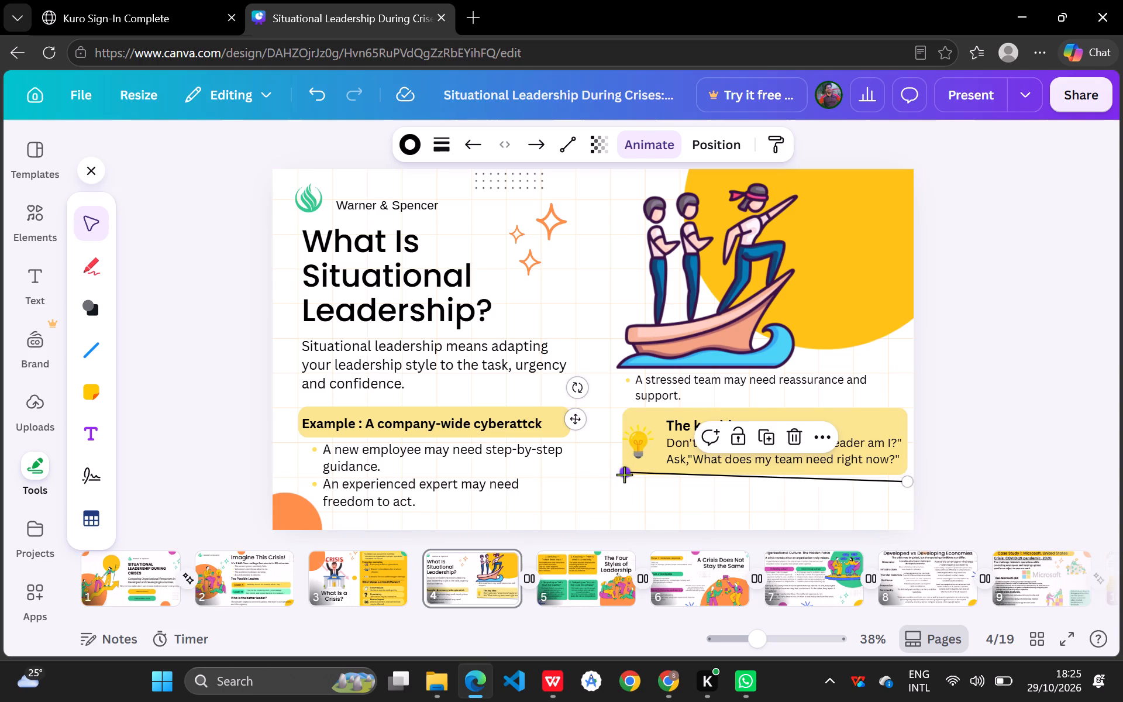
left_click_drag(624, 474, 624, 482)
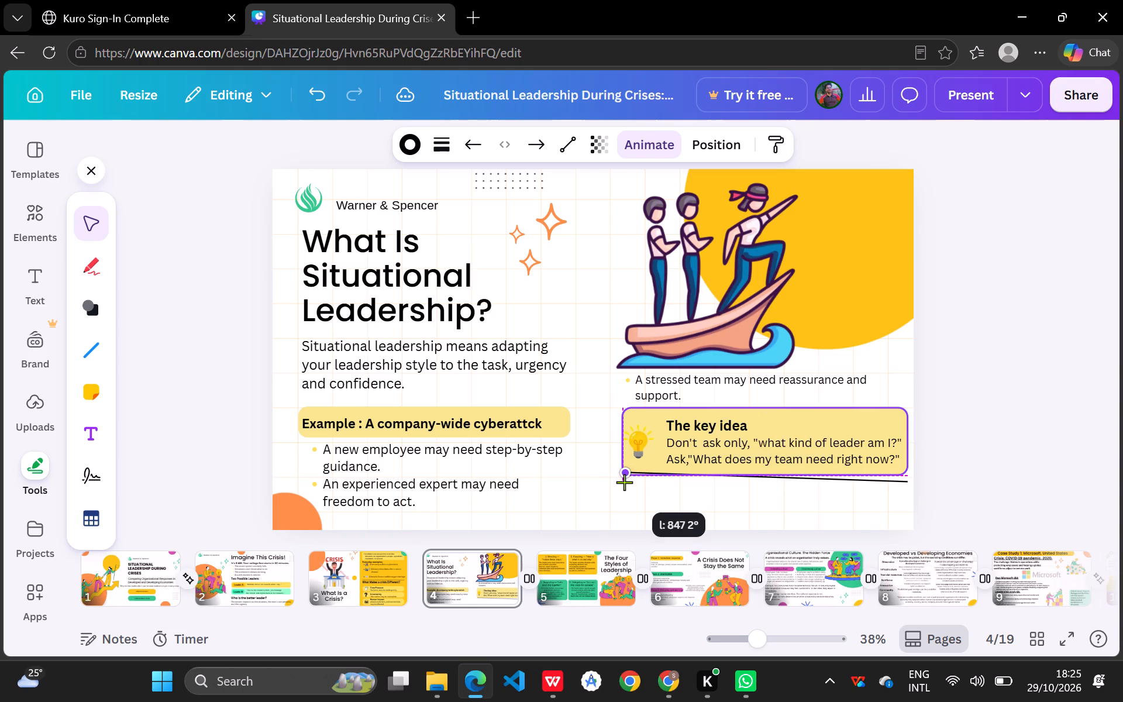
left_click_drag(624, 482, 625, 482)
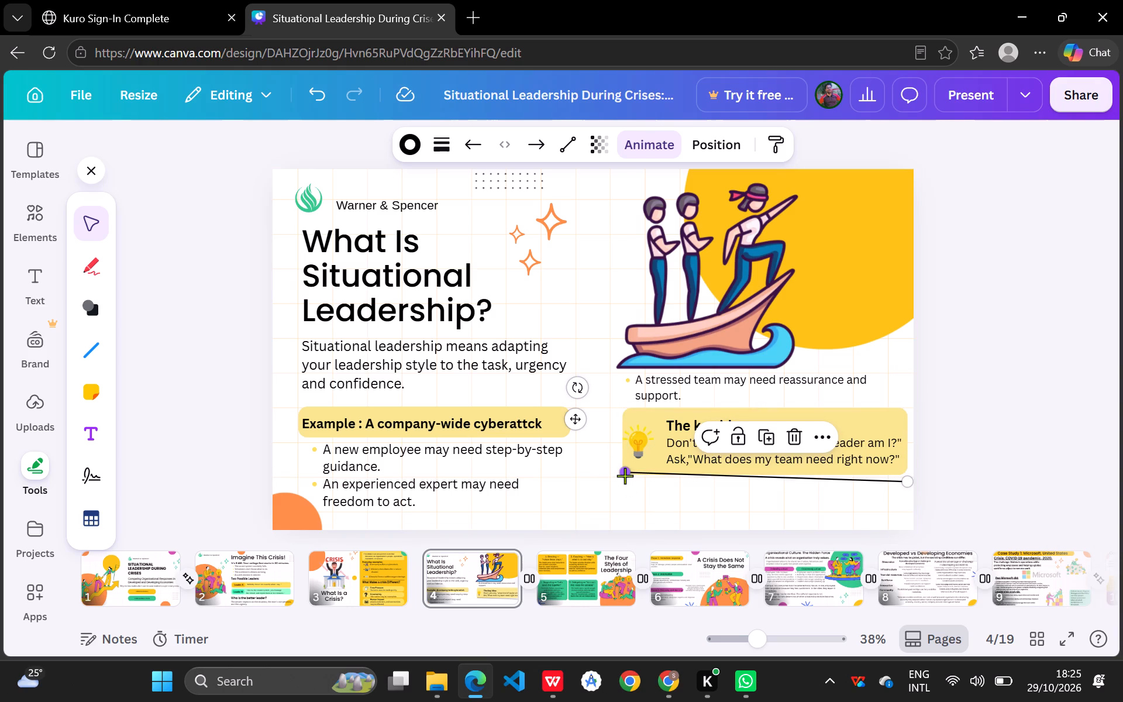
left_click_drag(625, 476, 625, 491)
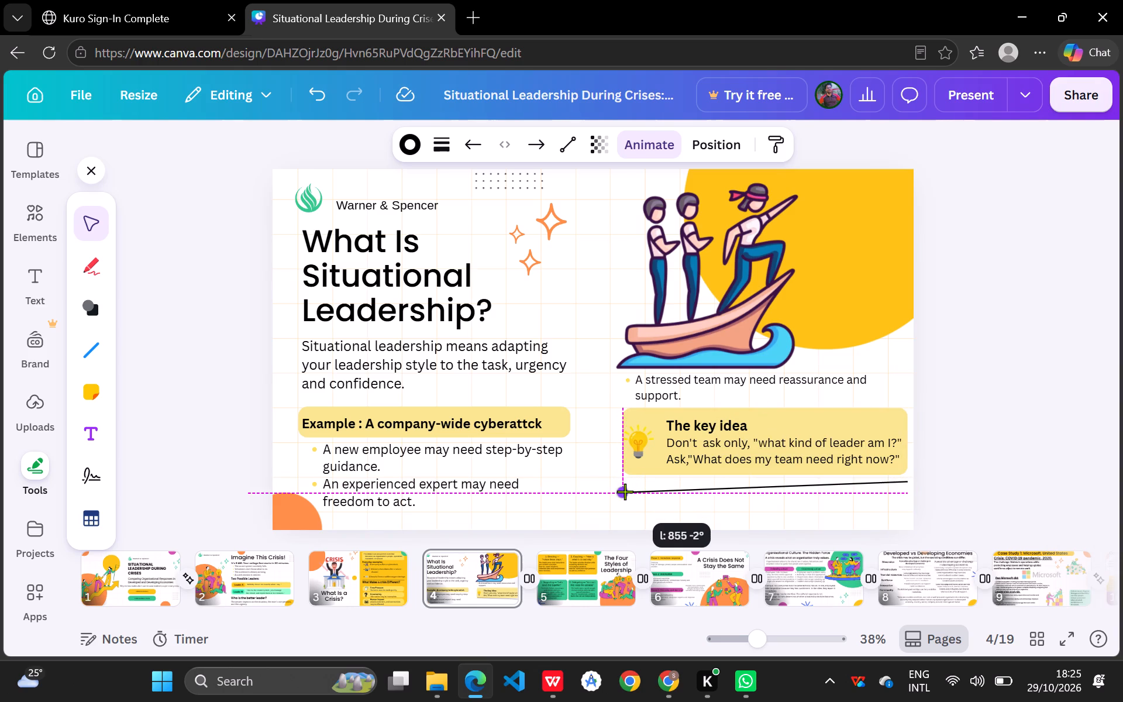
left_click_drag(625, 491, 624, 489)
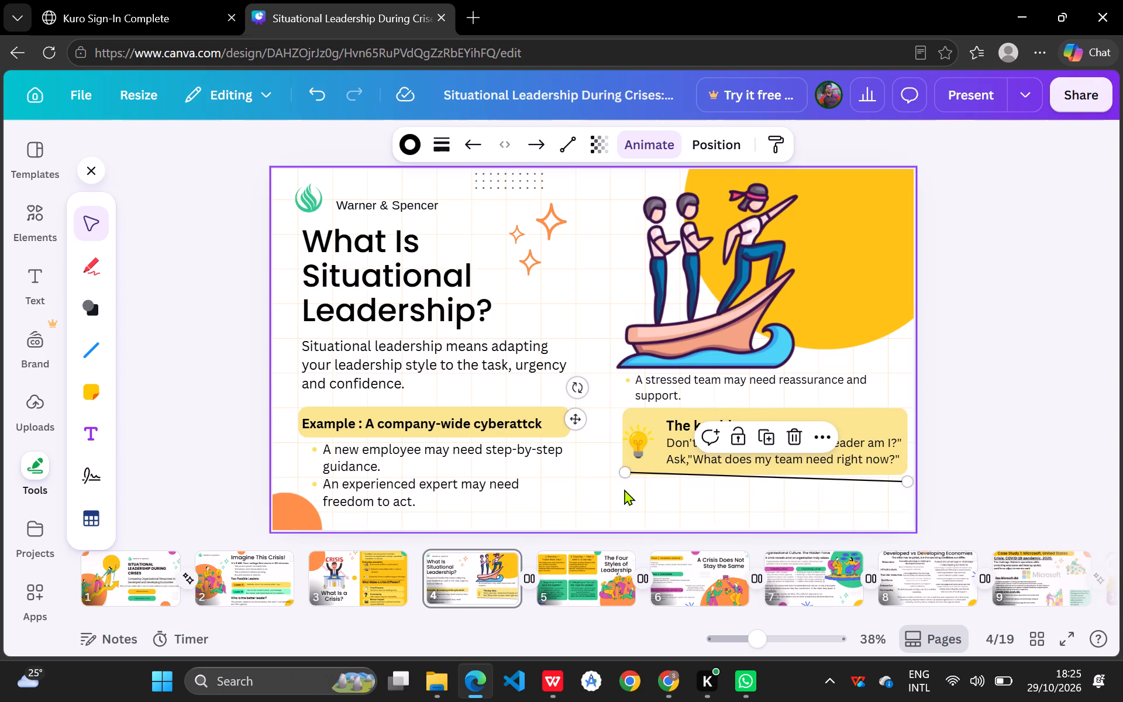
left_click_drag(623, 474, 617, 490)
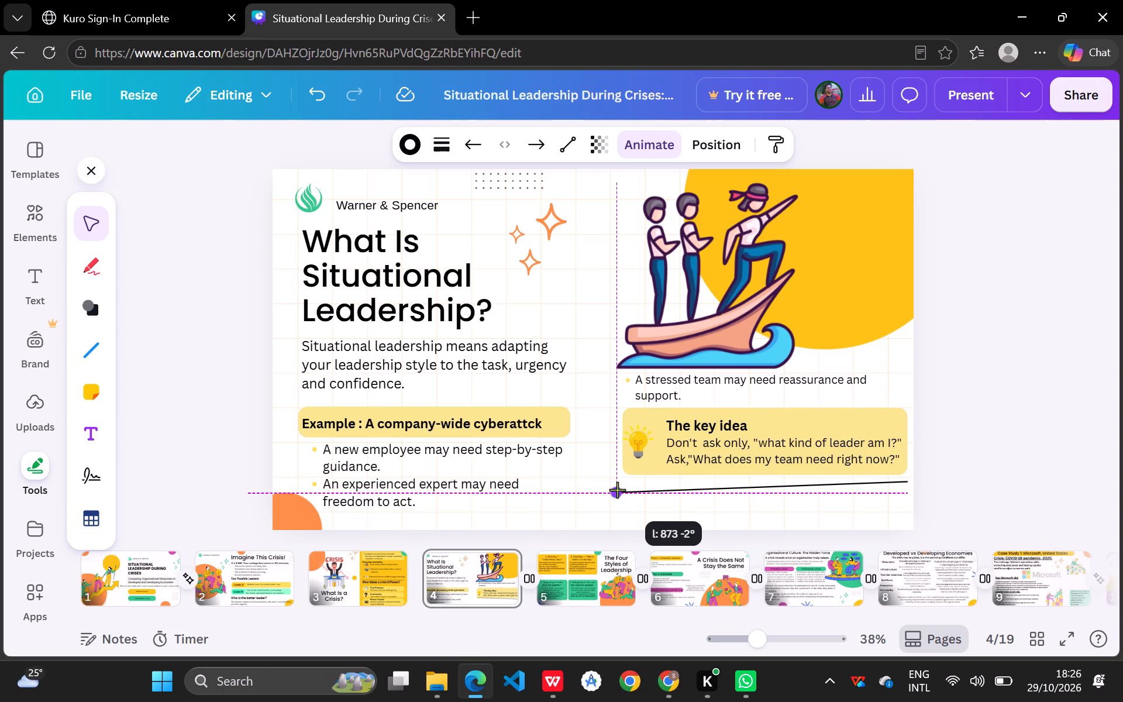
left_click_drag(617, 490, 618, 486)
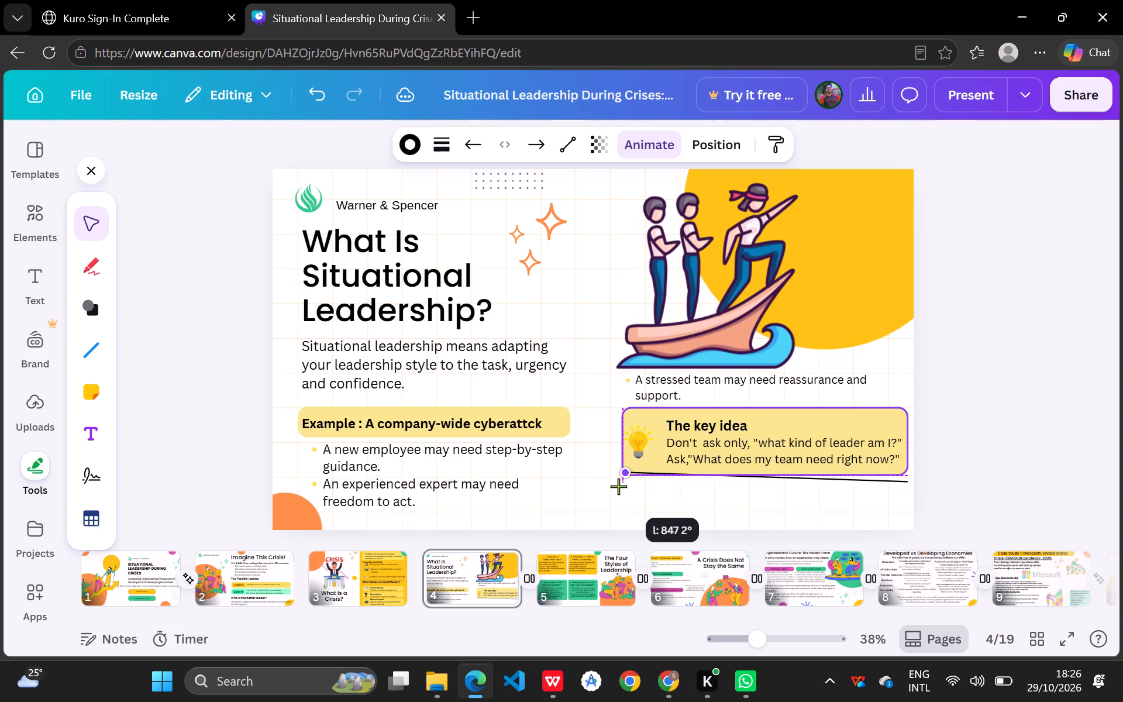
left_click_drag(618, 486, 618, 488)
left_click(647, 491)
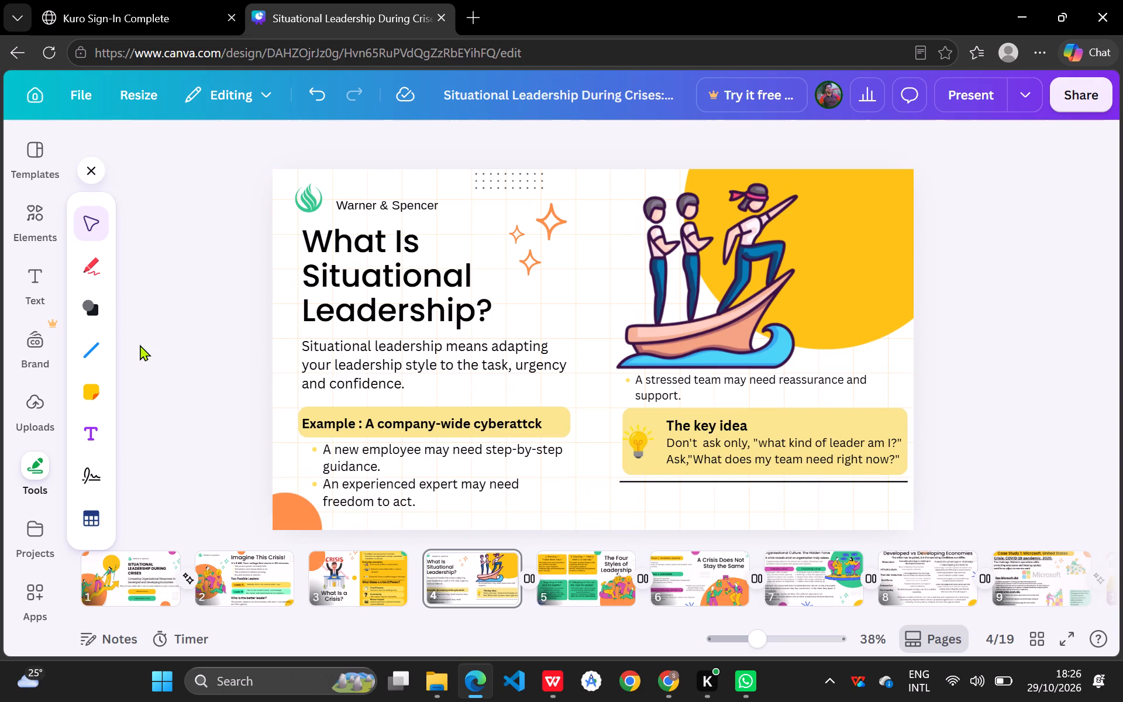
Insert another plain straight line and place it horizontally between the page title and the introductory paragraph.
left_click(85, 353)
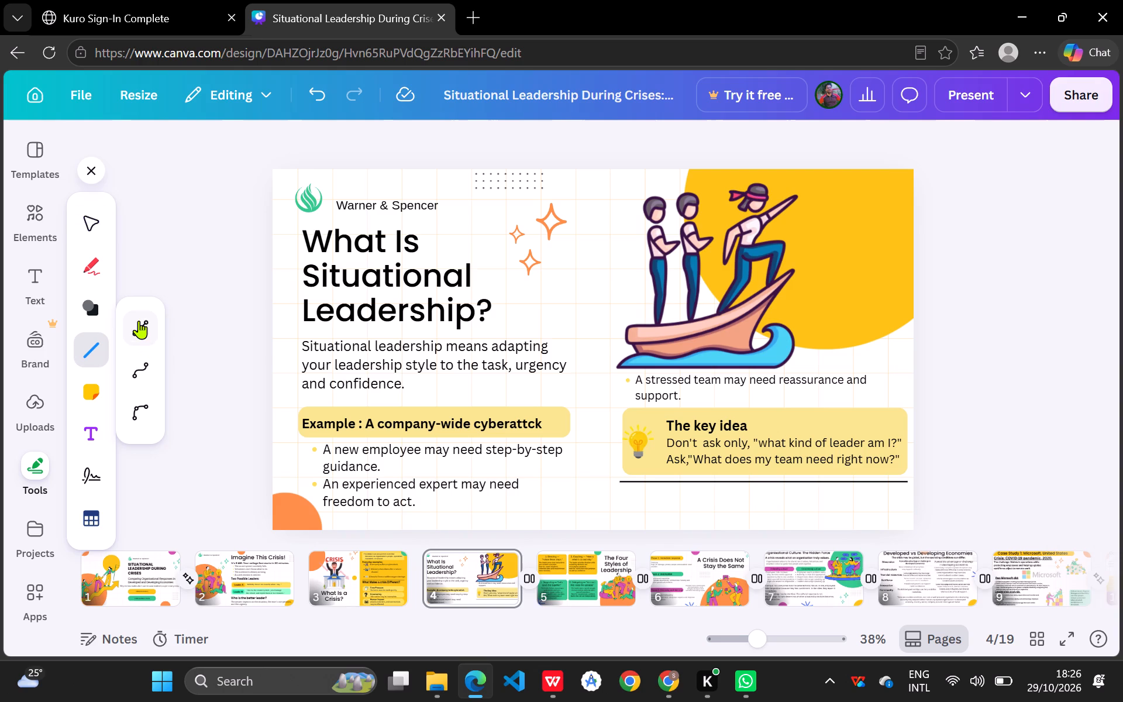
left_click(139, 321)
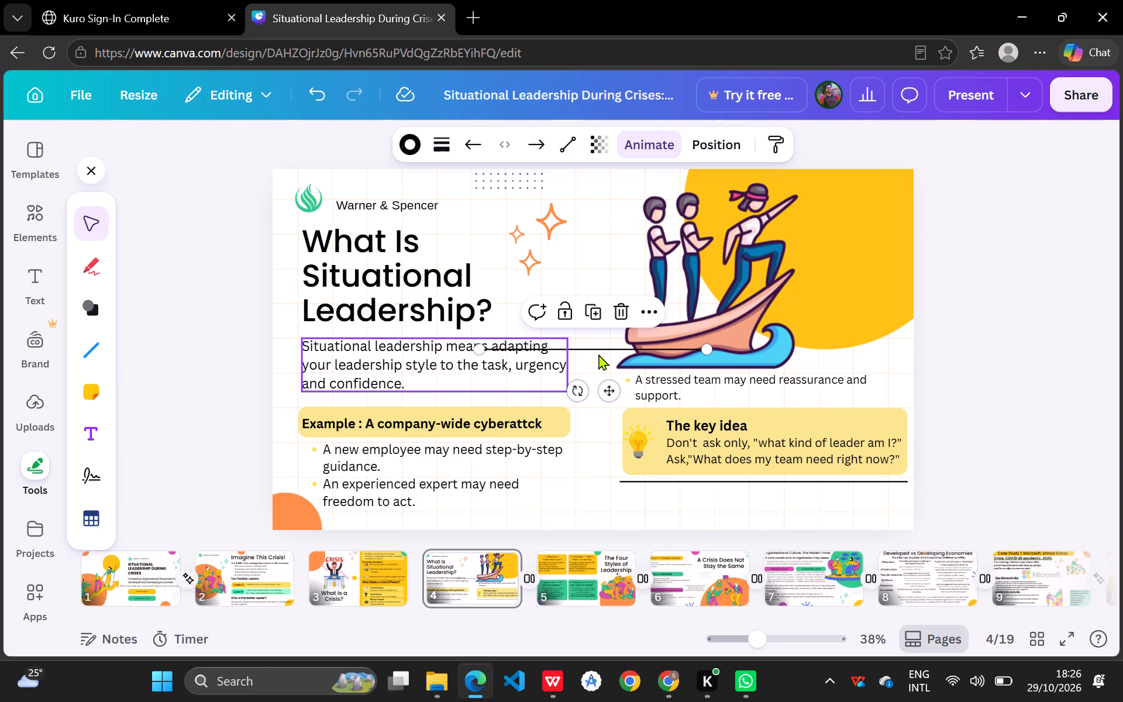
left_click_drag(605, 347, 421, 343)
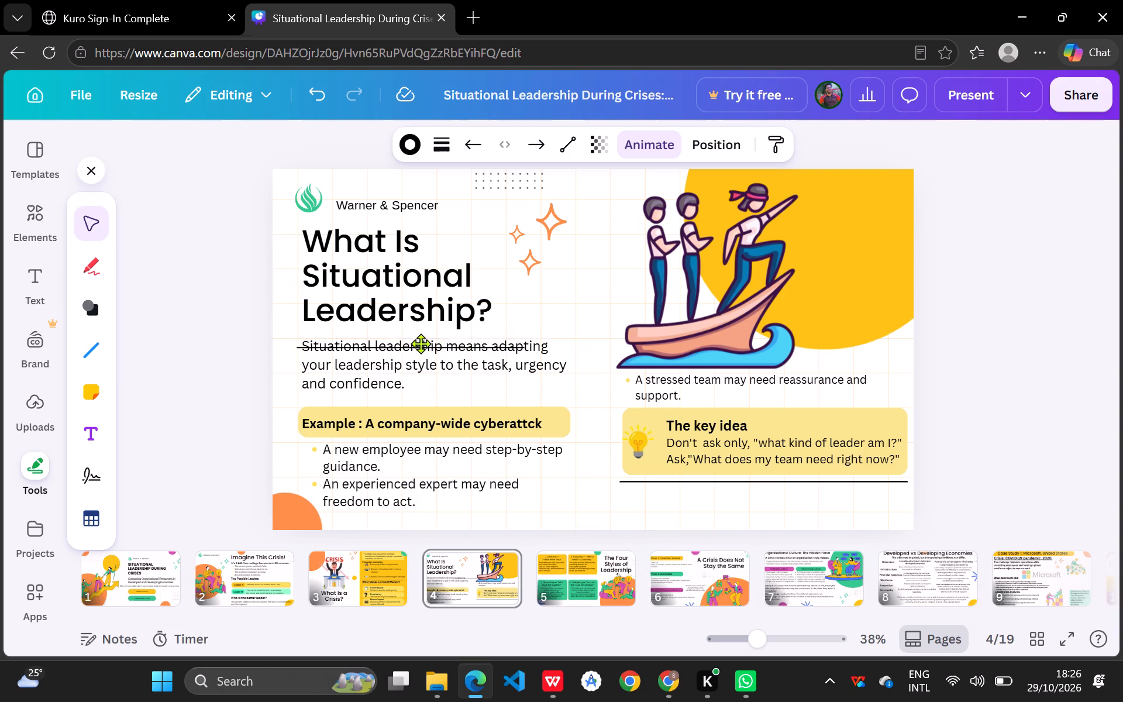
left_click_drag(421, 343, 408, 329)
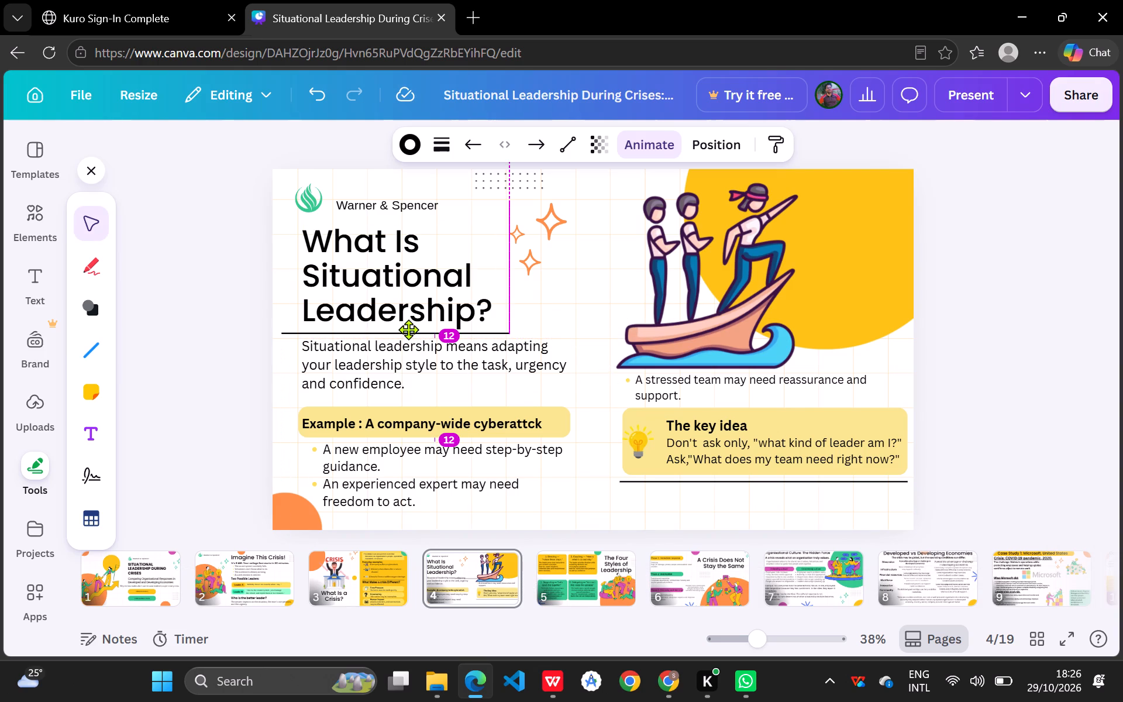
left_click_drag(408, 329, 418, 332)
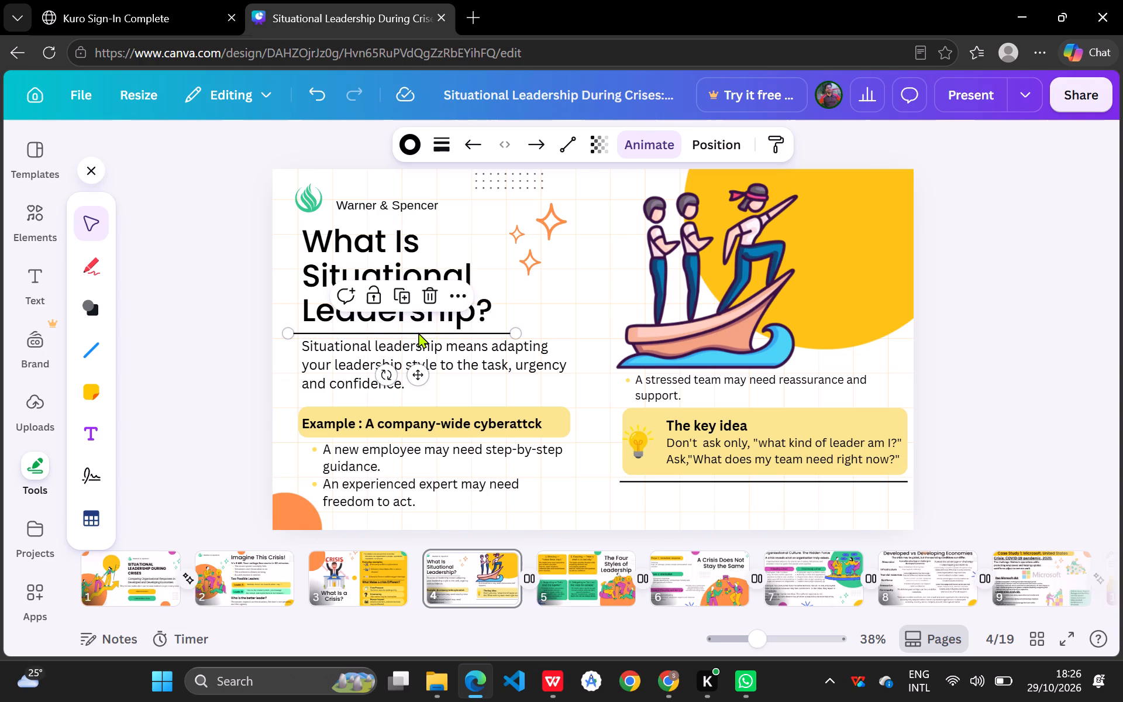
Change the stroke colour of the line beneath the title to the golden yellow already used in the design.
left_click(411, 146)
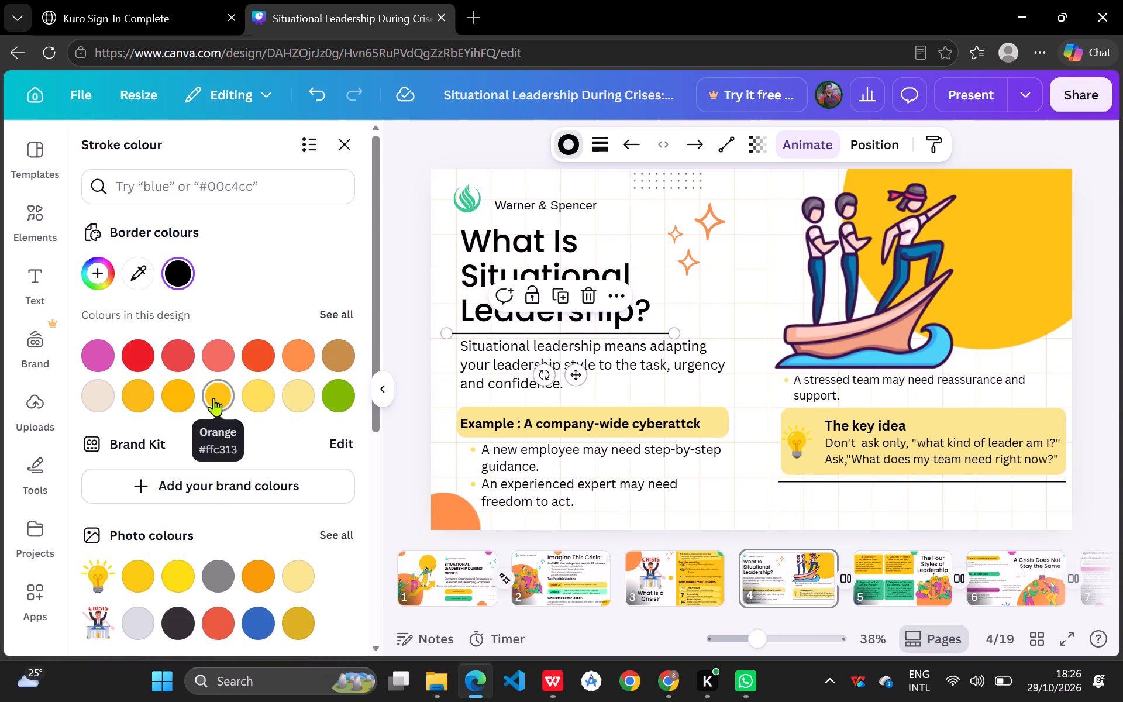
left_click(184, 397)
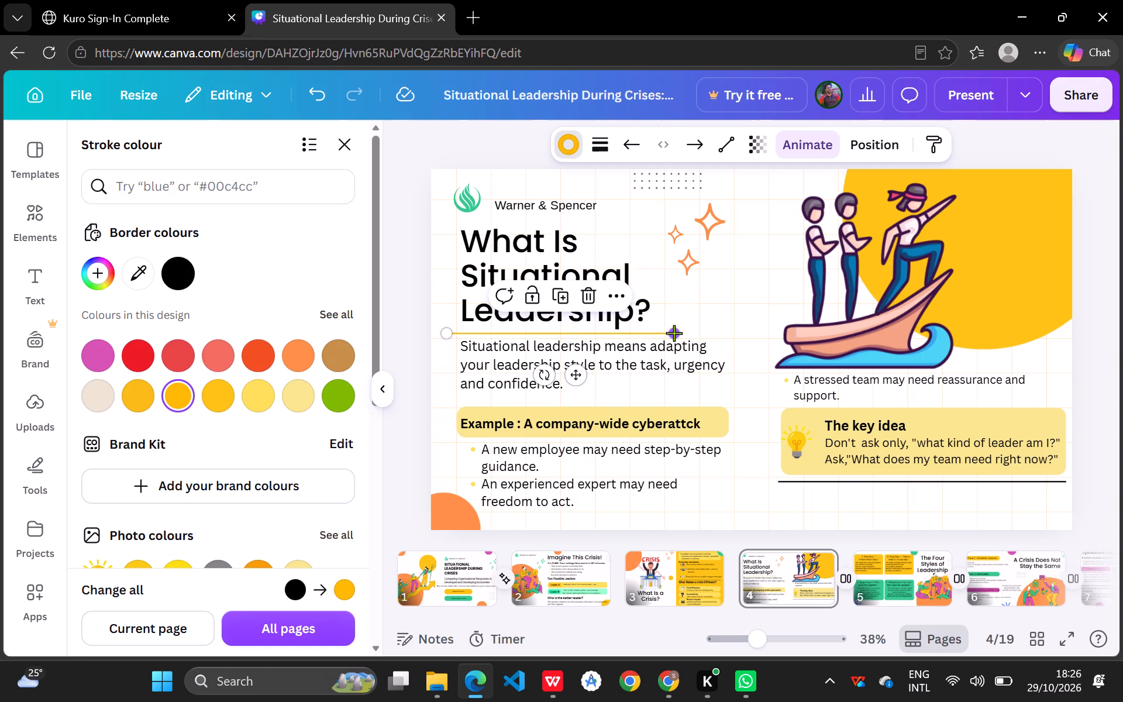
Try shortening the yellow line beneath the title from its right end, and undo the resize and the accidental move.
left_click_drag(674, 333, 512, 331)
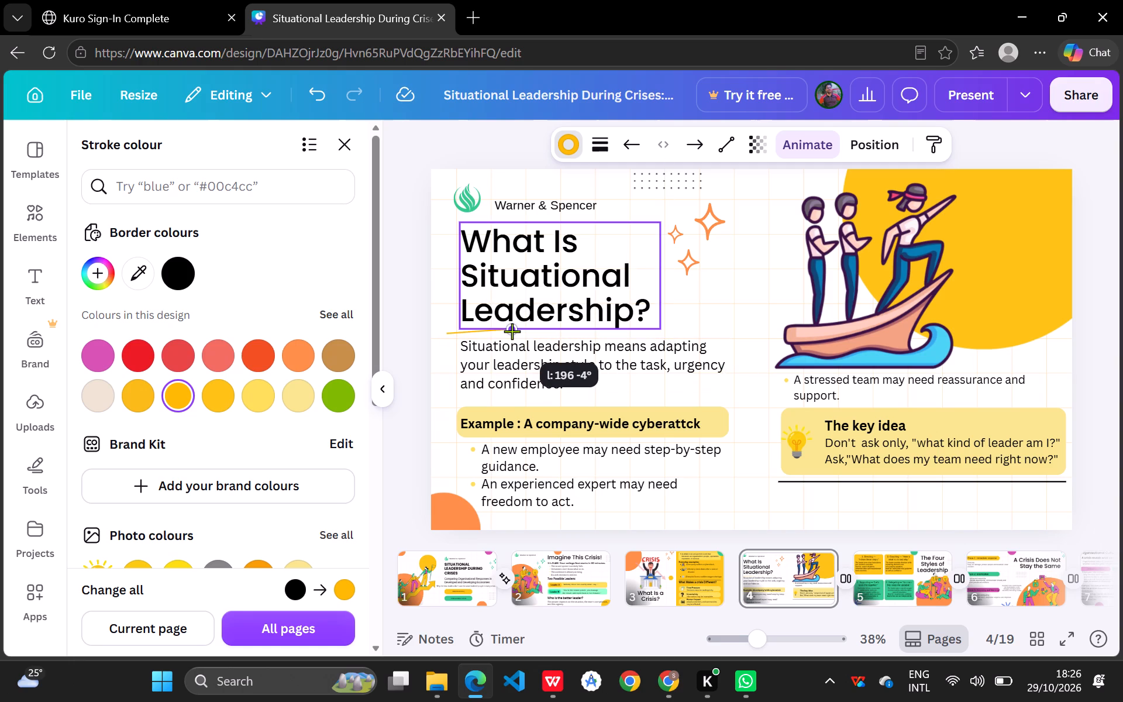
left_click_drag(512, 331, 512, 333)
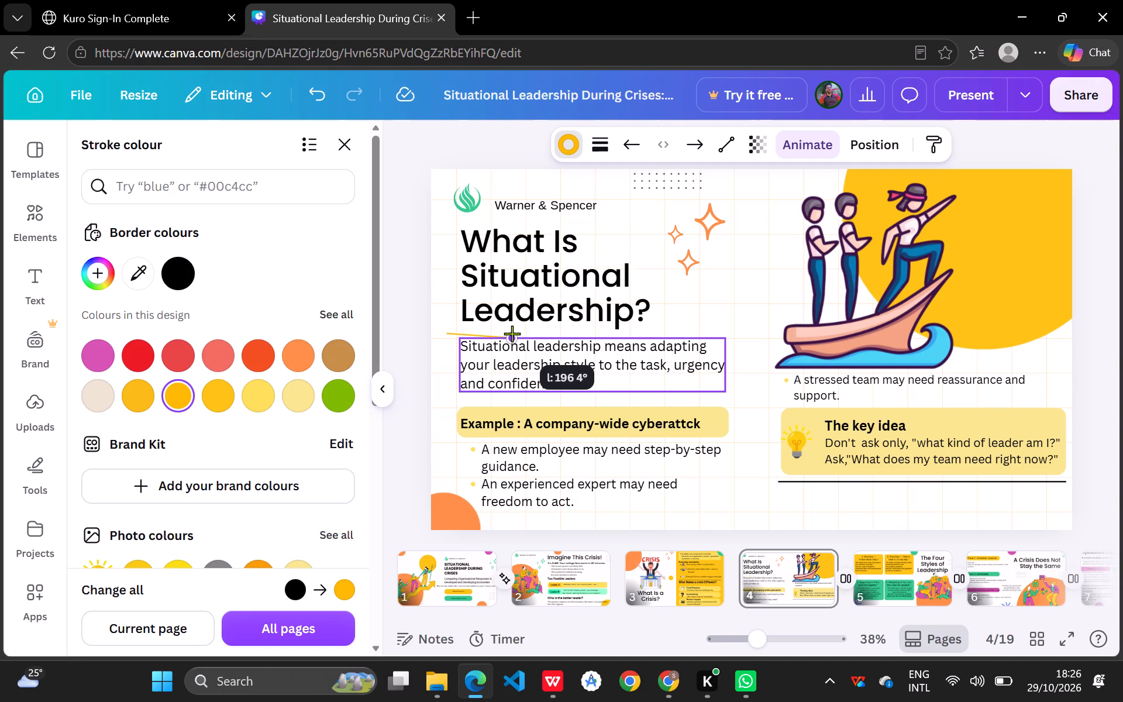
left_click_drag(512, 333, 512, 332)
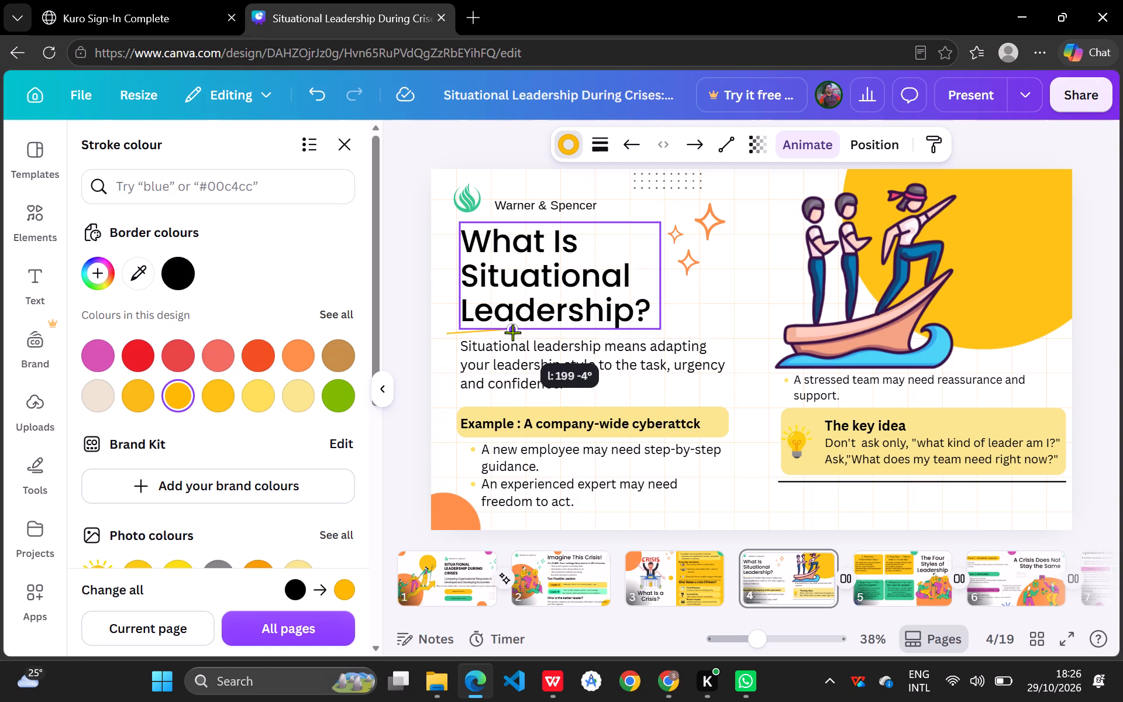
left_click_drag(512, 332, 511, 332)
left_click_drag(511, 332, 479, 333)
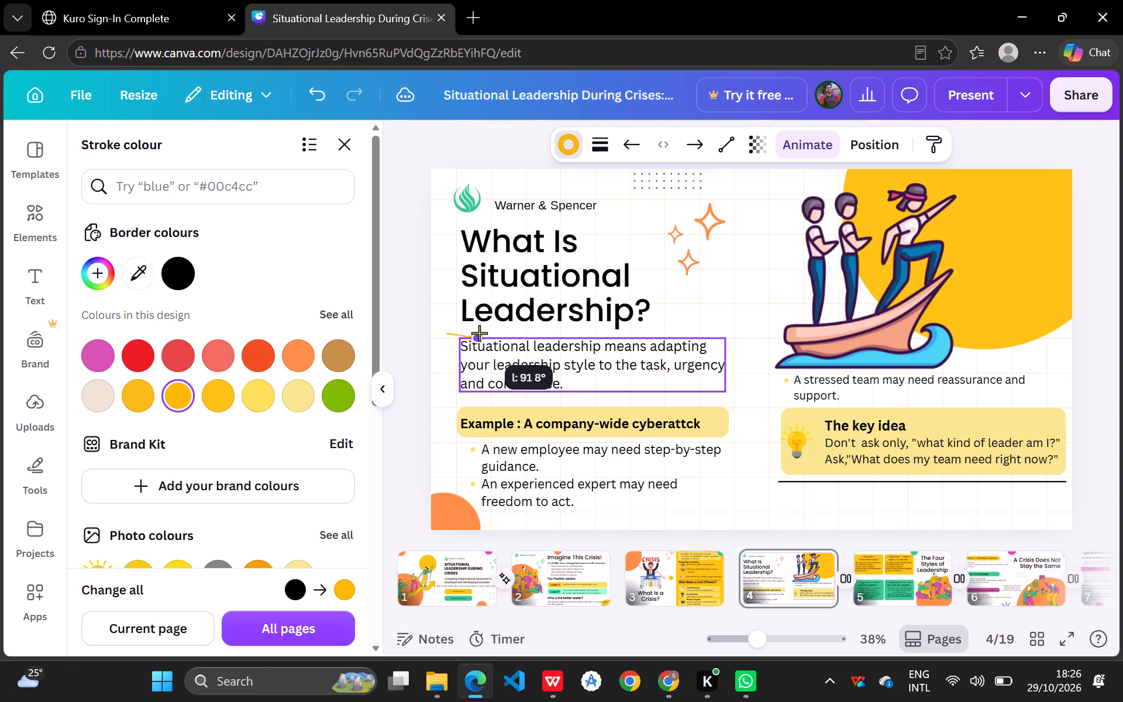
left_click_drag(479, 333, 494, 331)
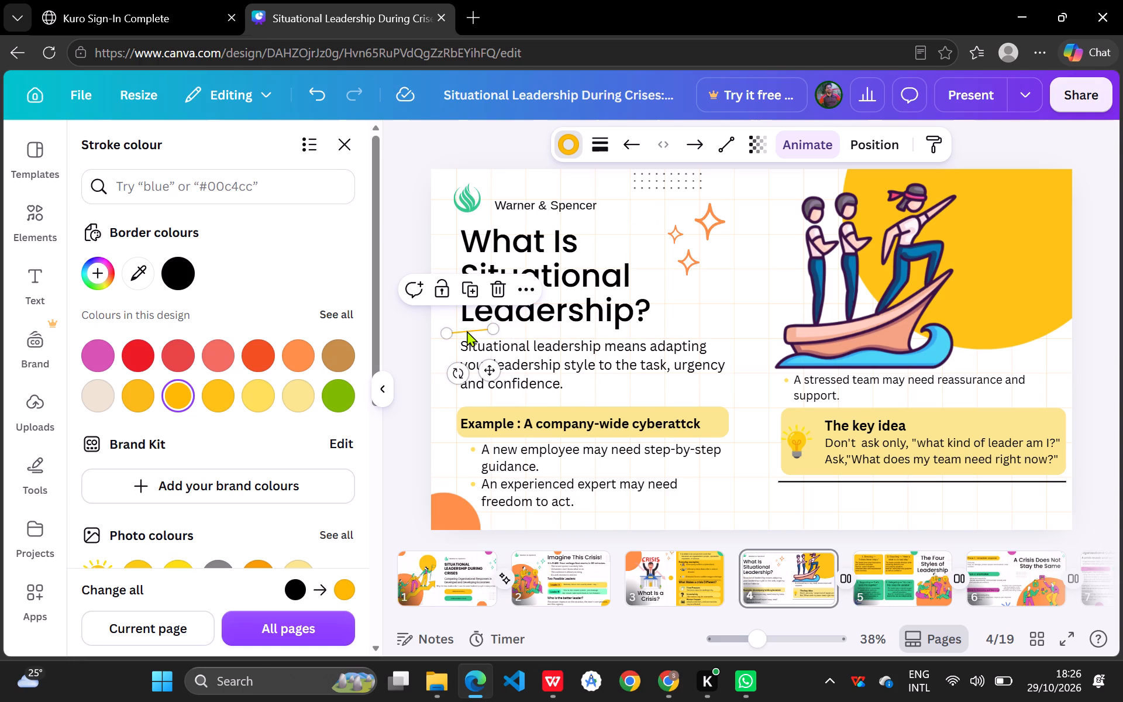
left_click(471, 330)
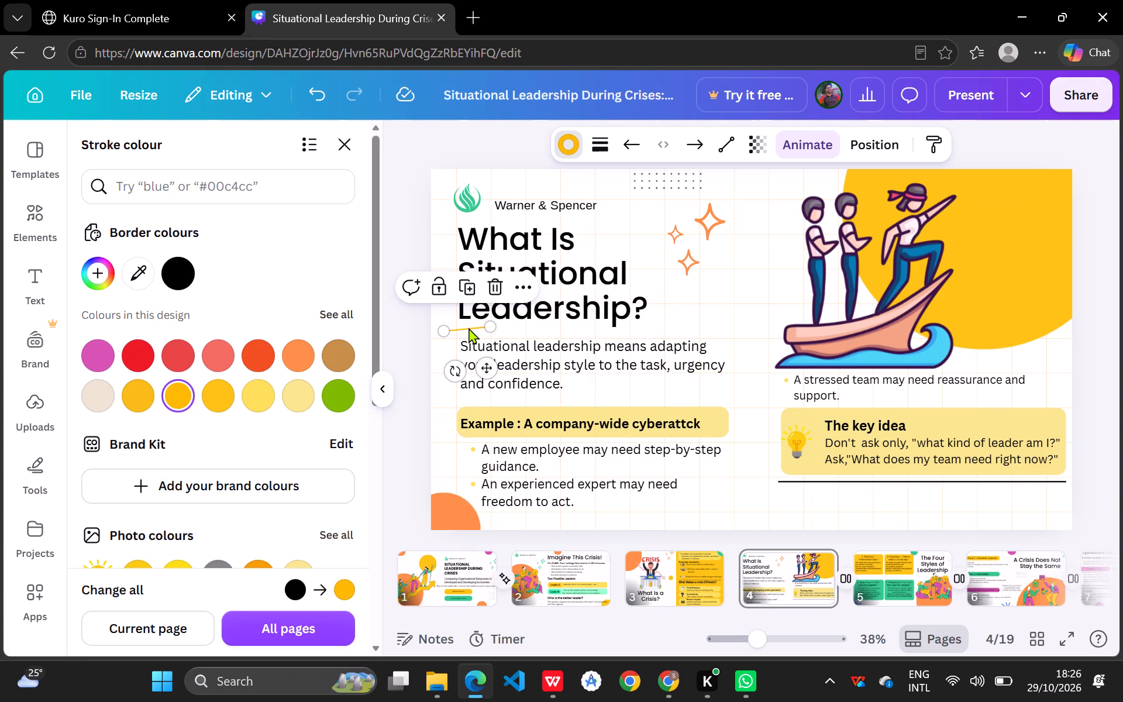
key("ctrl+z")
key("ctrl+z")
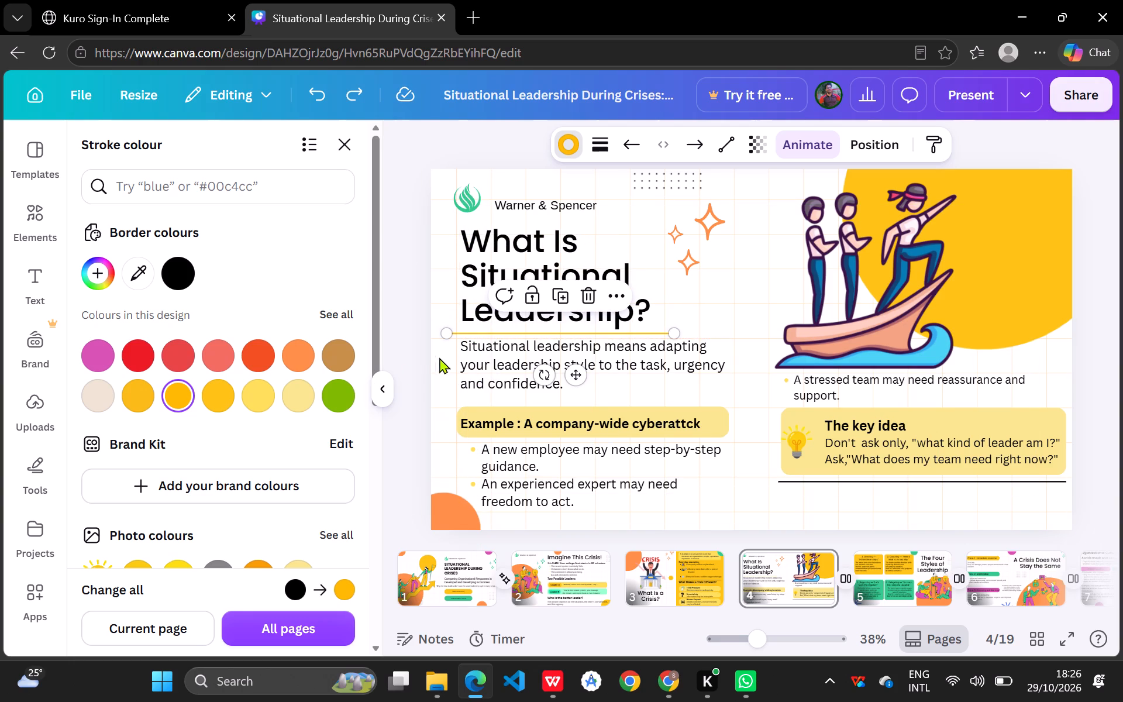
Shorten the yellow line from both ends to a horizontal accent about 167 long, starting at the title's left edge.
left_click_drag(443, 331, 466, 331)
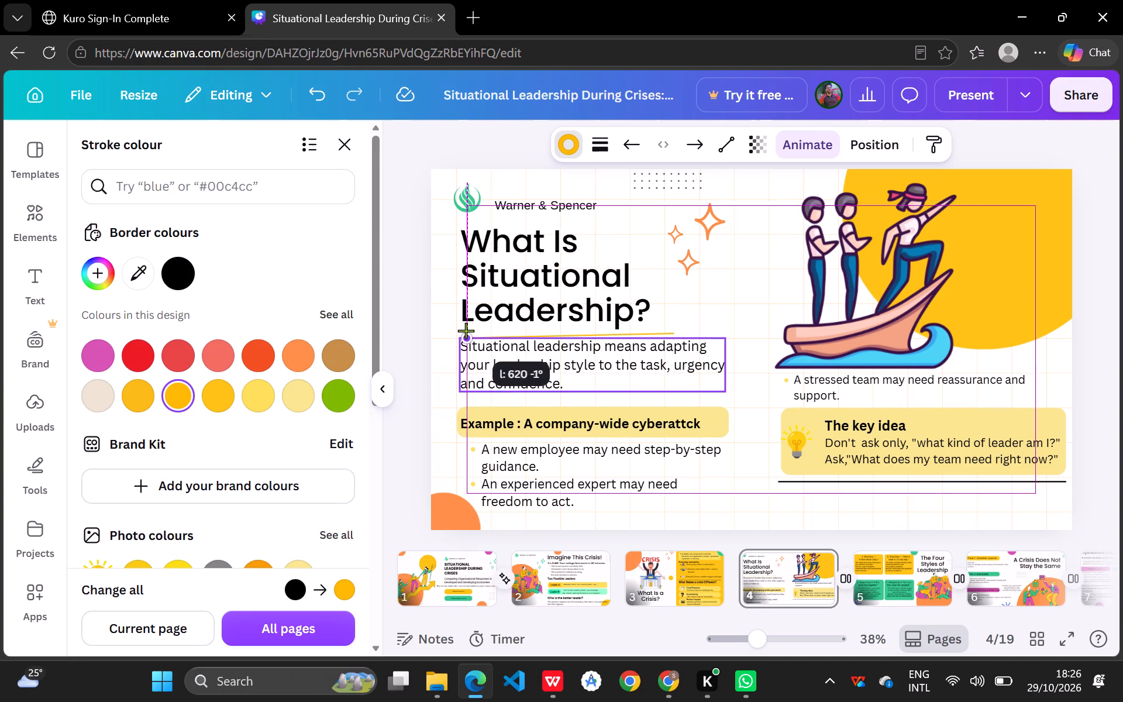
left_click_drag(466, 331, 460, 326)
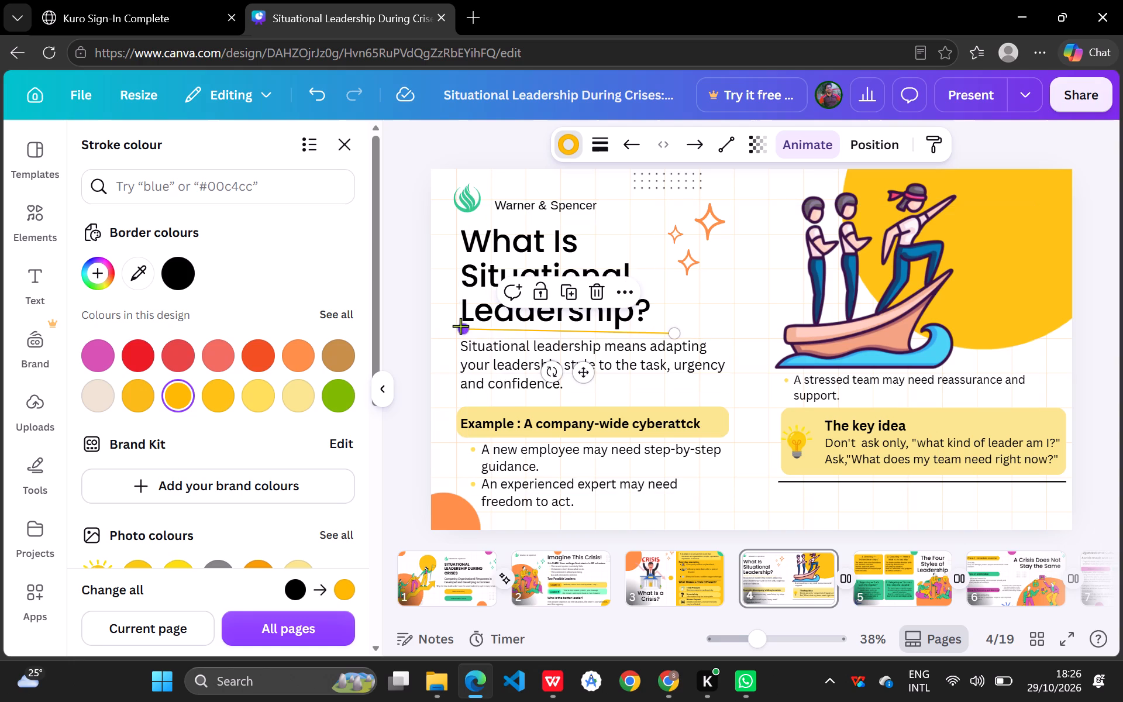
left_click_drag(673, 333, 618, 324)
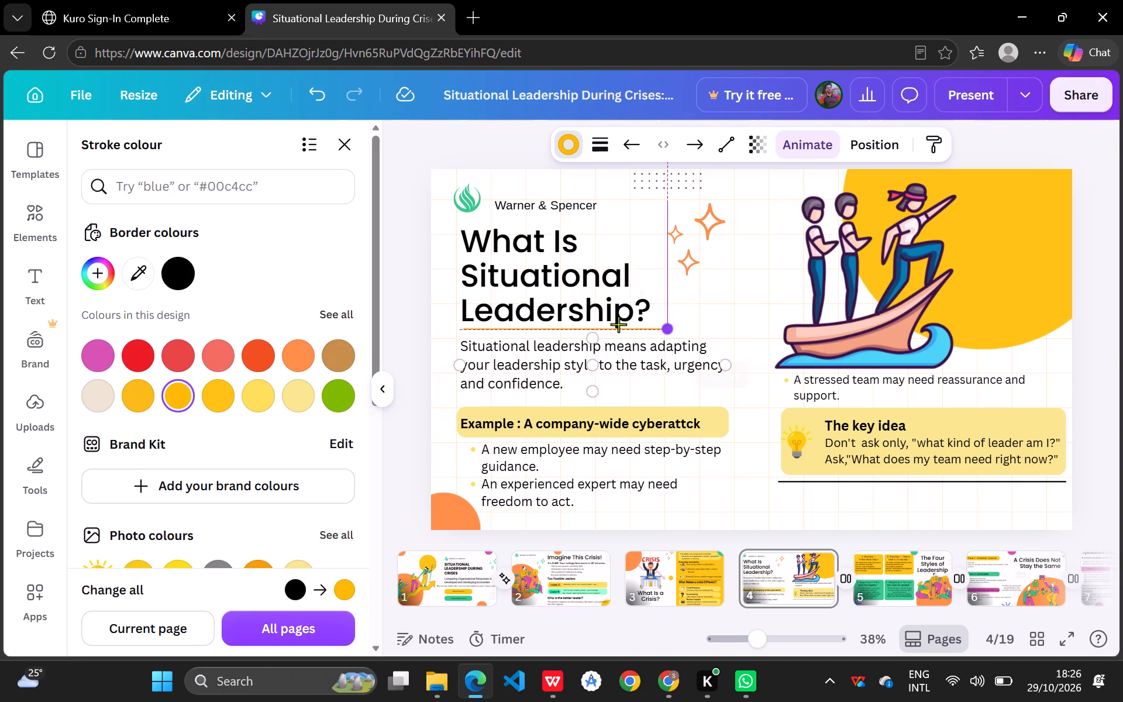
left_click_drag(618, 324, 522, 329)
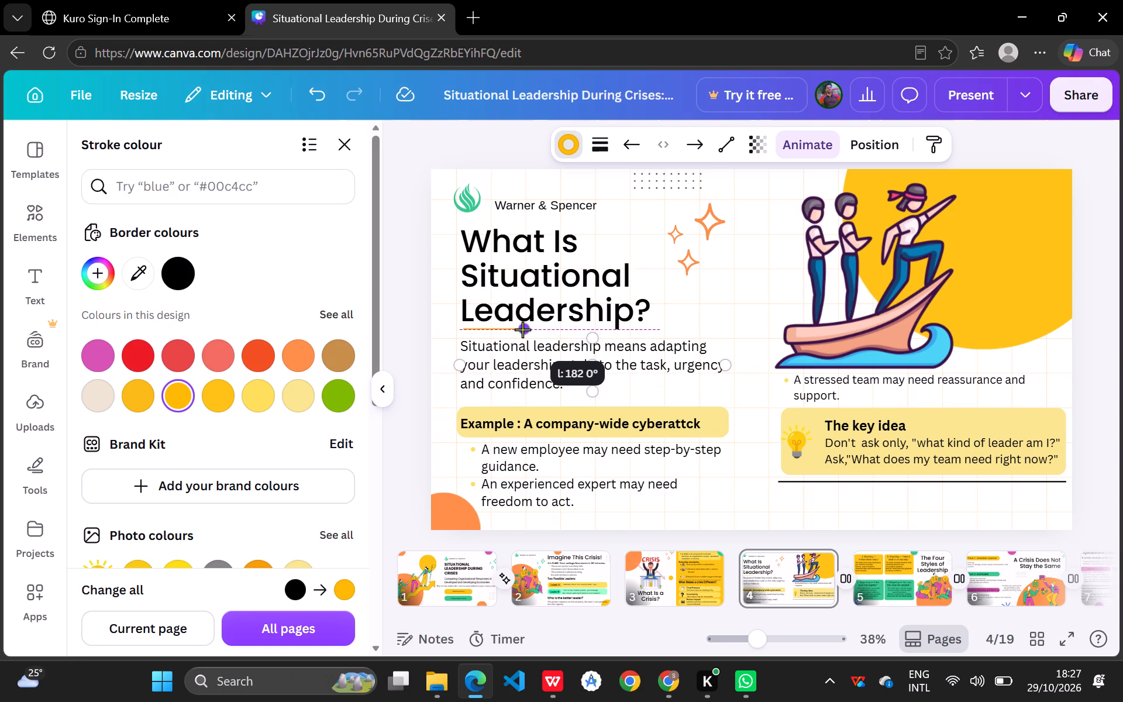
left_click_drag(522, 329, 516, 329)
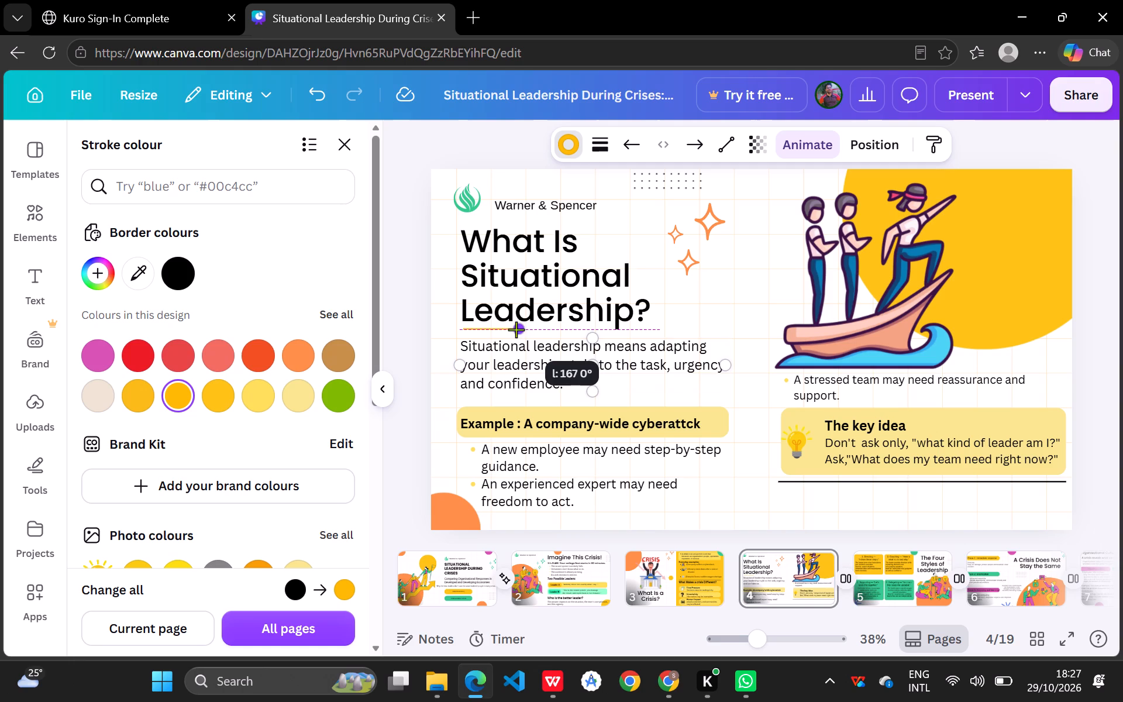
left_click_drag(516, 329, 514, 329)
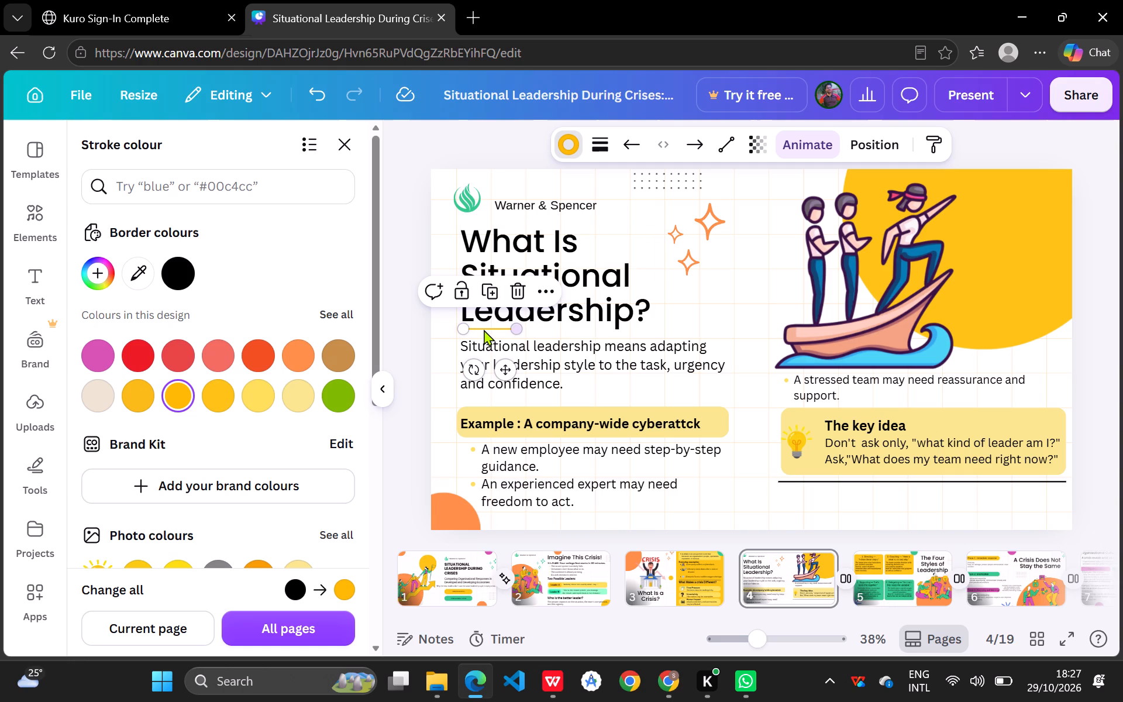
Thicken the yellow line beneath the page title to a solid stroke weight of about 19.
scroll(170, 421, "down", 4)
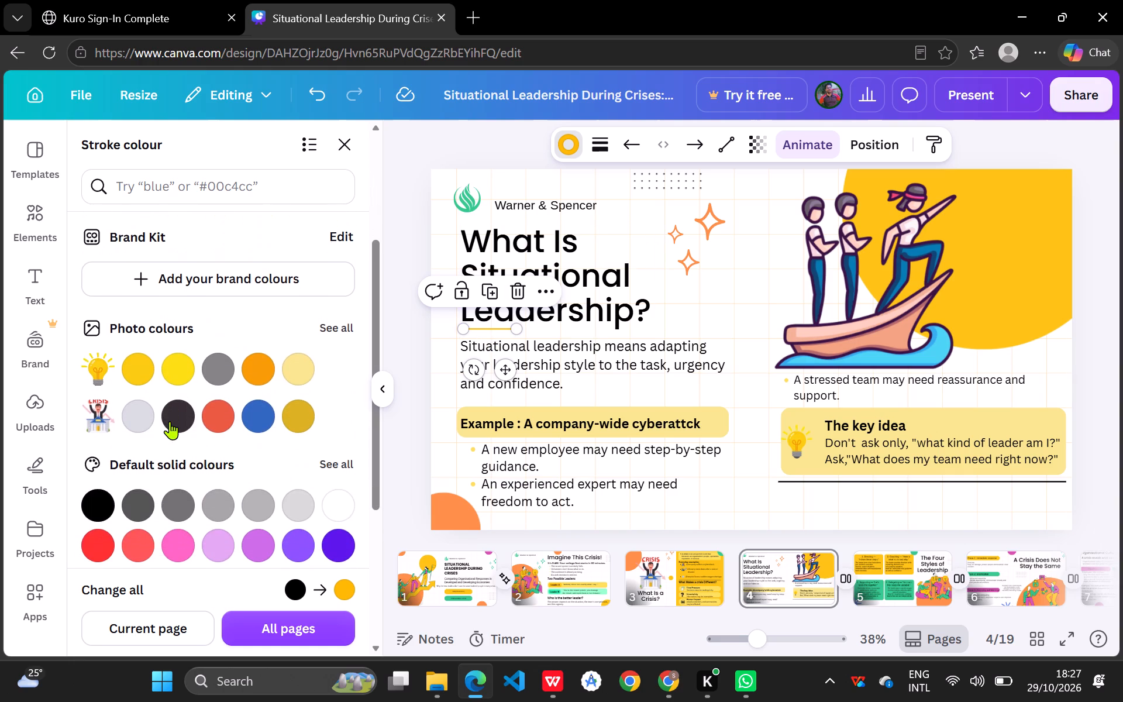
left_click(598, 144)
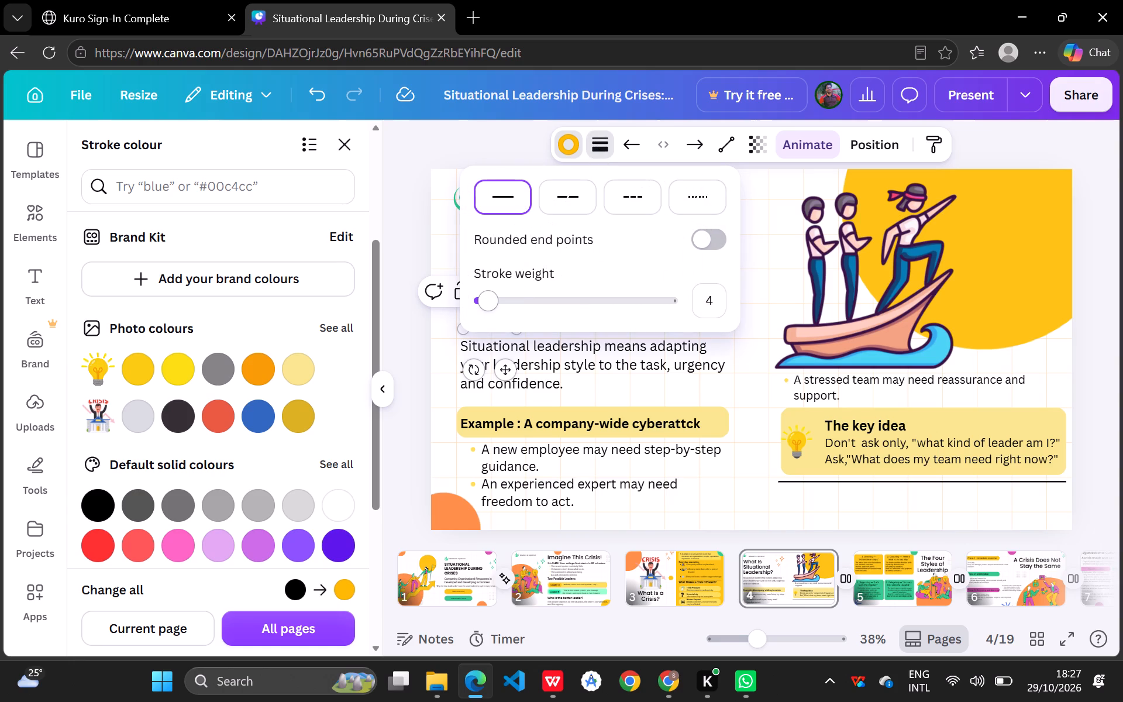
left_click_drag(494, 301, 529, 294)
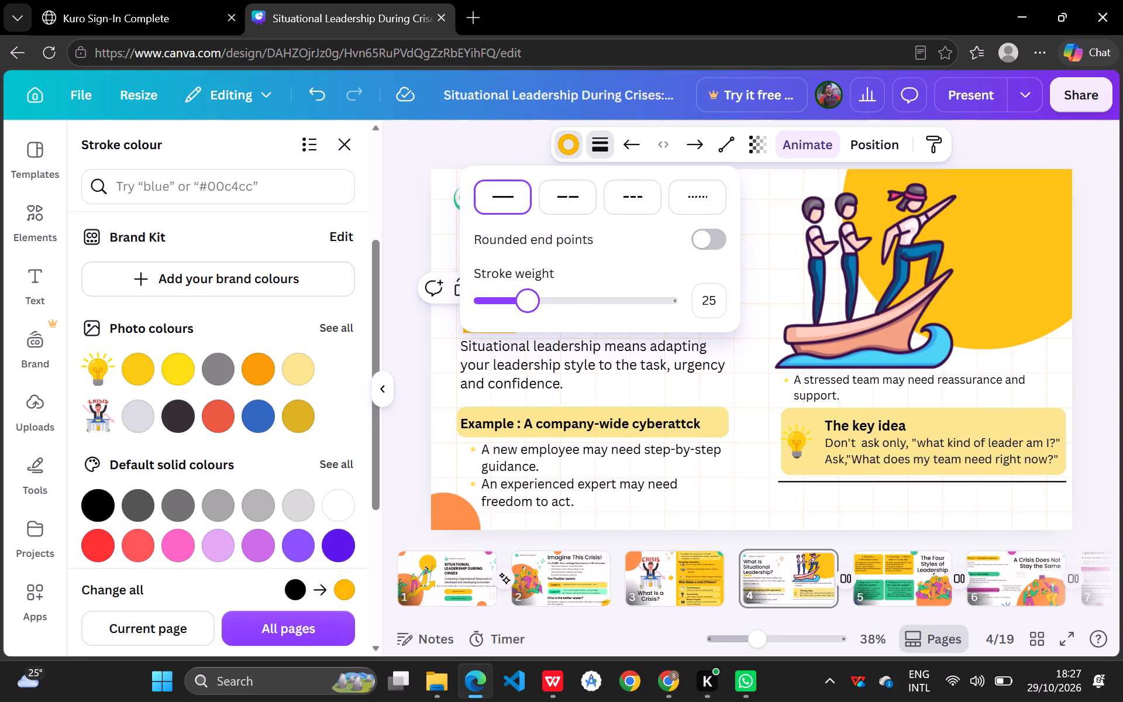
left_click_drag(529, 294, 531, 294)
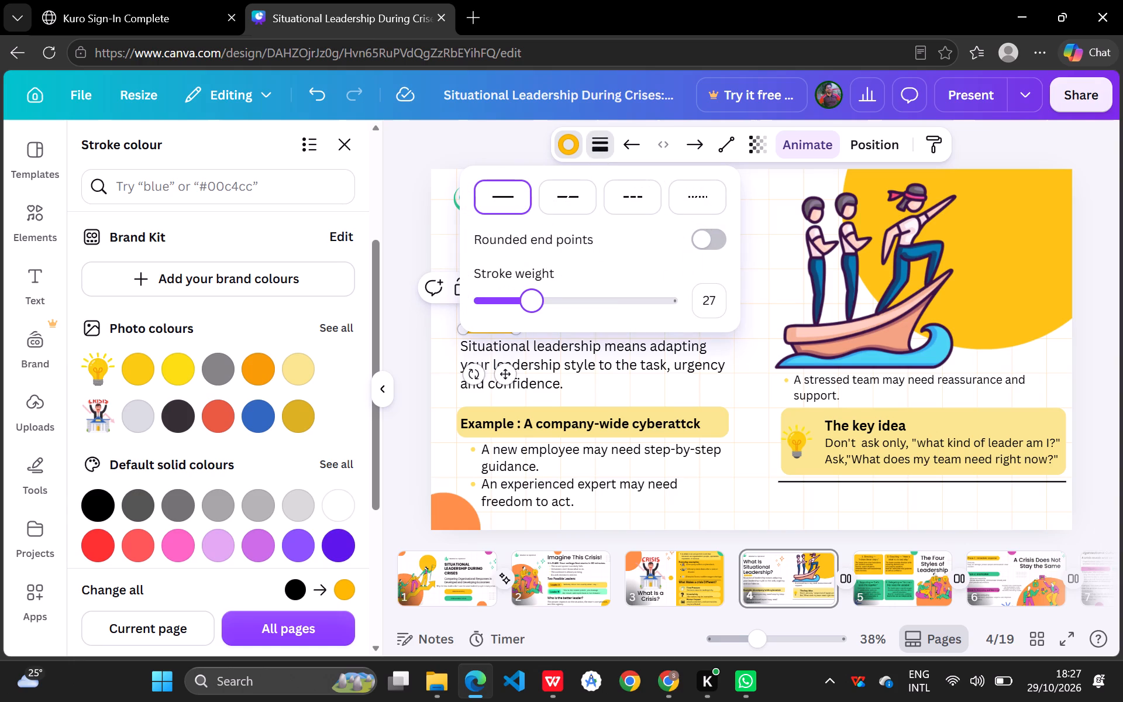
left_click(742, 386)
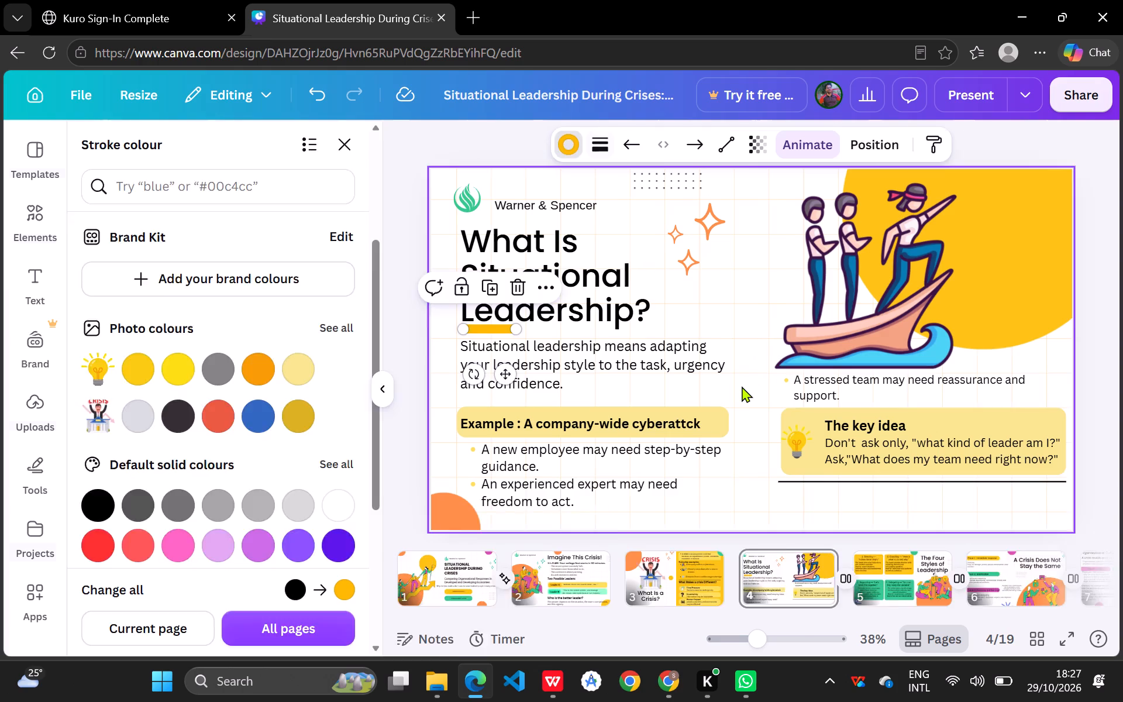
left_click(326, 326)
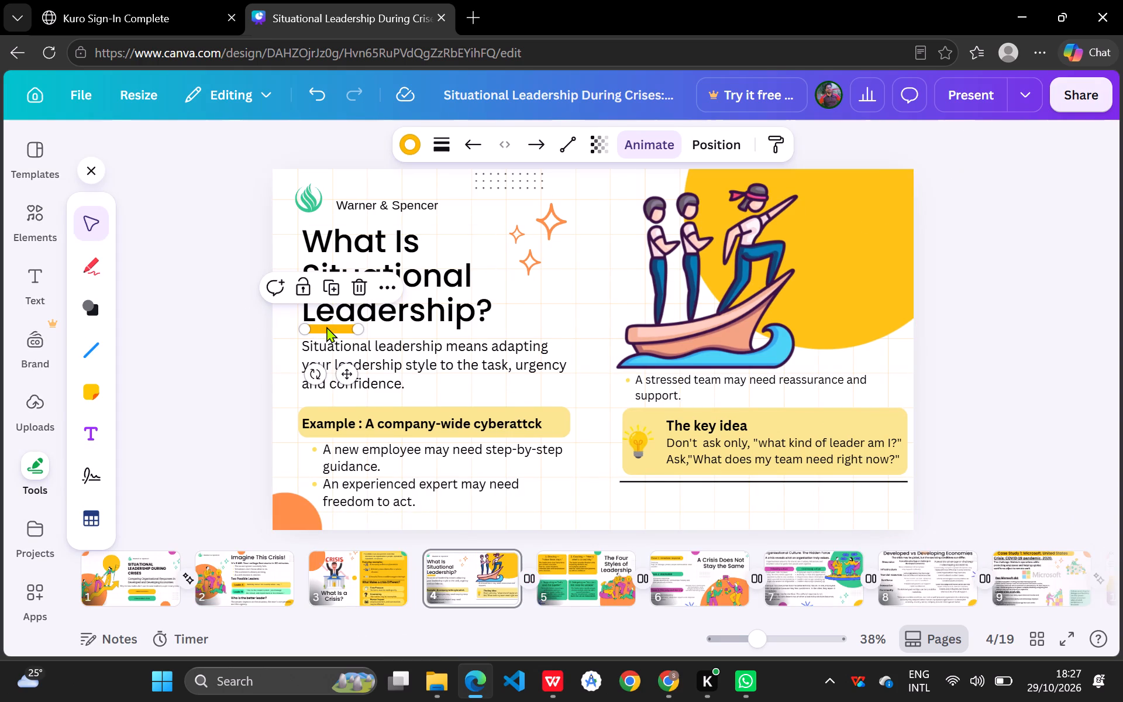
left_click(442, 150)
left_click_drag(372, 305, 356, 305)
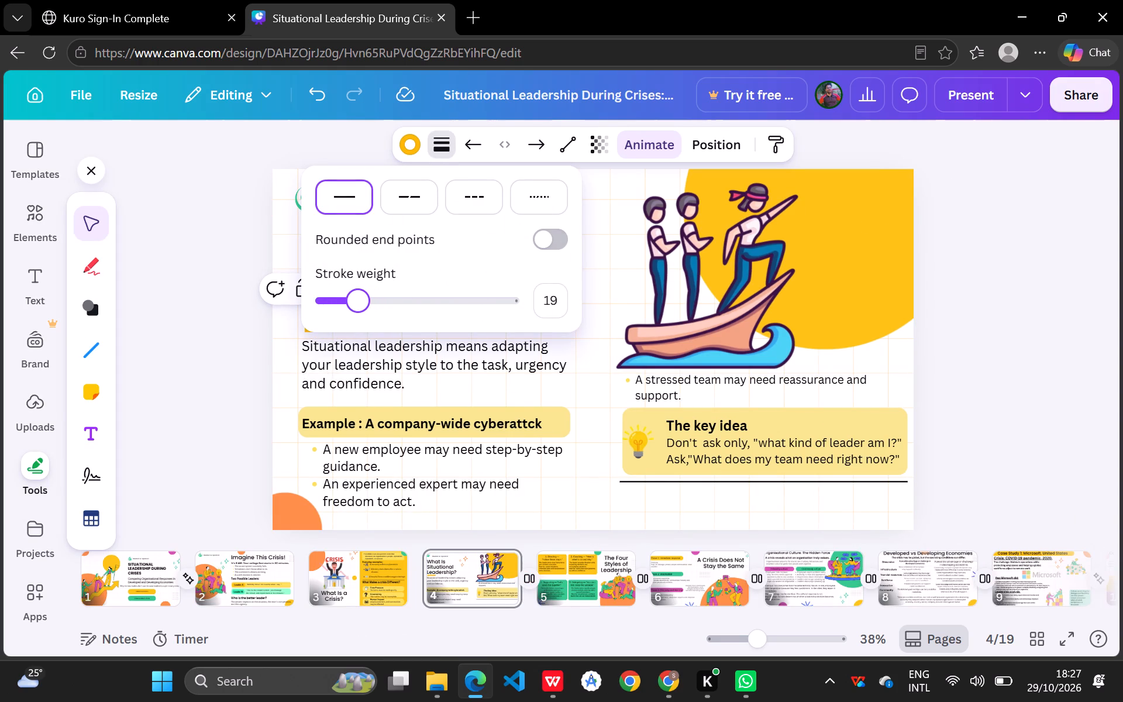
left_click_drag(356, 305, 354, 307)
left_click(263, 342)
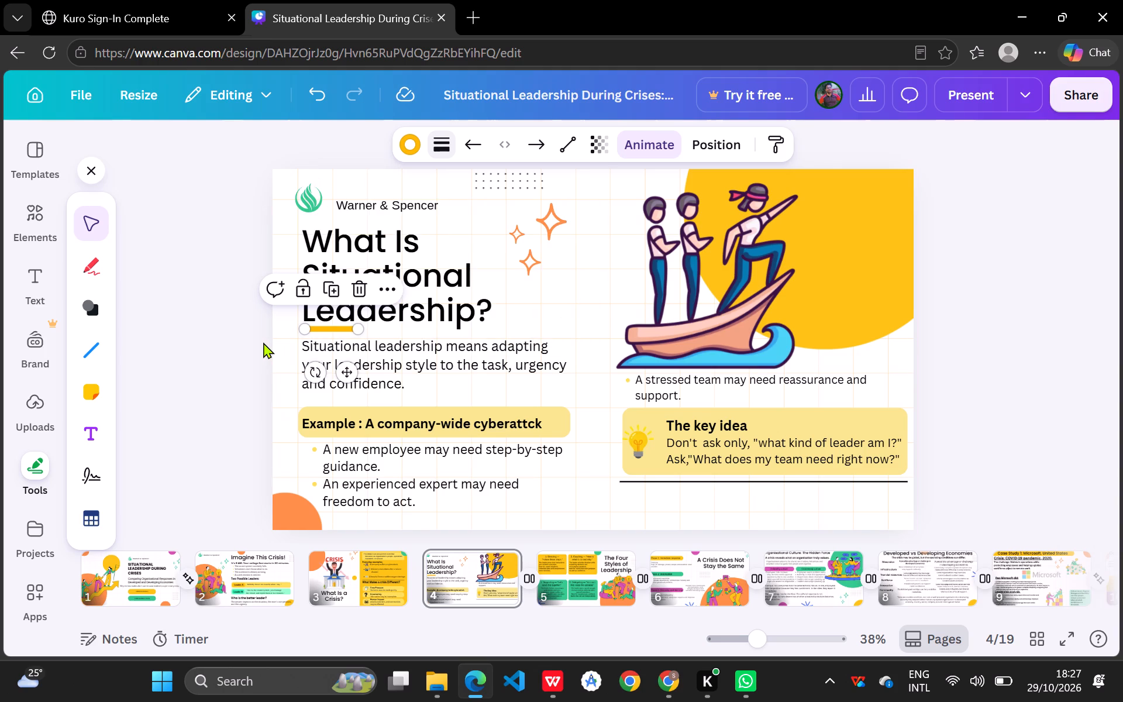
Add a subheading text box, widen it to fit one line, and place it below the black line under "The key idea" box.
left_click(626, 300)
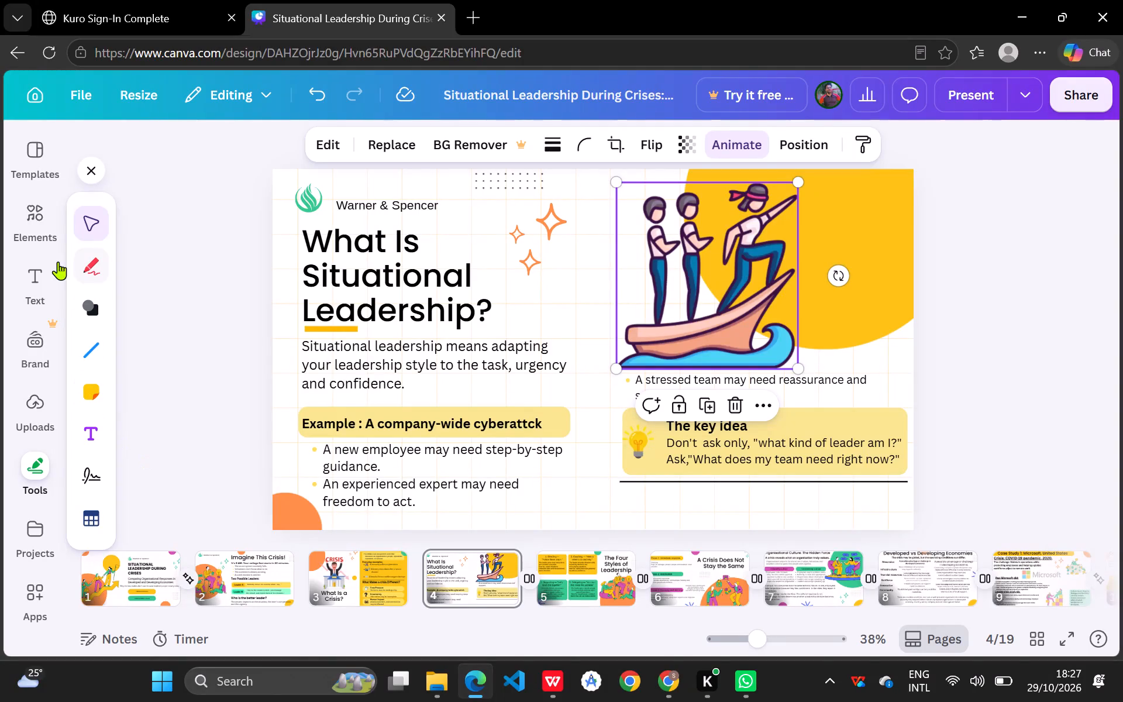
left_click(26, 285)
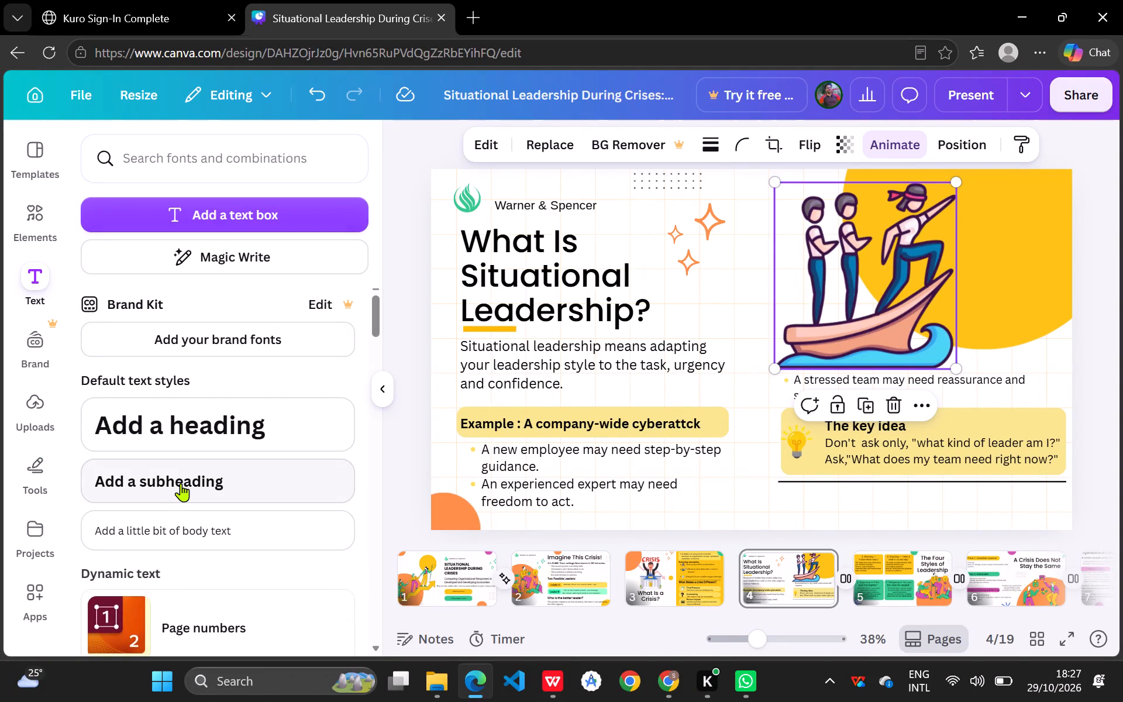
left_click(181, 483)
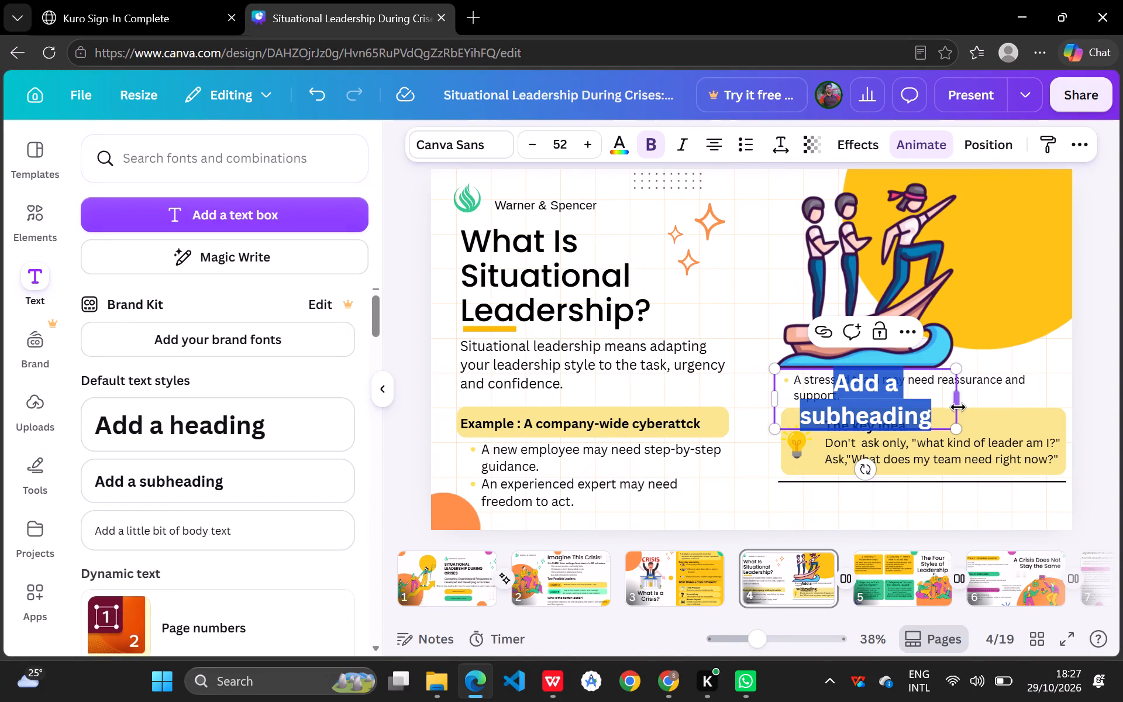
left_click_drag(958, 400, 1043, 392)
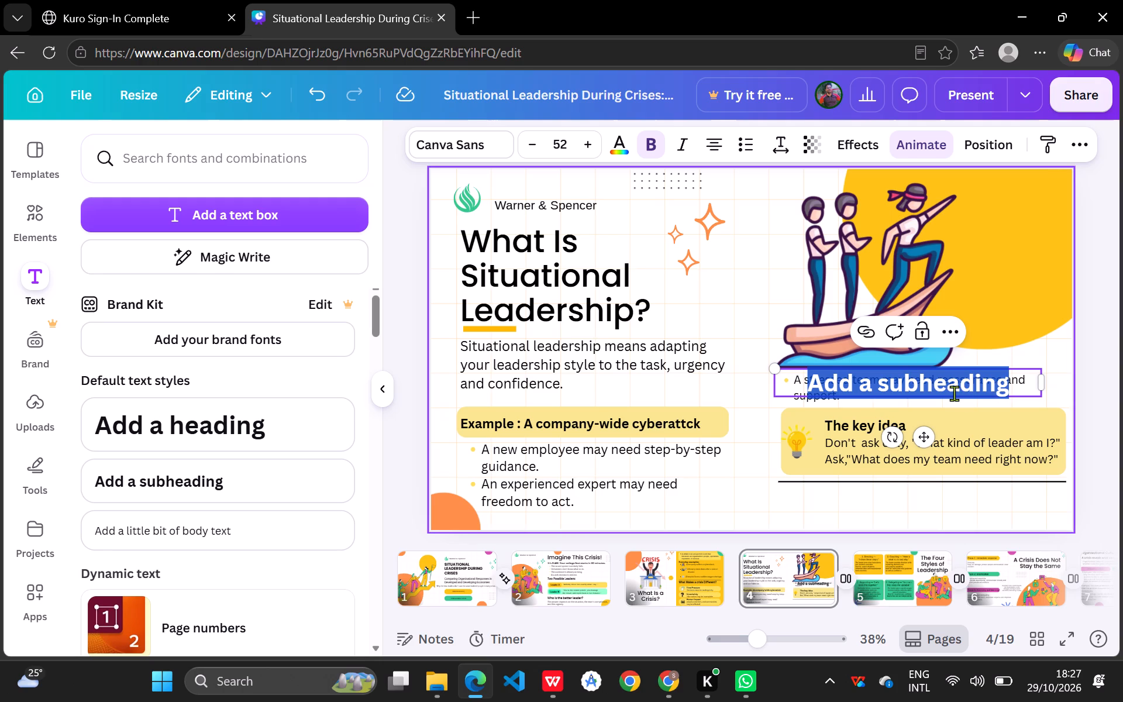
left_click_drag(954, 397, 956, 477)
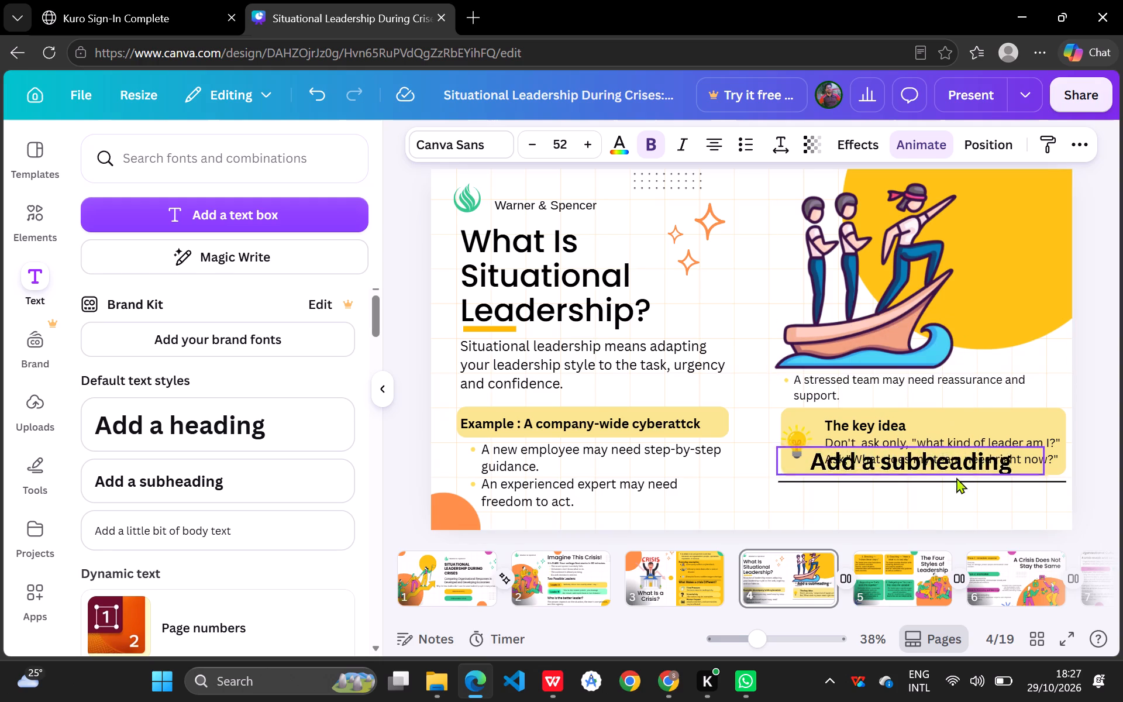
left_click_drag(956, 477, 962, 514)
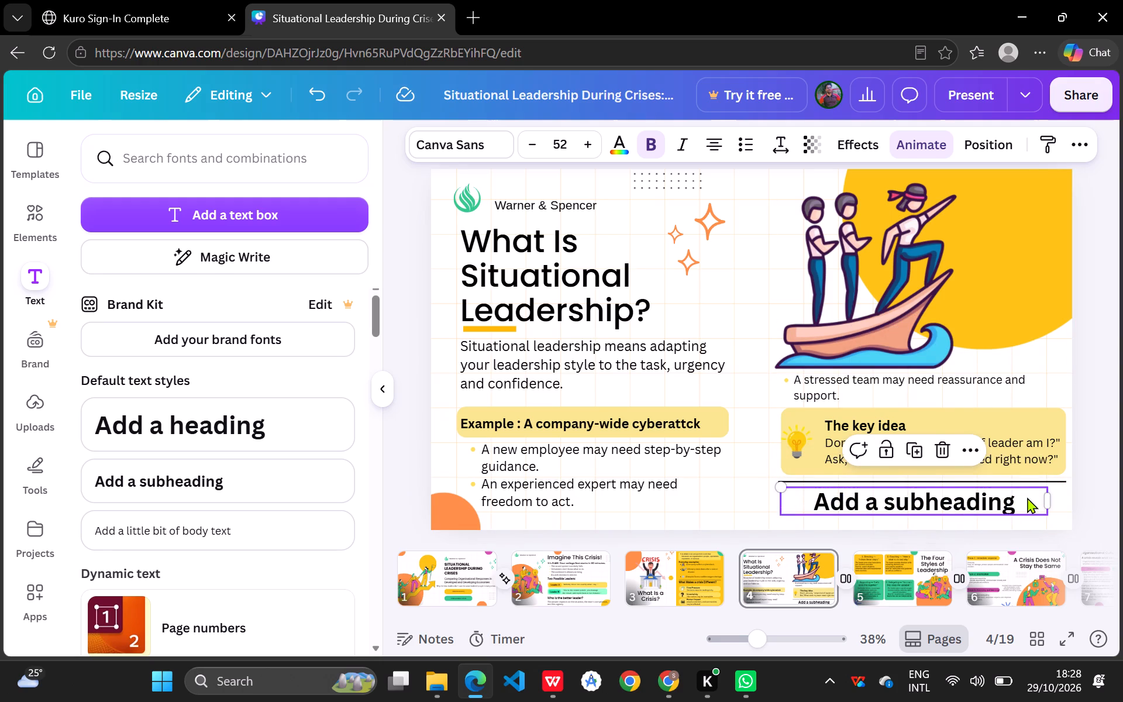
Clear the placeholder text of the new subheading and set its font size to 30.
left_click(1027, 497)
key("BackSpace")
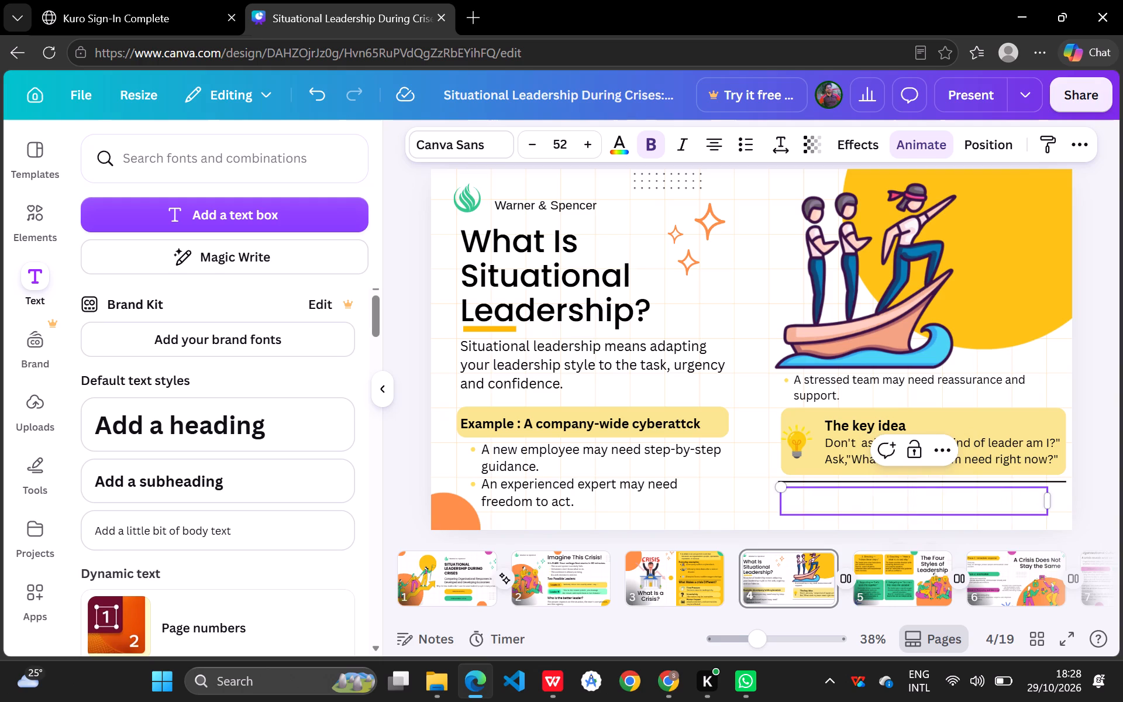
triple_click(532, 145)
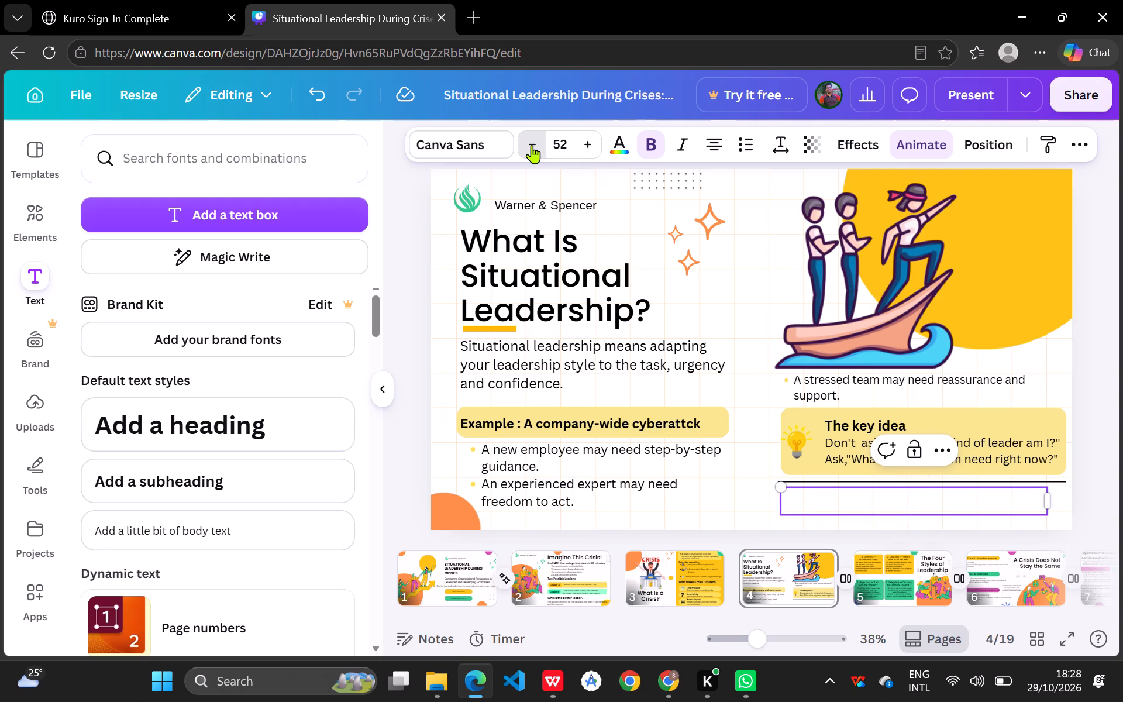
triple_click(532, 145)
triple_click(532, 145)
triple_click(532, 145)
triple_click(532, 145)
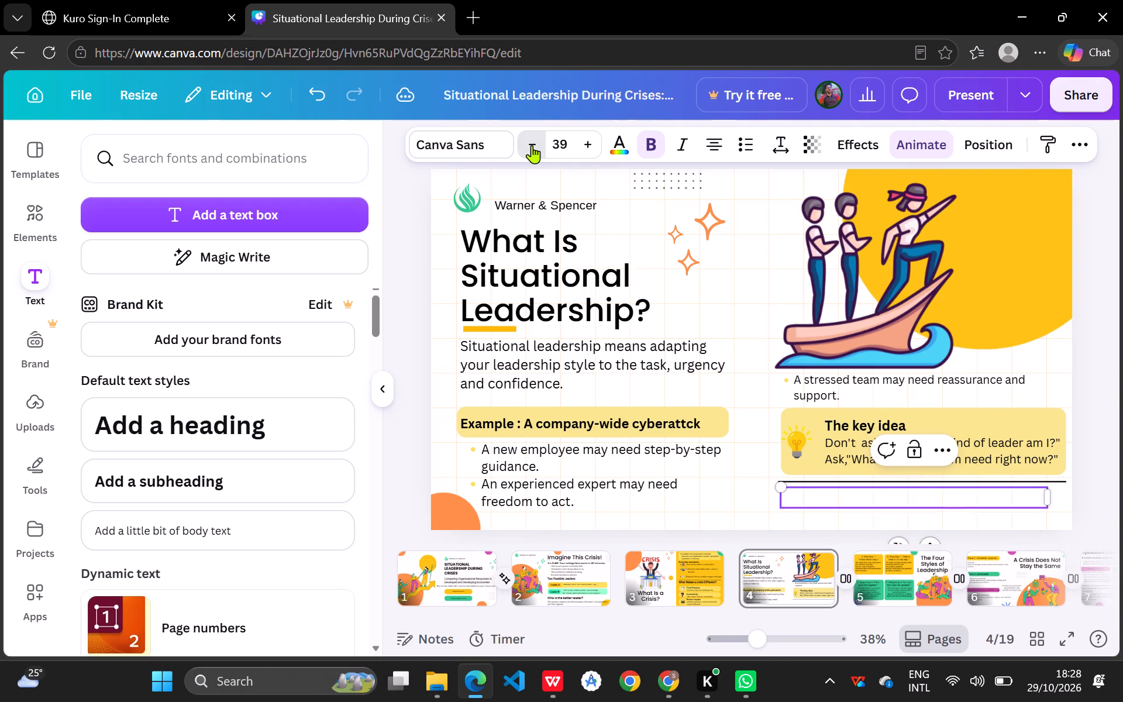
triple_click(532, 145)
triple_click(532, 145)
left_click(532, 145)
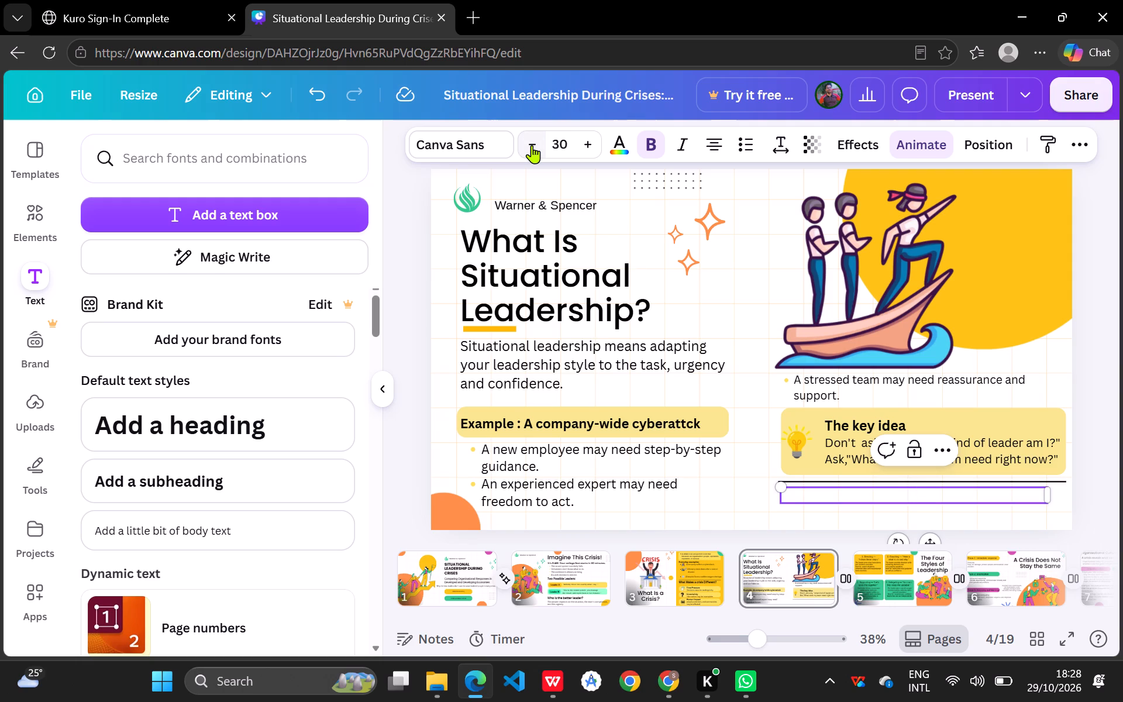
Enter the bold lead-in "Four styles:" in the empty text box below the black line.
type("Four")
key("space")
type("stylr")
key("BackSpace")
type("es")
key("space")
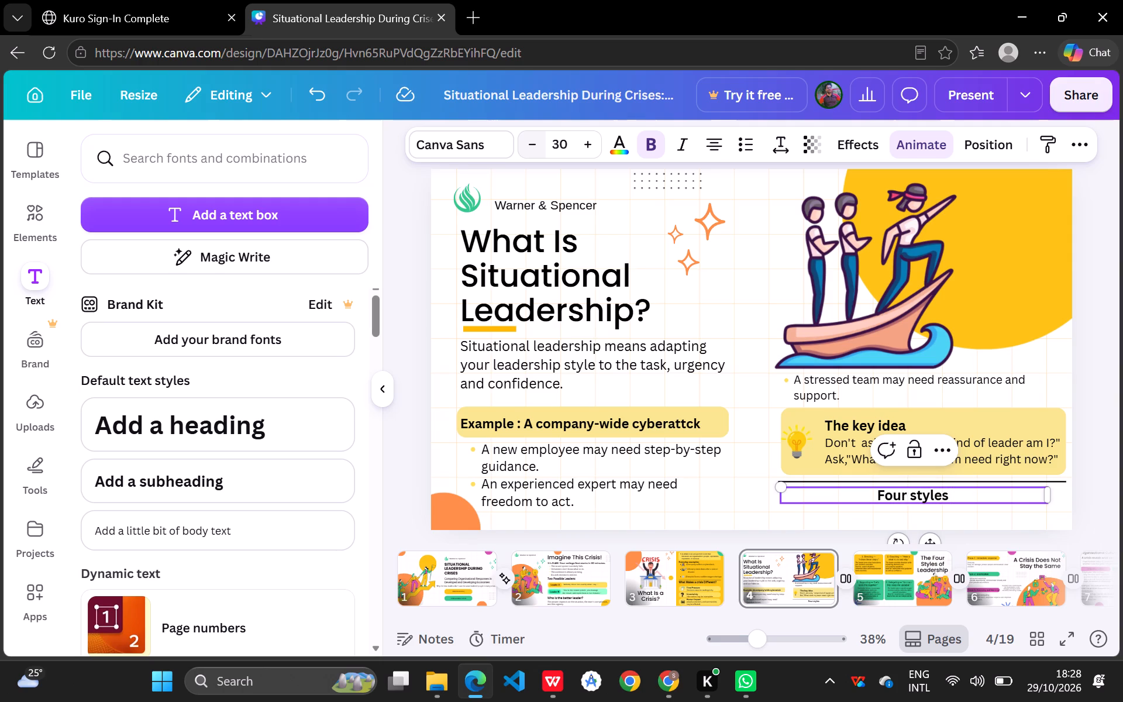
key("BackSpace")
type(":")
key("space")
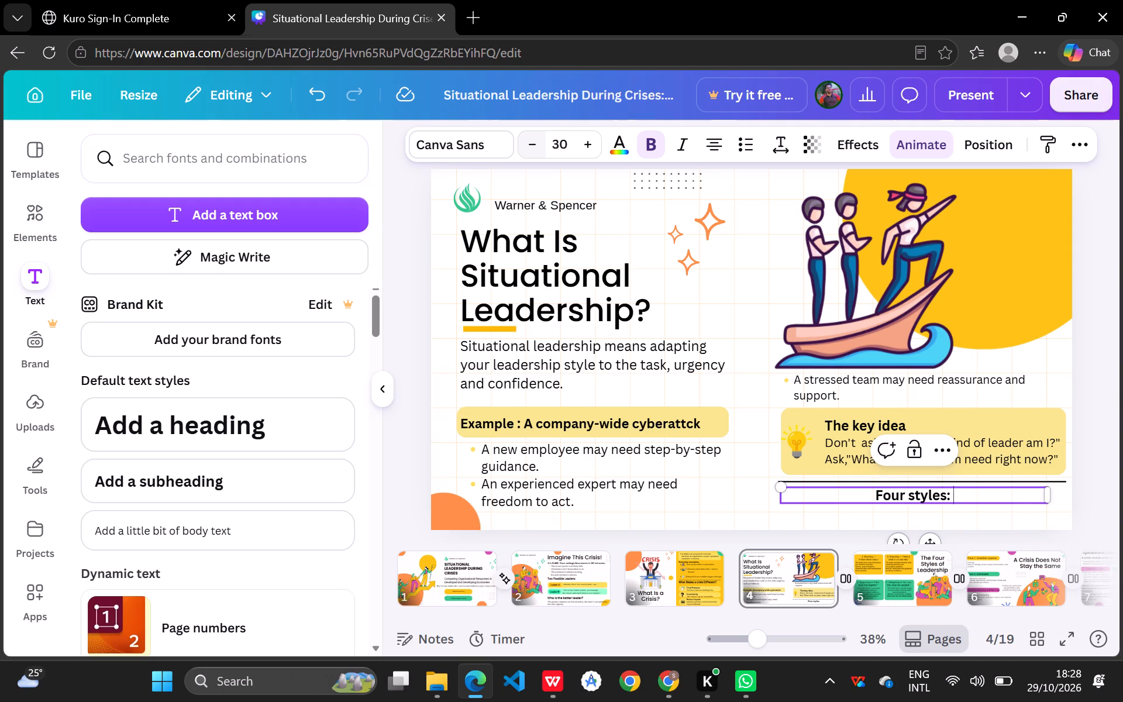
Continue the line in non-bold text with "Directing . coaching. supporting . Delegation".
left_click(646, 144)
type("Directing")
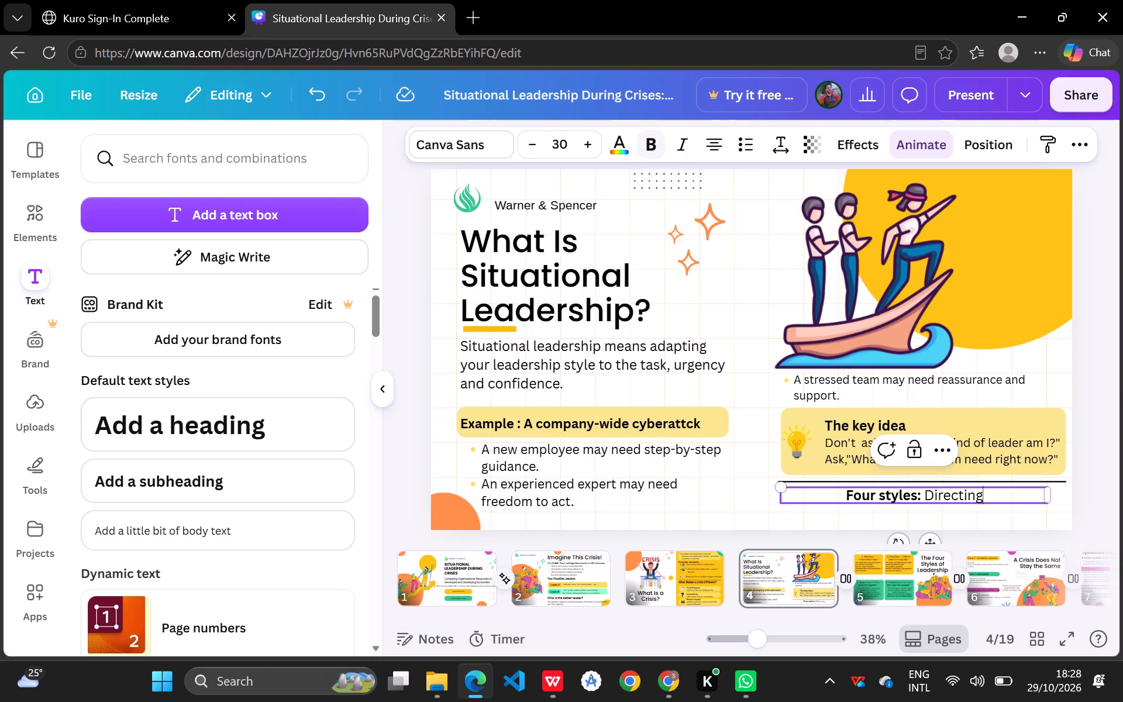
key("space")
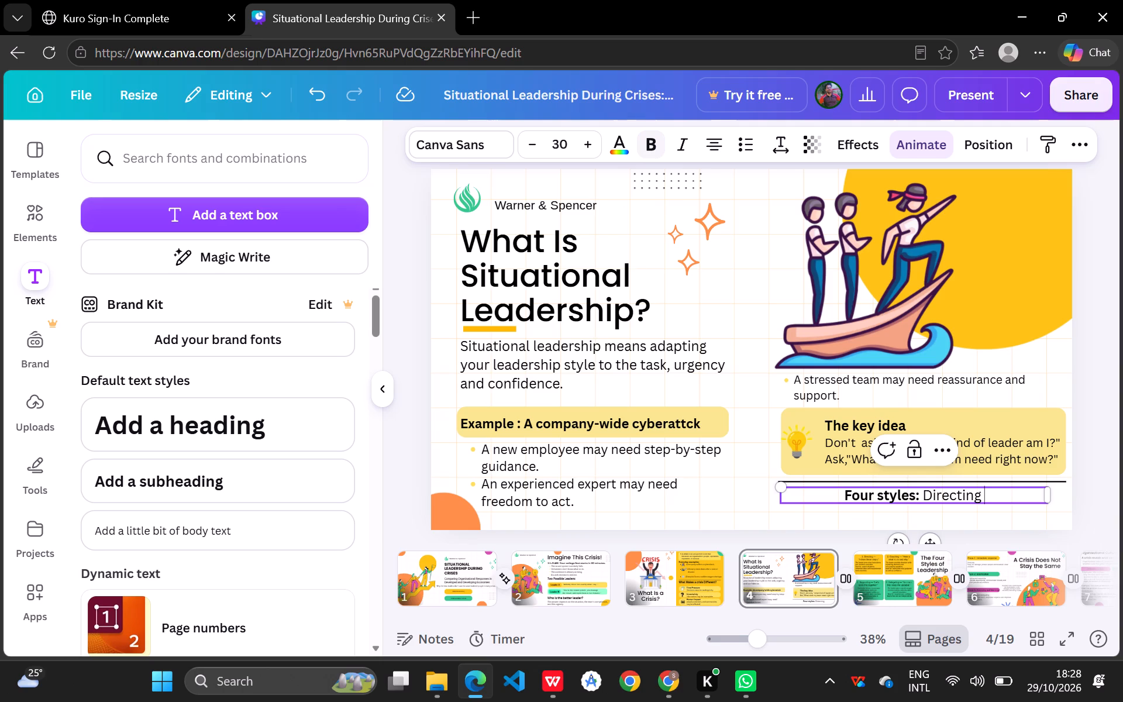
key("shift+greater")
key("BackSpace")
type(".")
key("space")
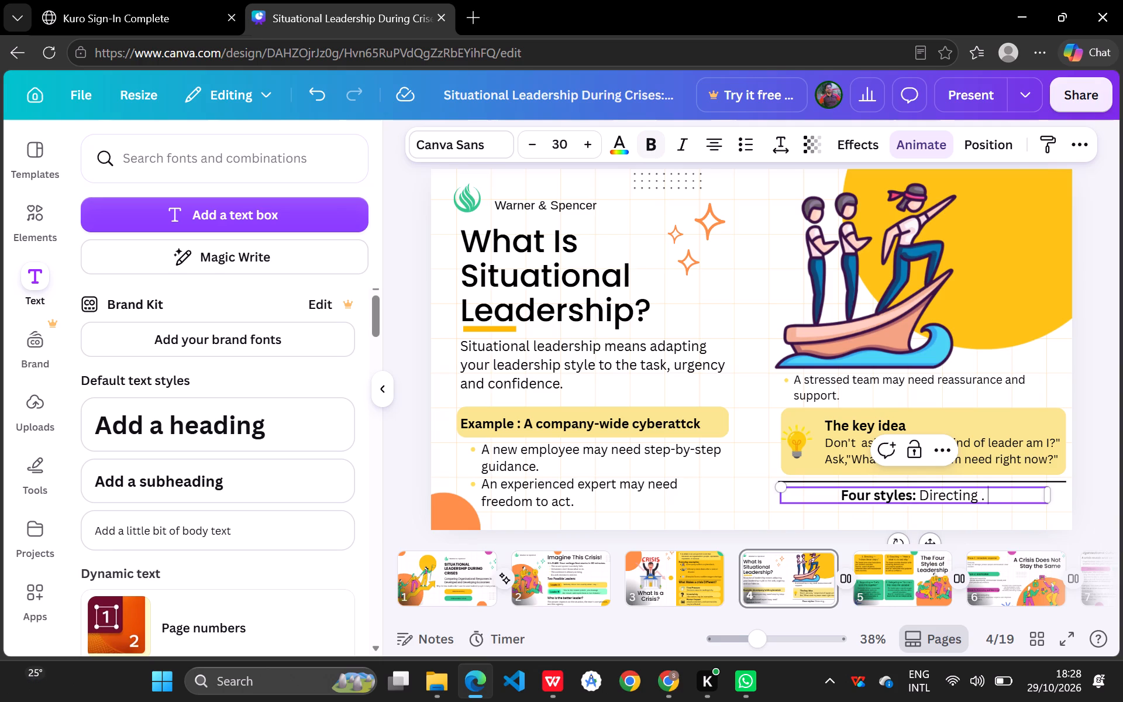
type("coaching")
type(".")
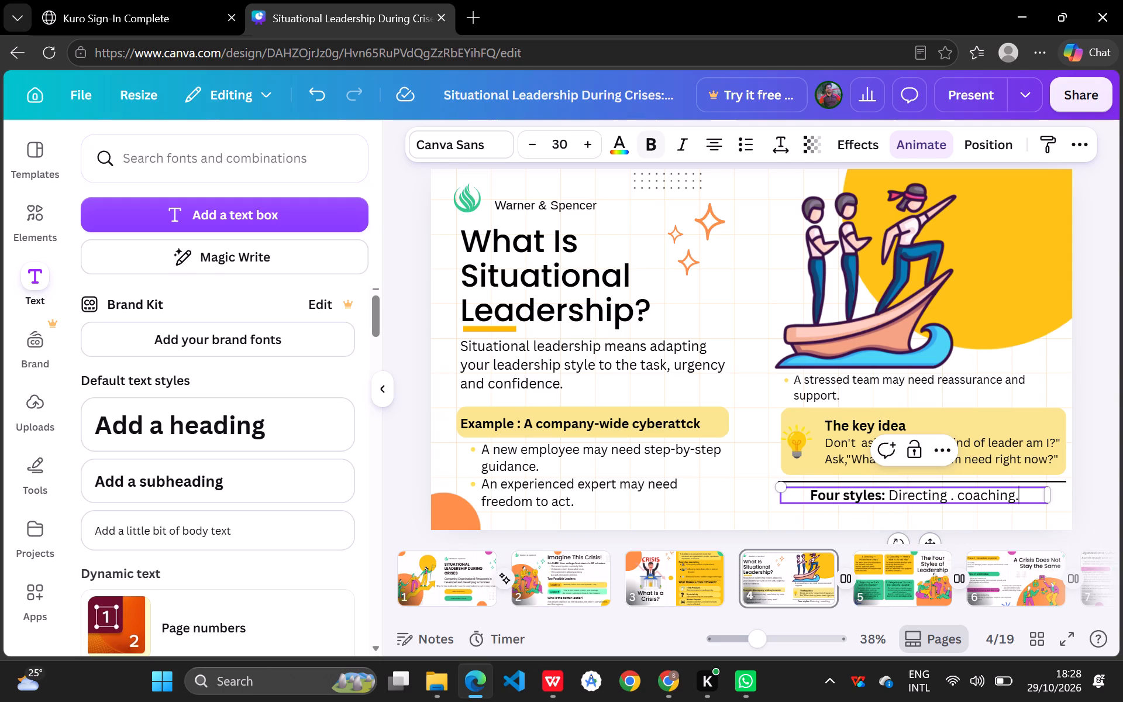
key("space")
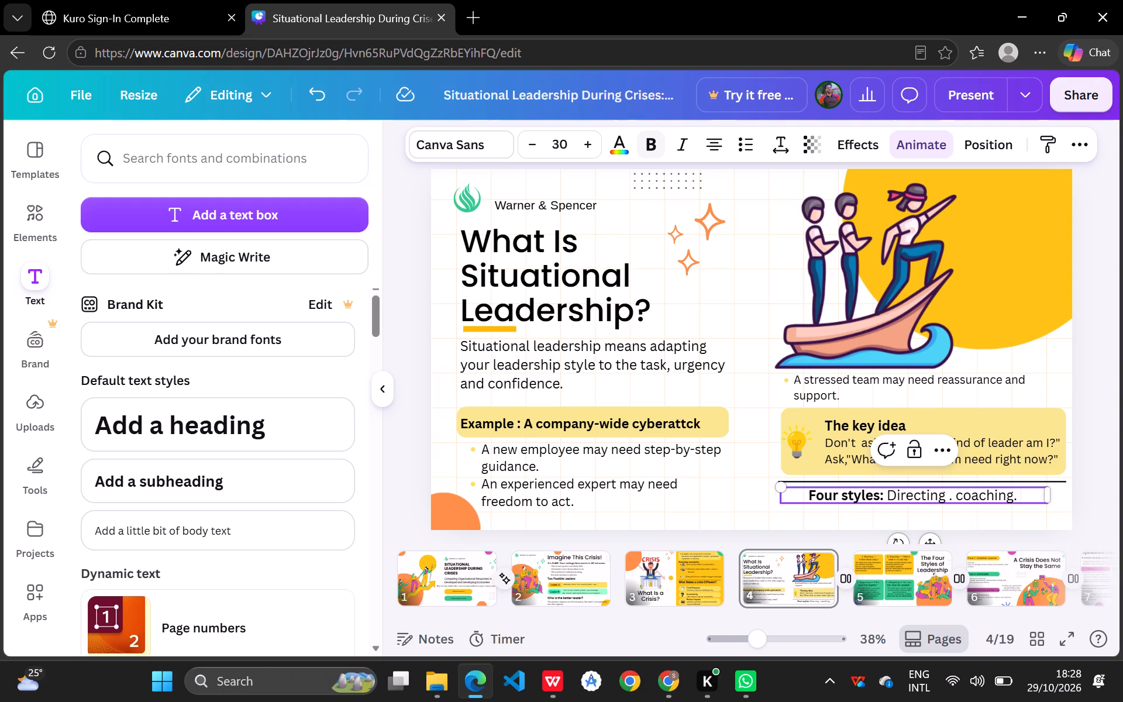
type("supporting")
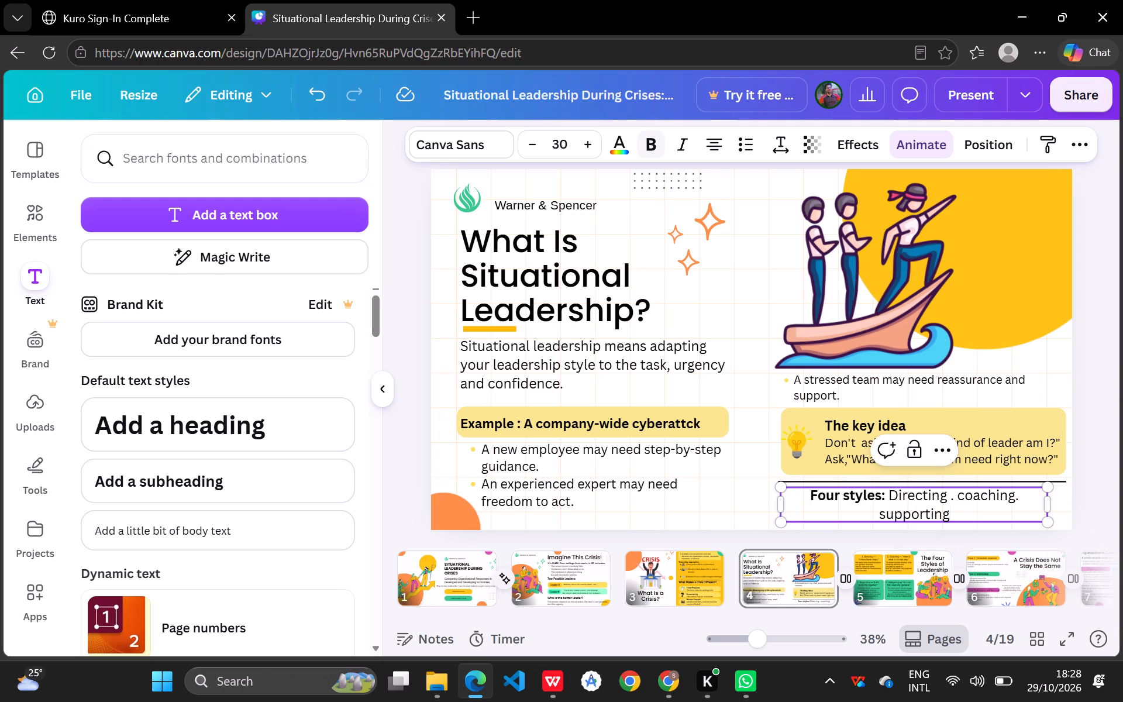
key("space")
type(".")
key("space")
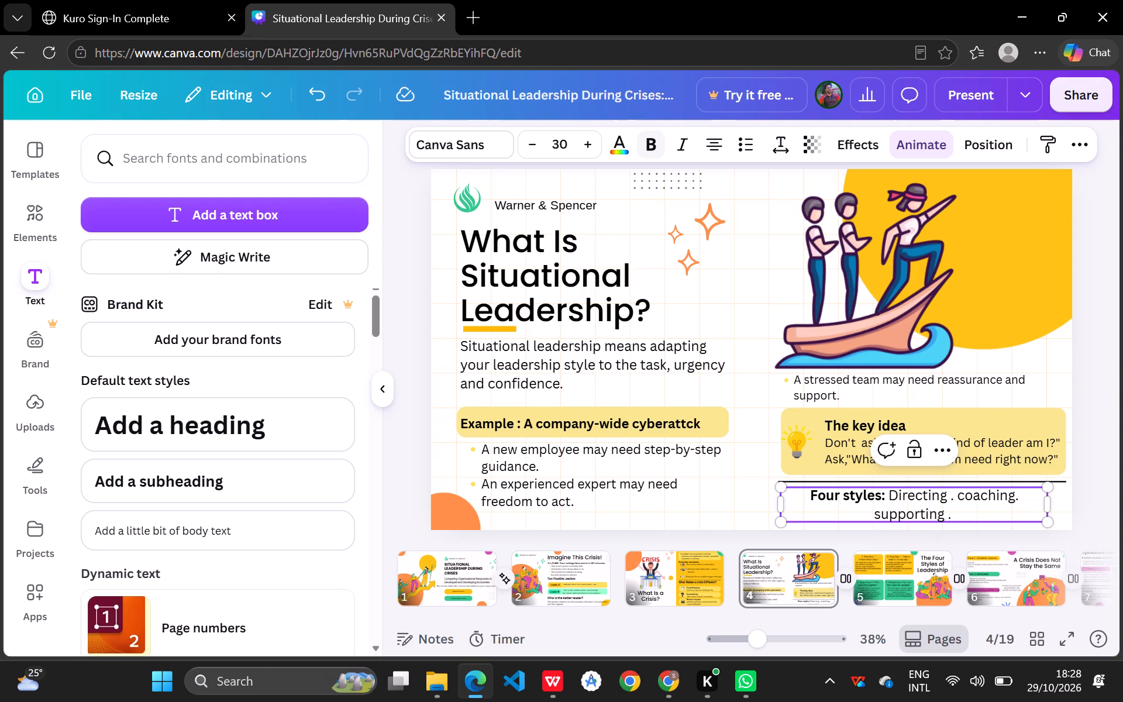
type("De")
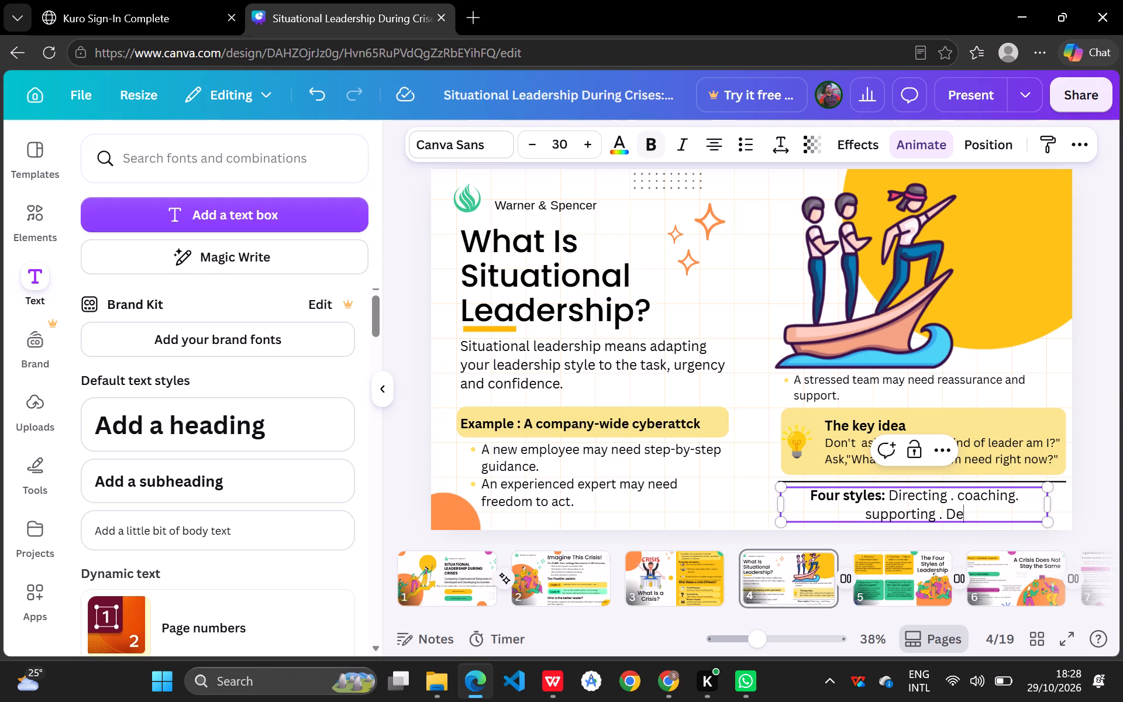
type("legation")
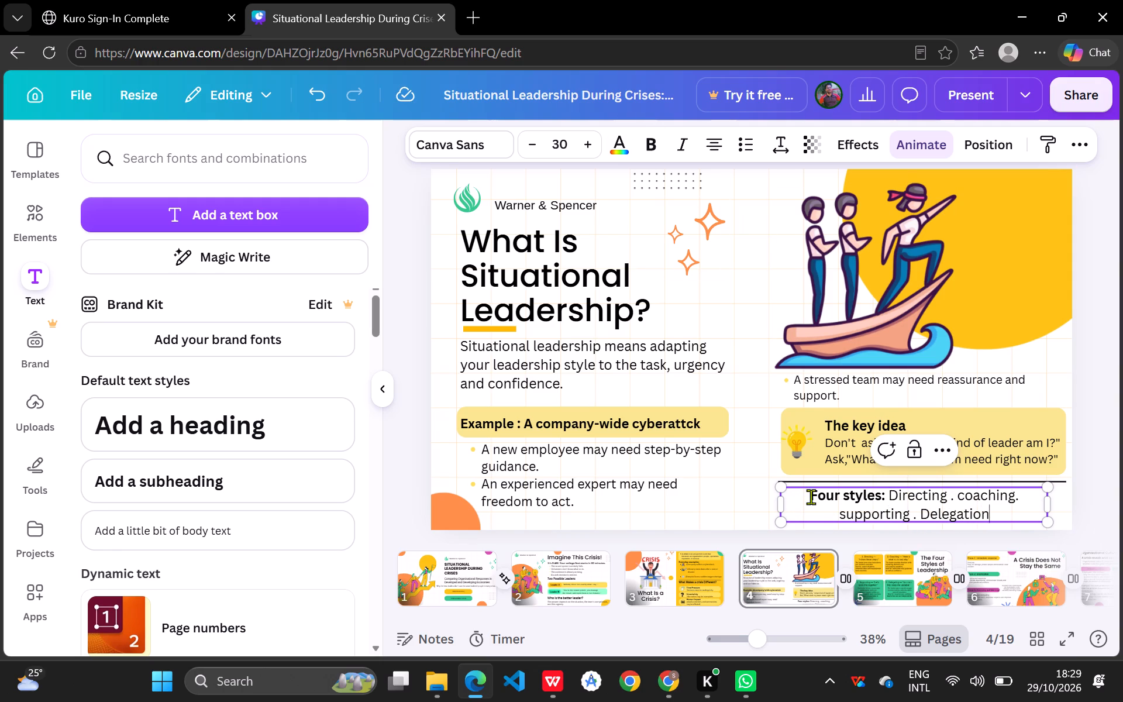
Left-align the "Four styles" text and widen its box to the right end of the black line.
left_click(713, 133)
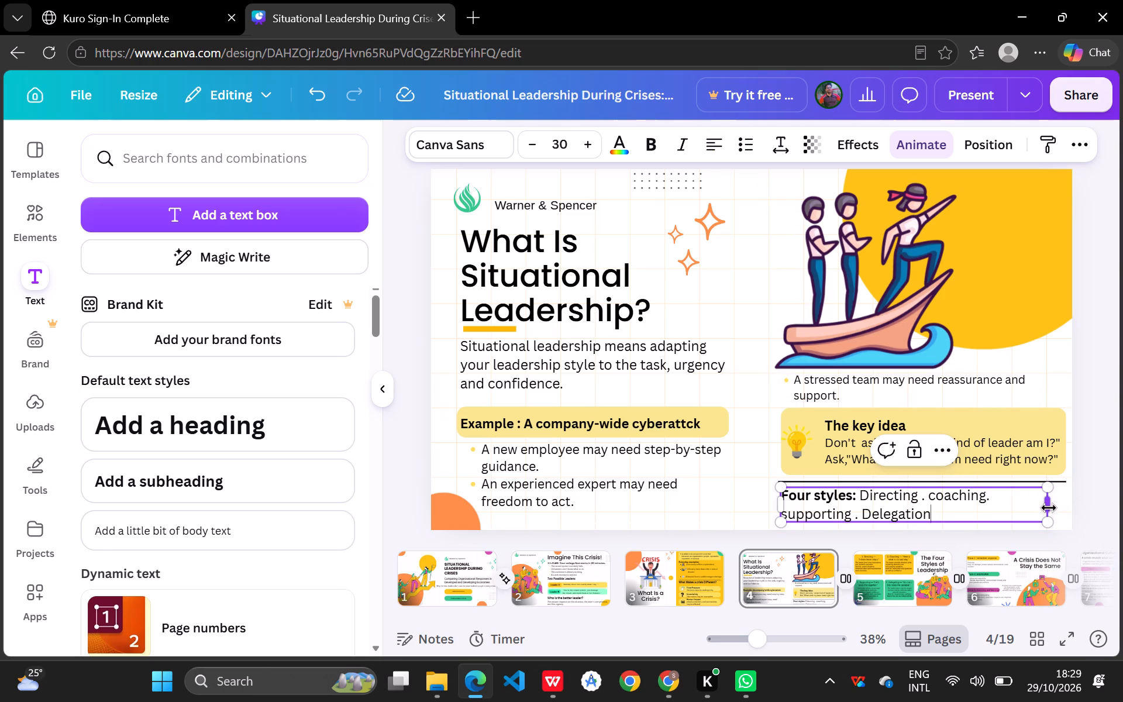
left_click_drag(1049, 507, 1067, 503)
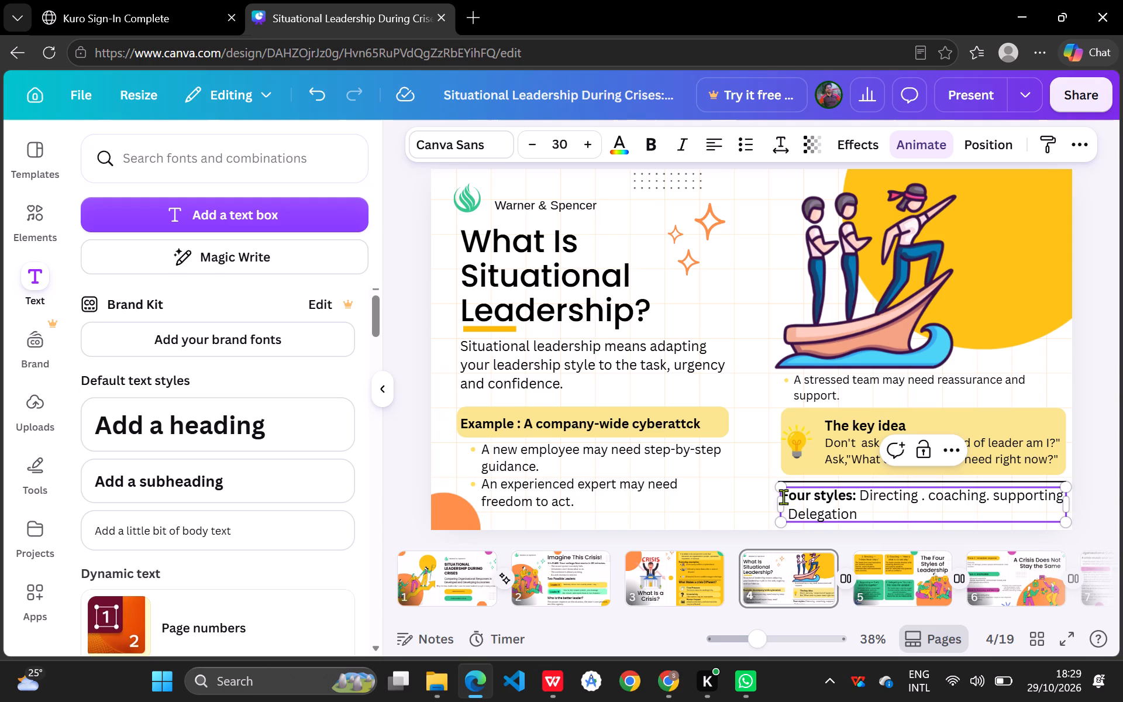
Reduce the font size of the "Four styles" text to 25.
triple_click(532, 149)
left_click(532, 149)
left_click(532, 149)
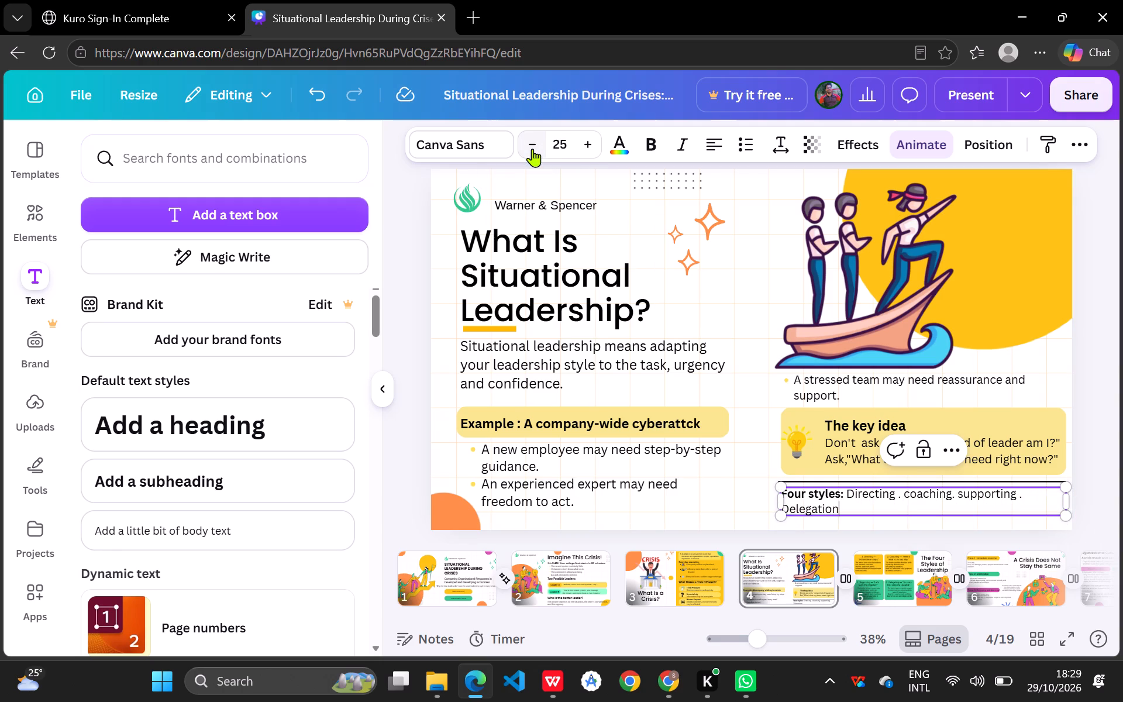
Reduce the font size of the "Four styles" text to 23.
left_click(532, 149)
left_click(532, 149)
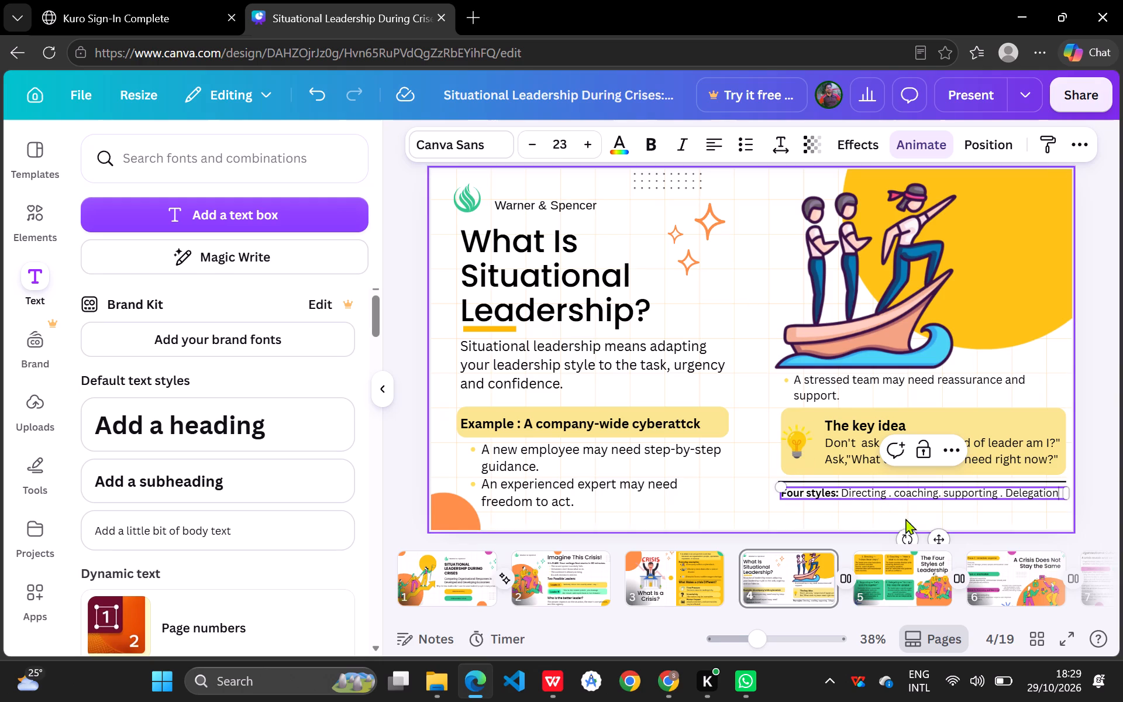
left_click(733, 476)
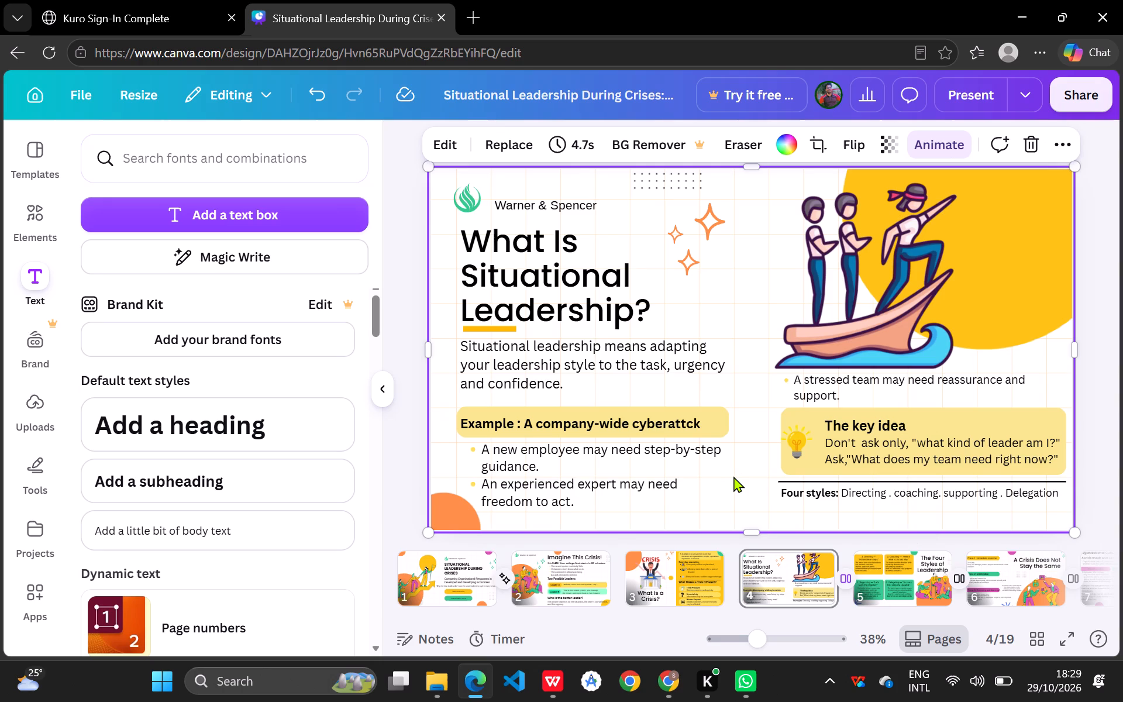
Nudge the page title slightly left and align the start of the yellow accent line beneath it with the title's left edge.
left_click(491, 328)
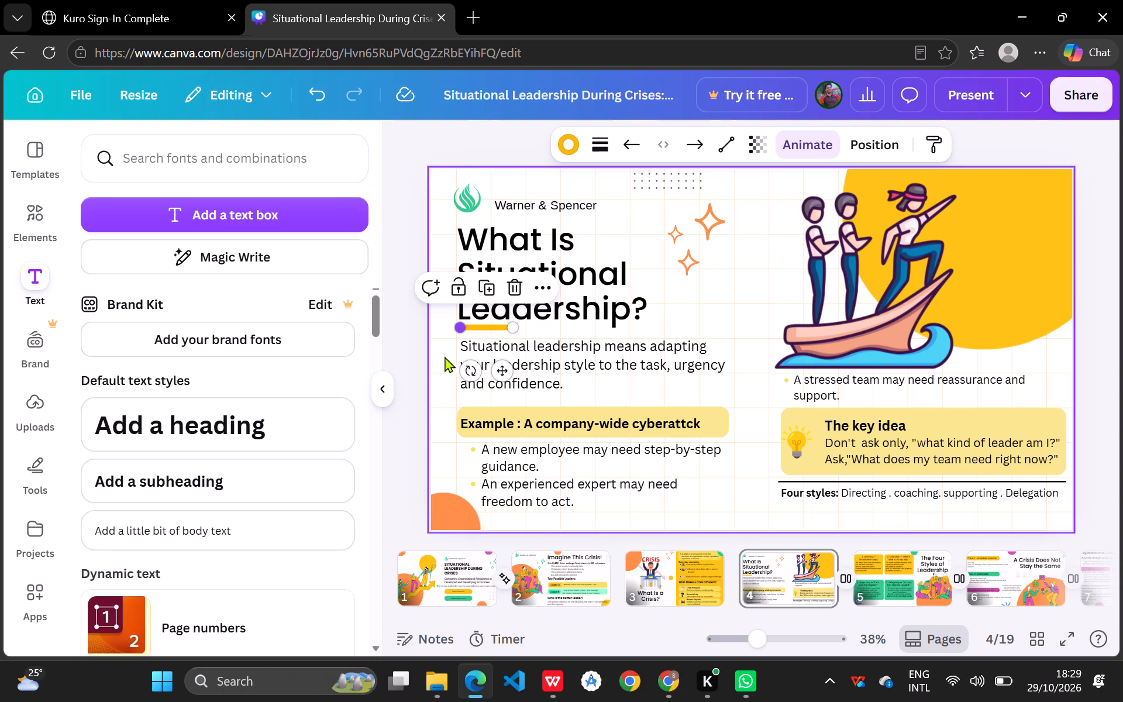
left_click(458, 326)
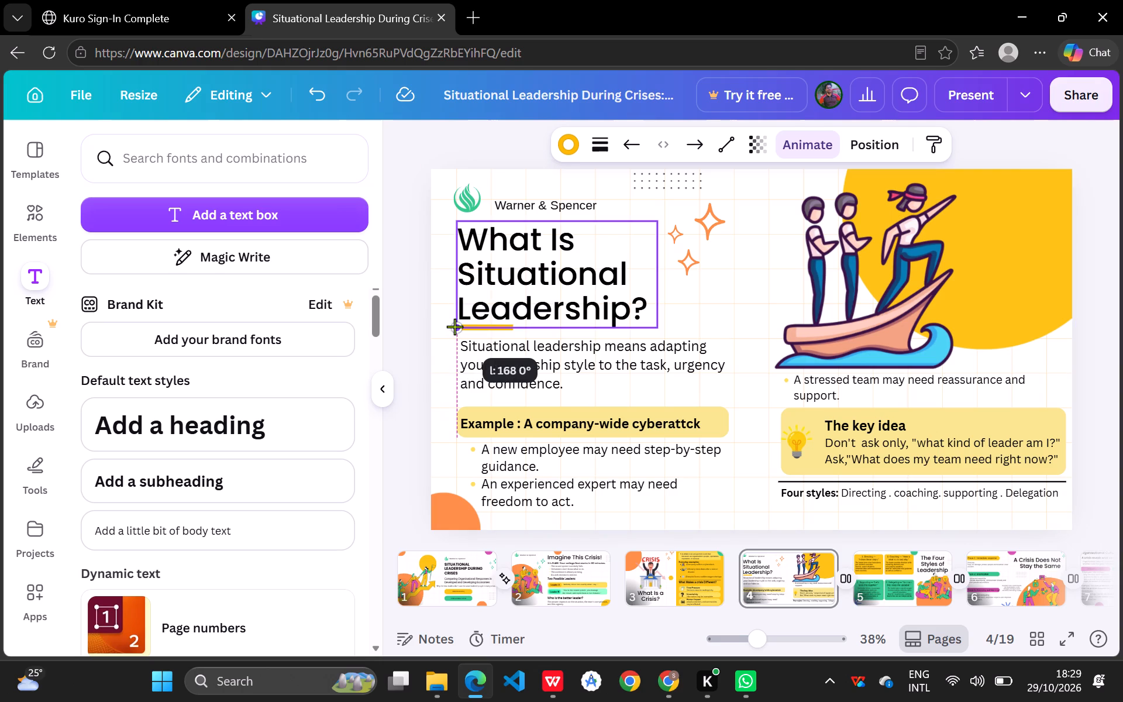
left_click(452, 362)
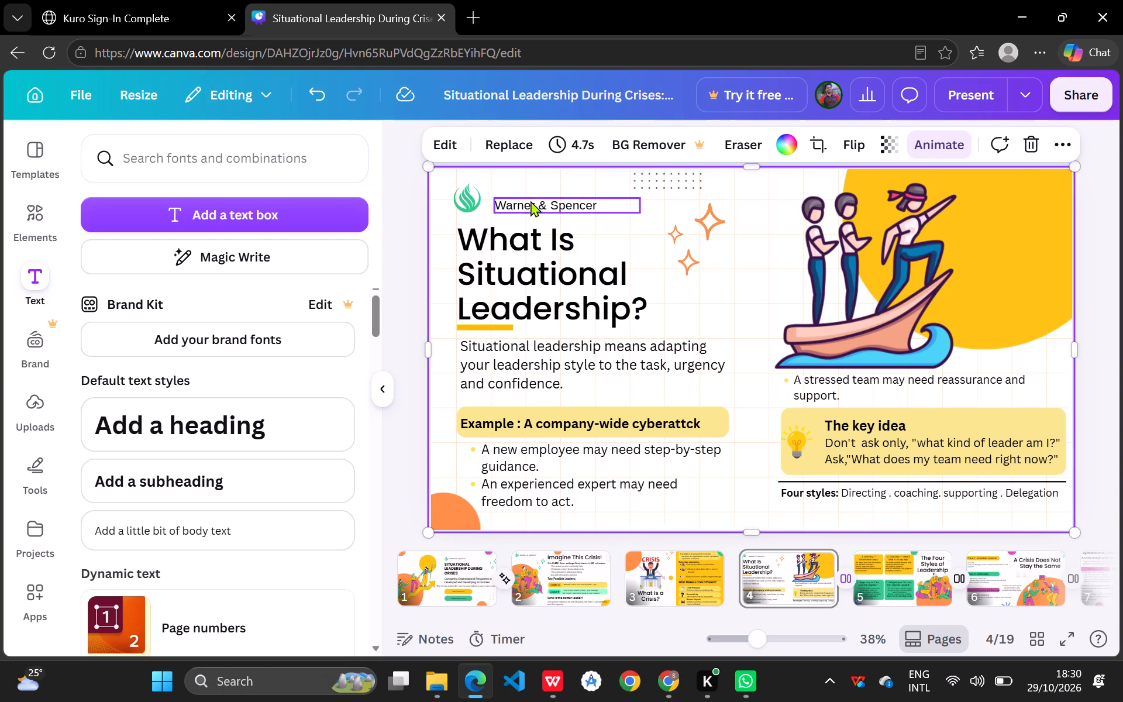
Move the "Warner & Spencer" text slightly up so it lines up with the middle of the green logo.
left_click_drag(531, 204, 528, 198)
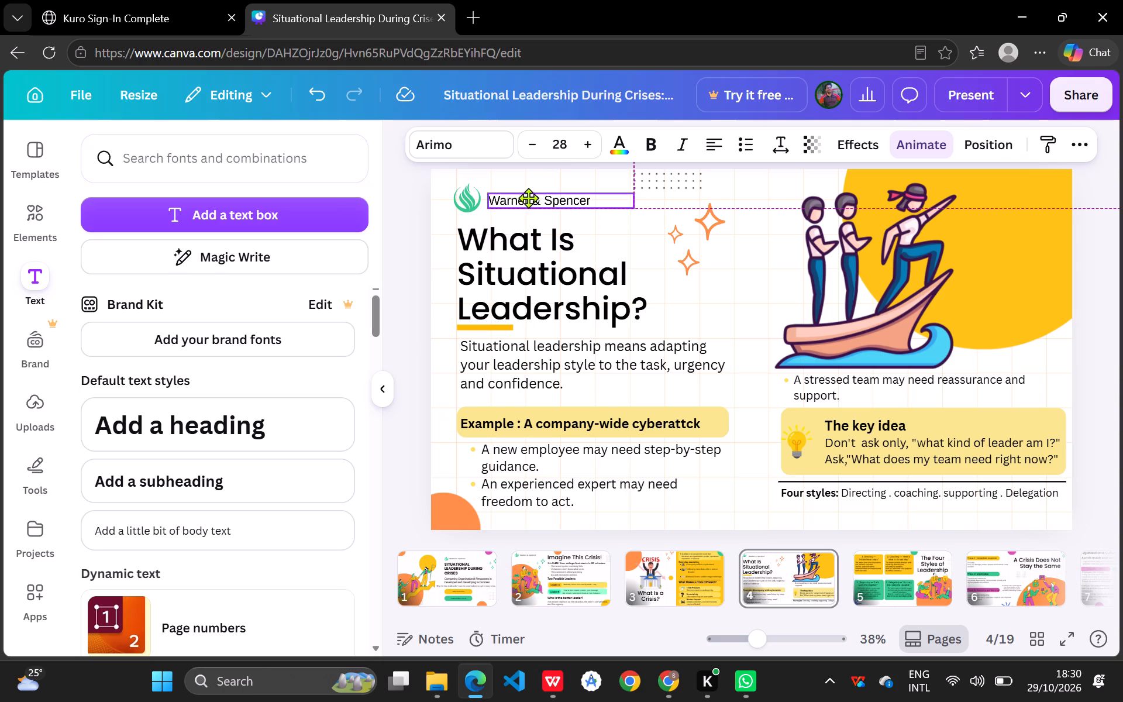
left_click_drag(528, 198, 528, 197)
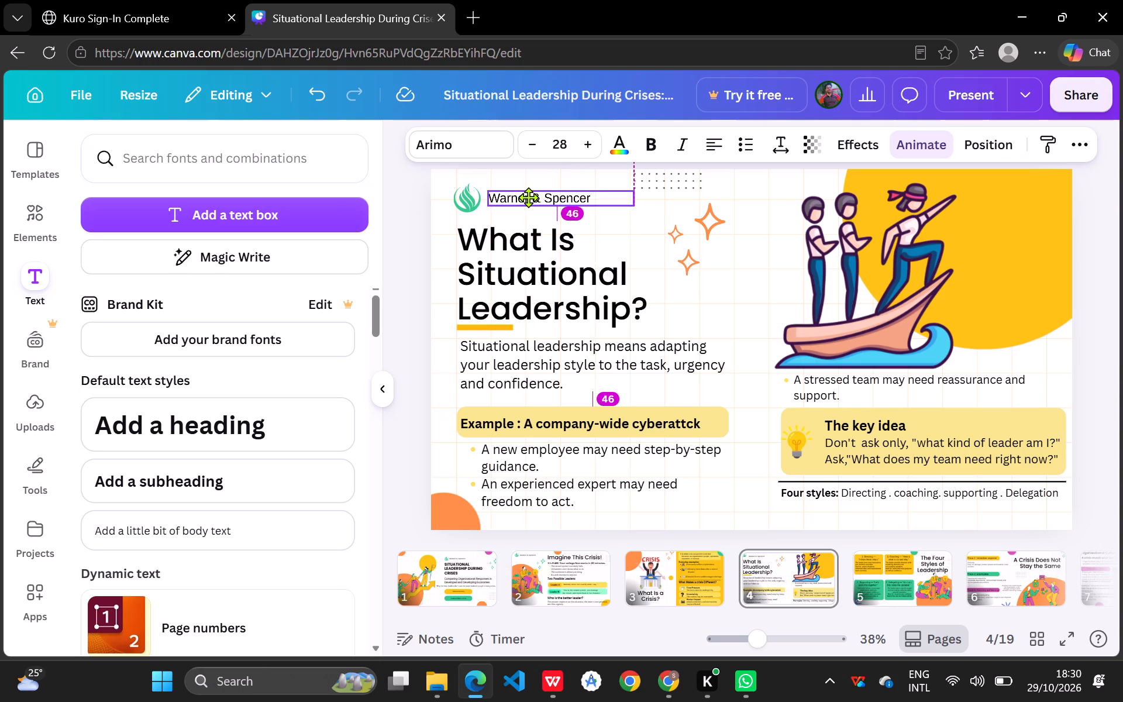
left_click_drag(528, 197, 529, 198)
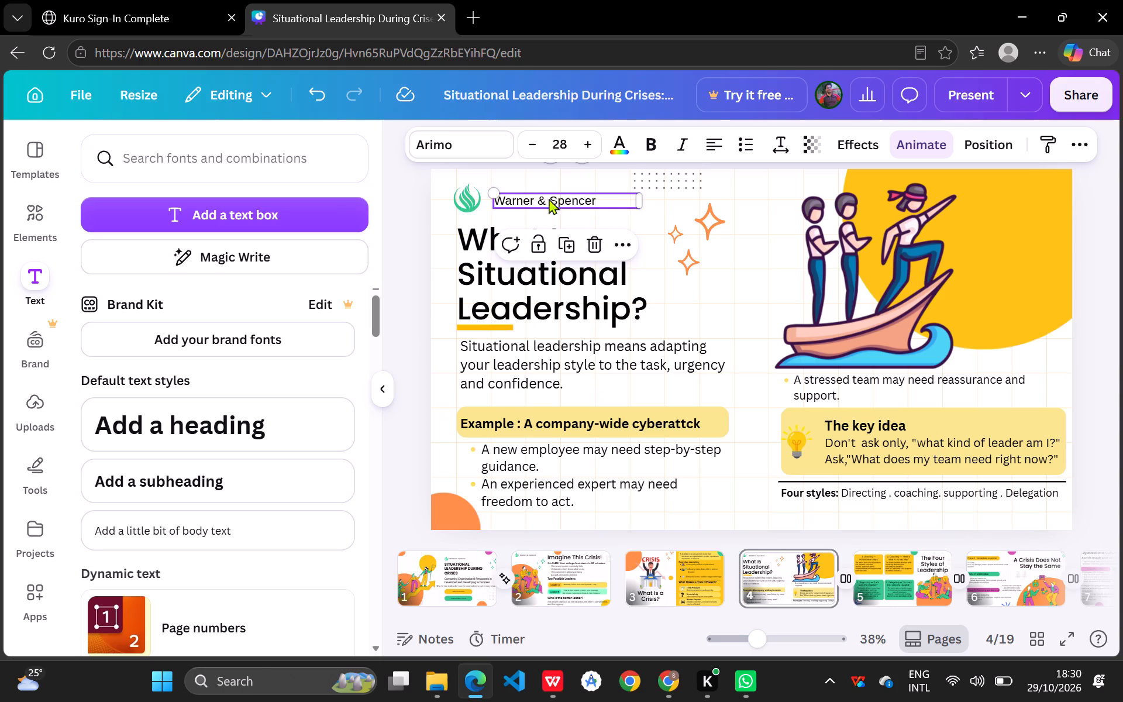
left_click(756, 213)
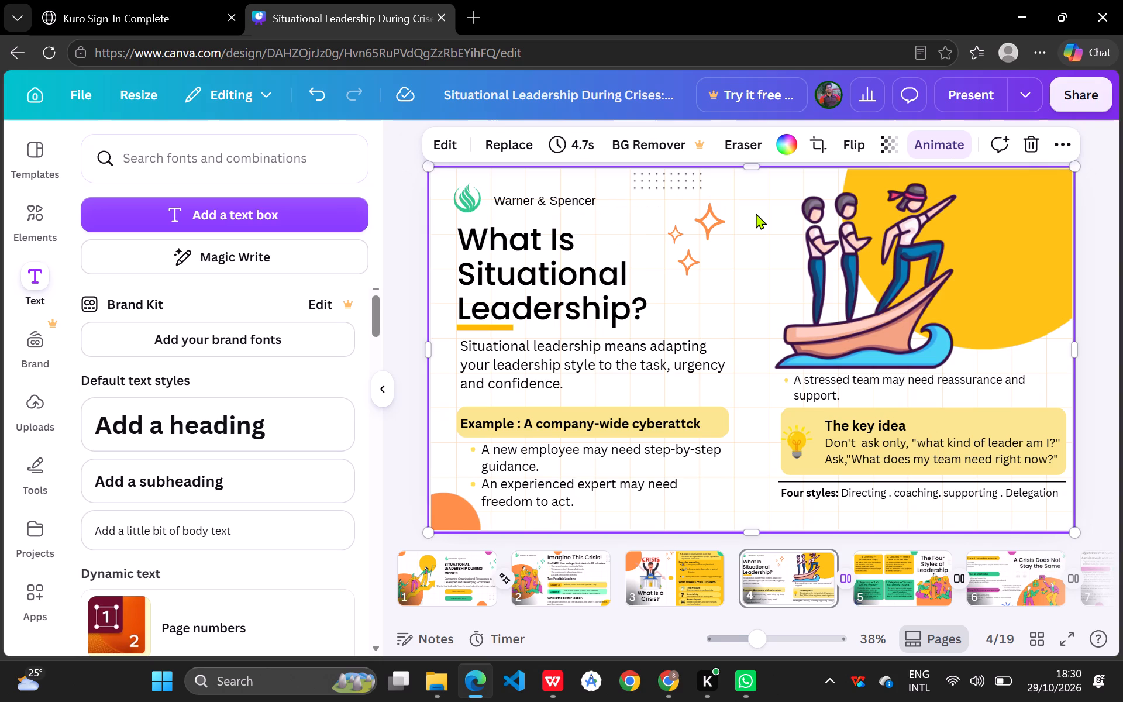
Move the "Four styles" text slightly down, away from the black line, keeping its left alignment.
left_click_drag(905, 494, 902, 498)
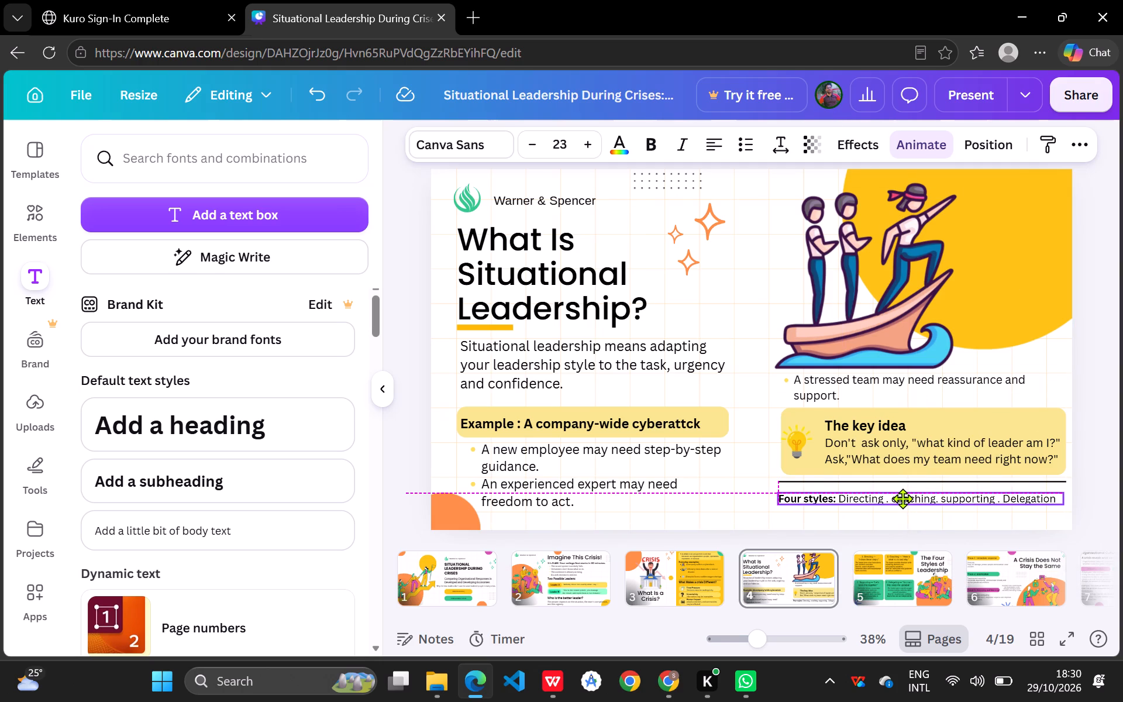
left_click_drag(902, 498, 904, 500)
left_click(749, 472)
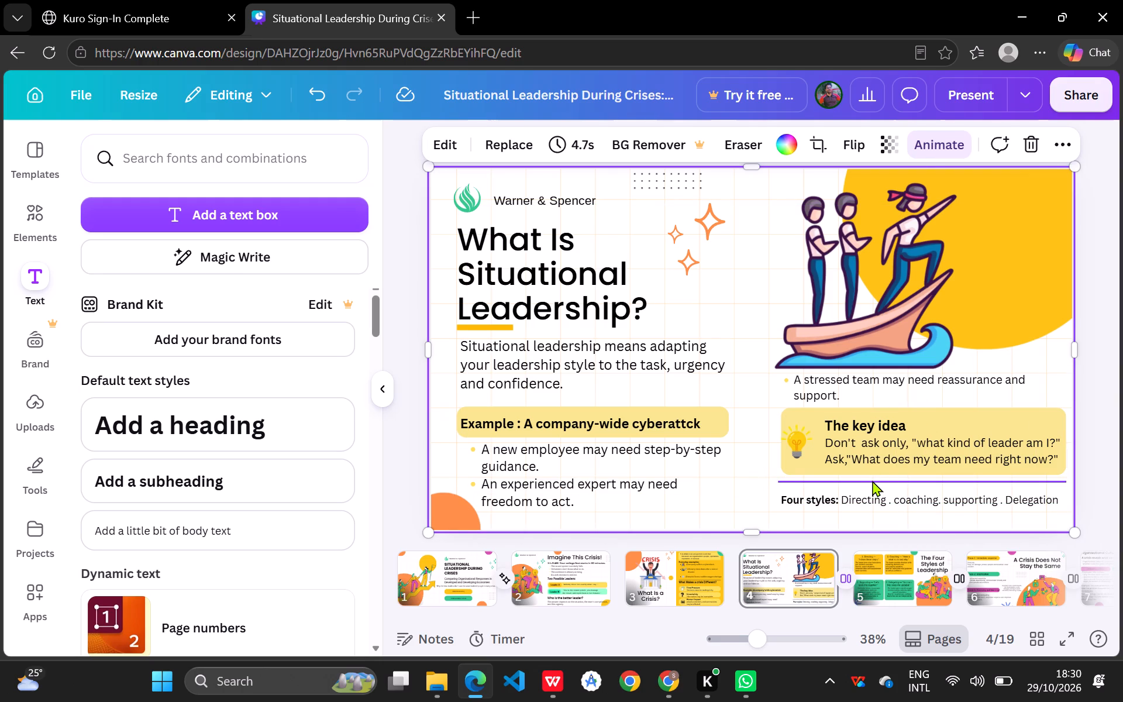
Move the black line slightly down so it sits between the "The key idea" box and the "Four styles" text.
left_click(872, 480)
left_click_drag(872, 480, 873, 483)
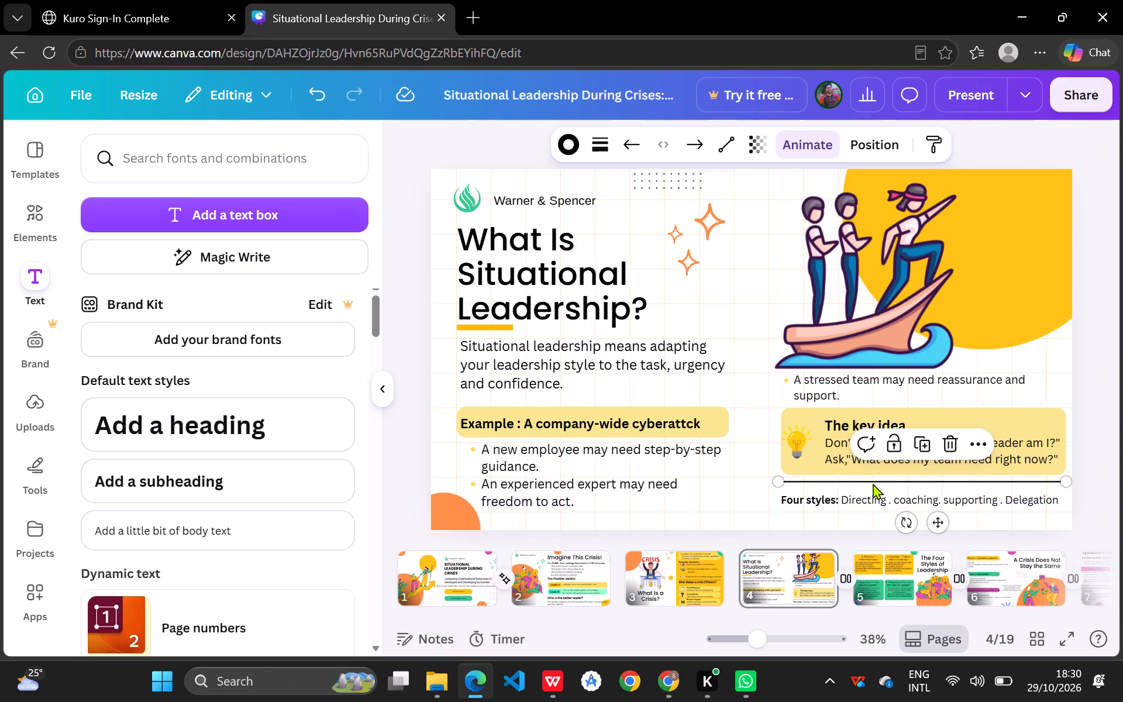
left_click_drag(873, 483, 873, 484)
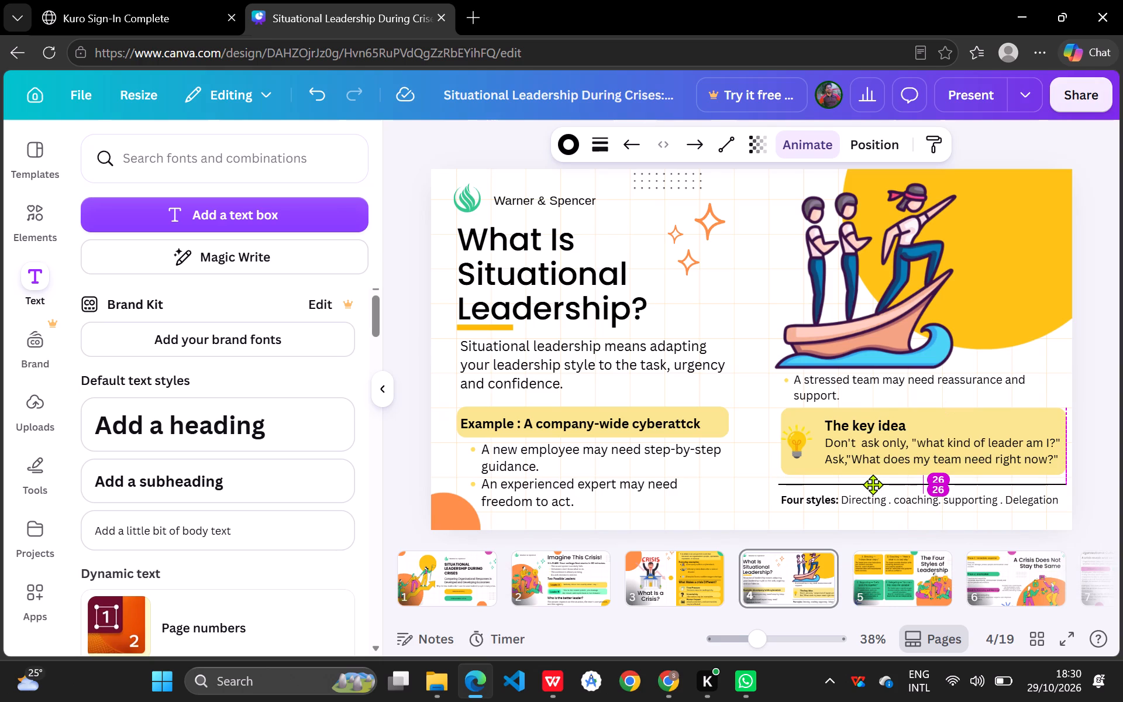
left_click_drag(873, 484, 874, 486)
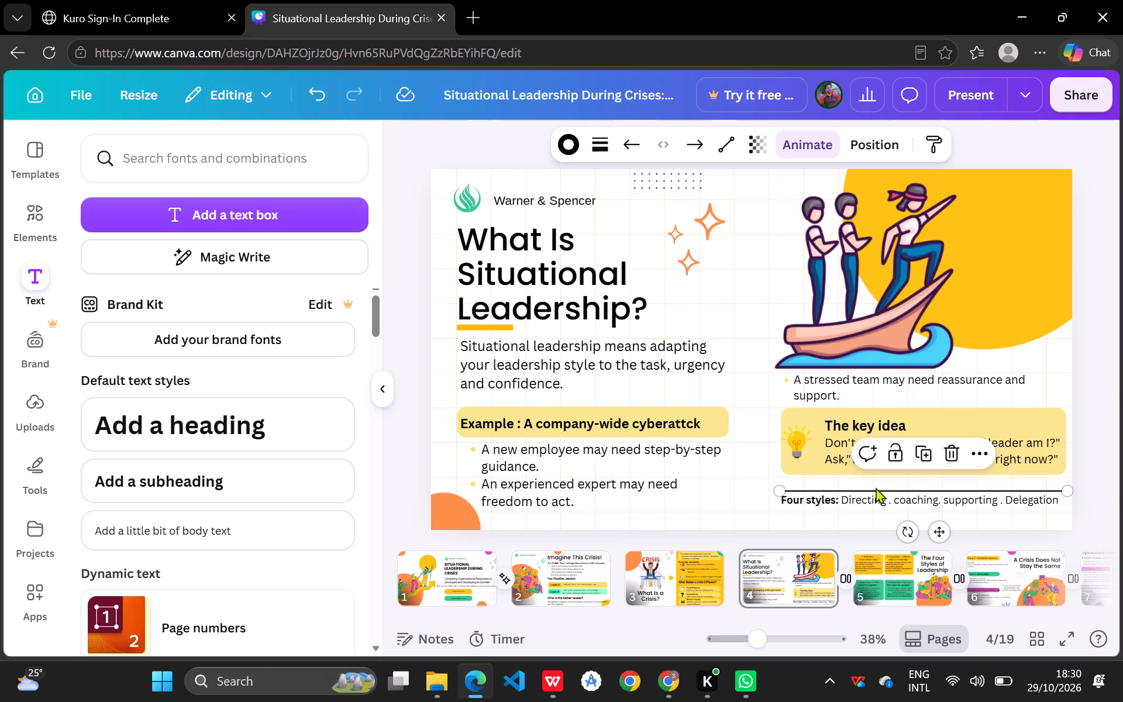
left_click(877, 488)
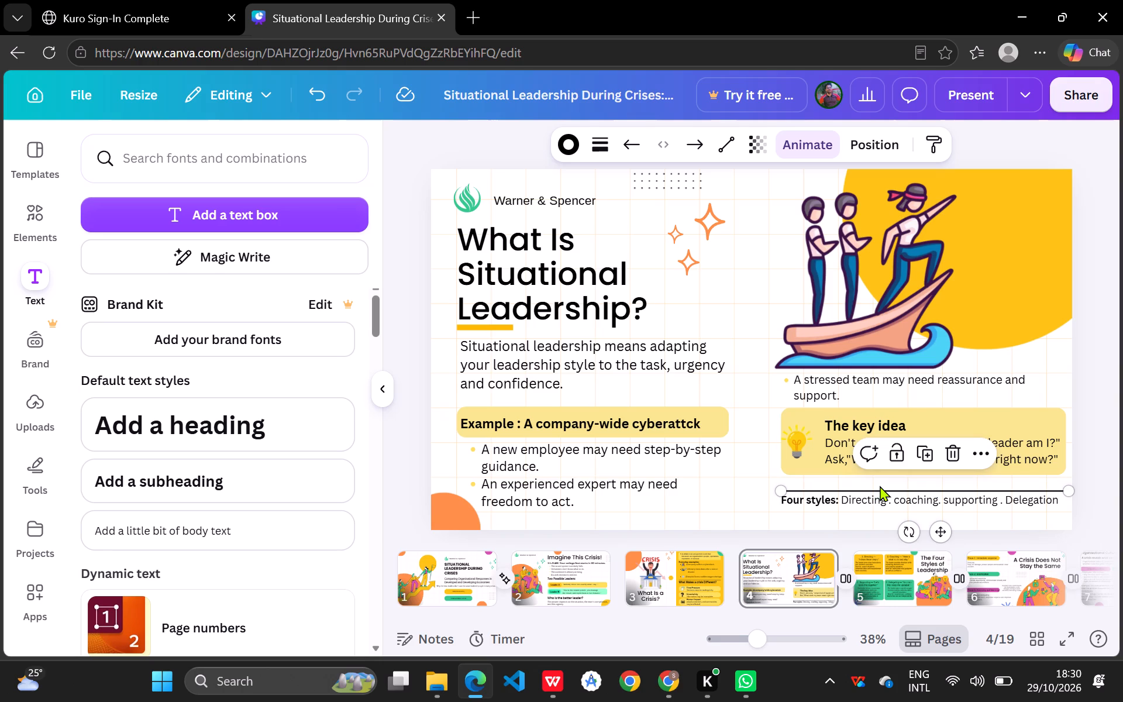
left_click(880, 486)
left_click(879, 490)
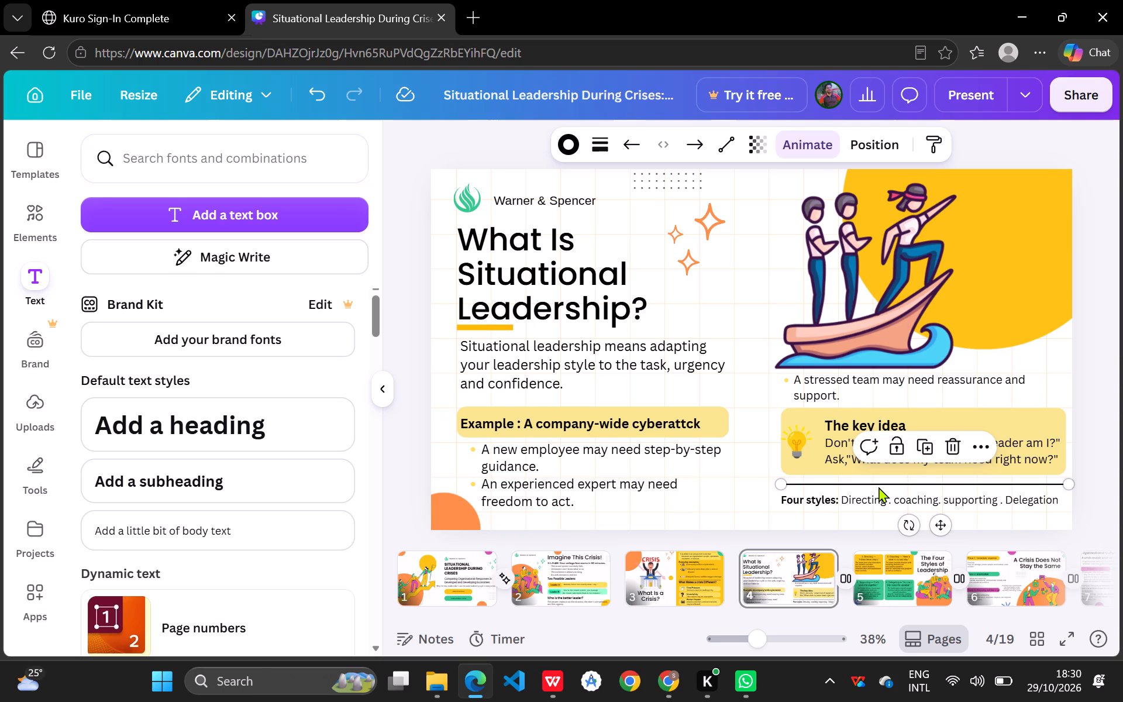
left_click(735, 484)
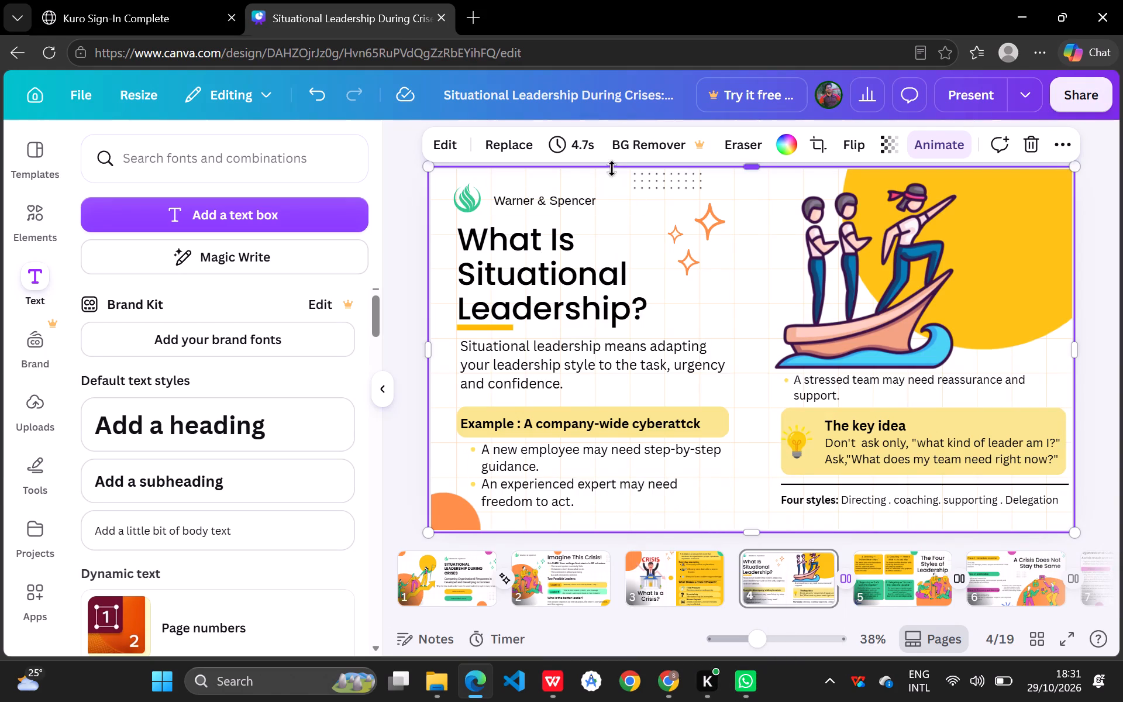
Minimize the browser window.
left_click(1022, 14)
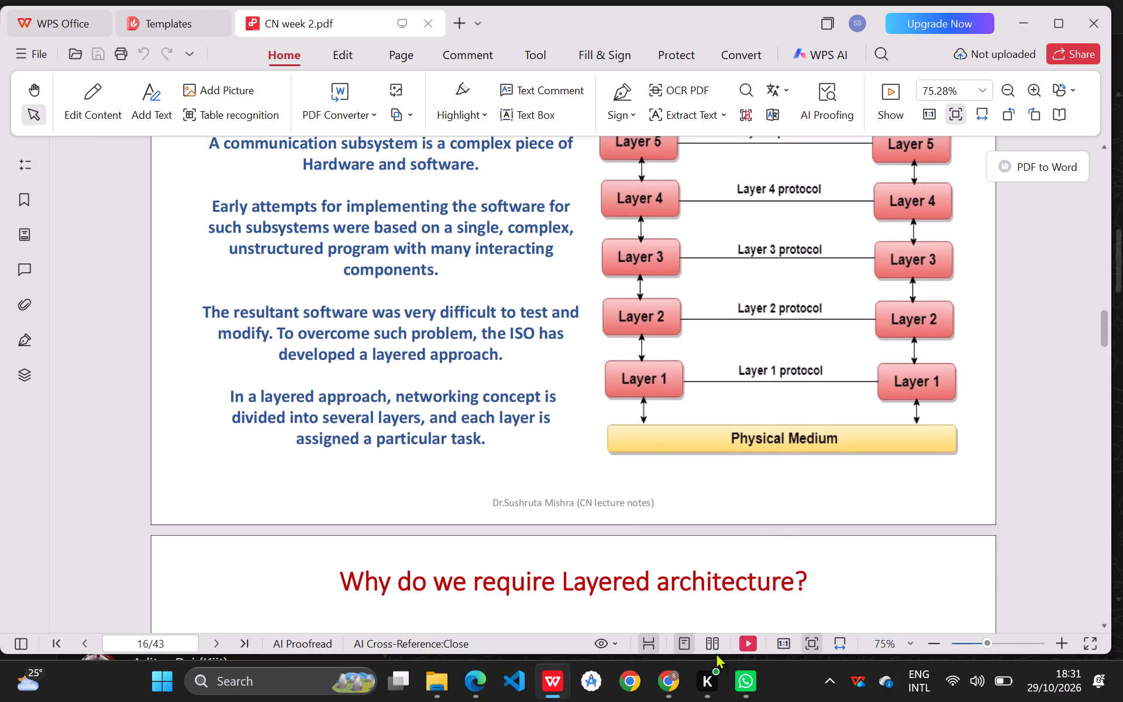